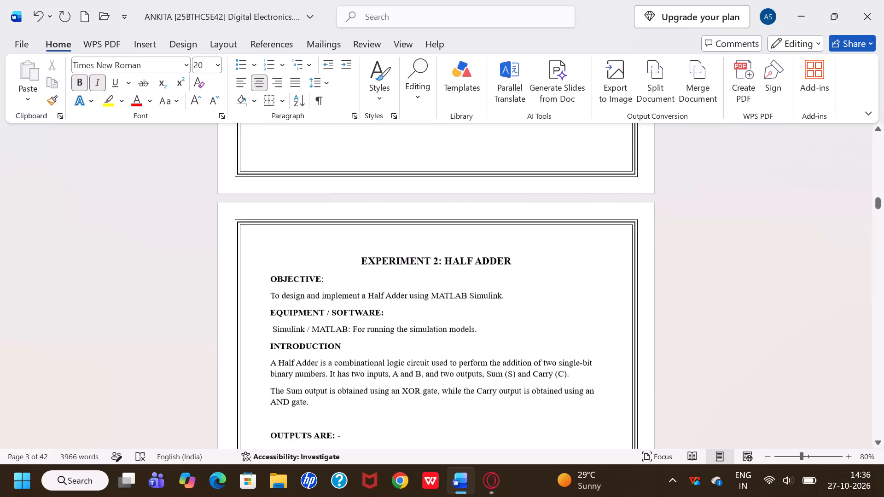
Place the text cursor on the blank line above the "K-MAP OF SUM" label in the Half Adder experiment.
scroll(364, 293, down, 4)
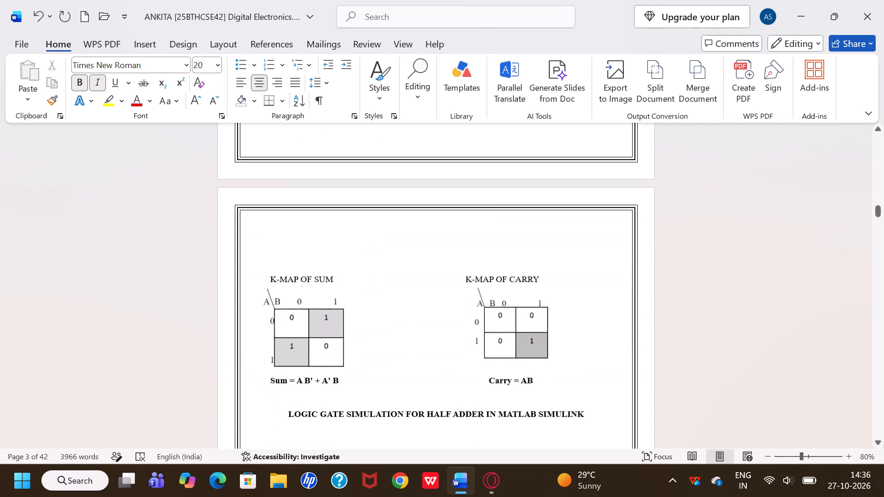
scroll(364, 293, down, 1)
scroll(364, 293, up, 1)
click(283, 229)
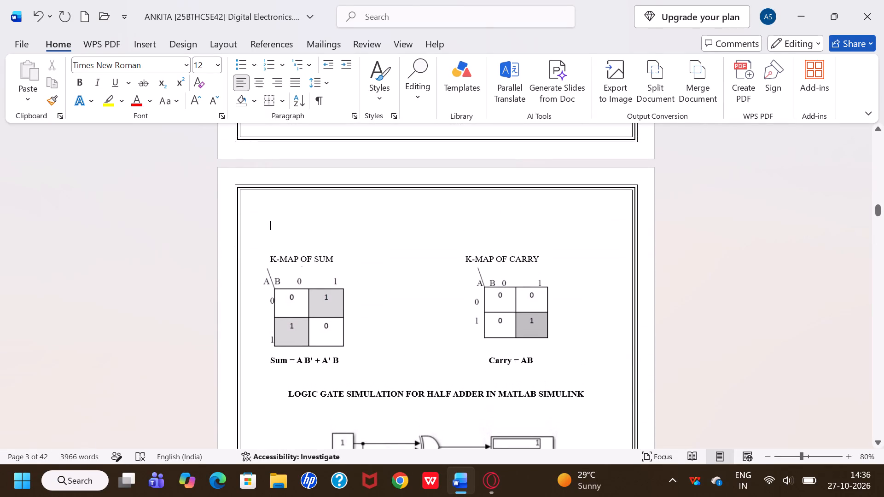
Delete the blank line above the "K-MAP OF SUM" label in the Half Adder experiment.
key(BackSpace)
scroll(283, 229, up, 2)
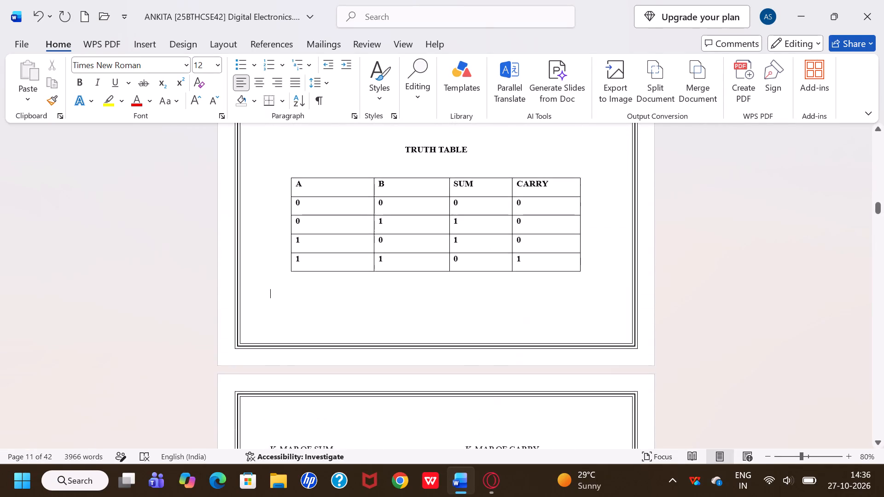
Review the page layout and content of the experiments from Experiment 3: Full Adder through Experiment 9: Multiplexer.
scroll(283, 229, down, 5)
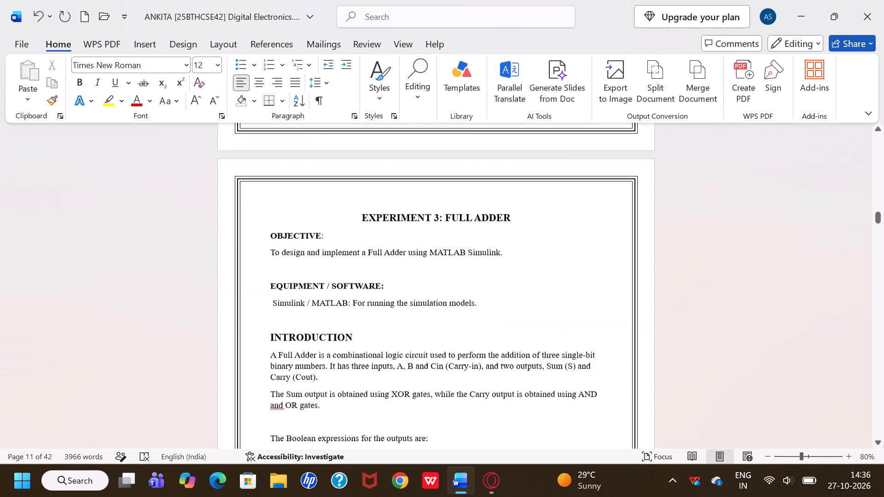
scroll(283, 229, down, 5)
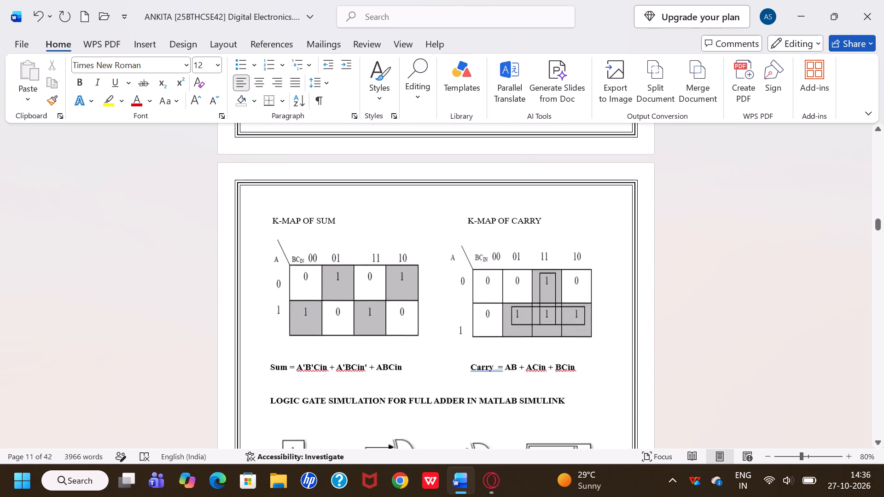
scroll(283, 229, down, 5)
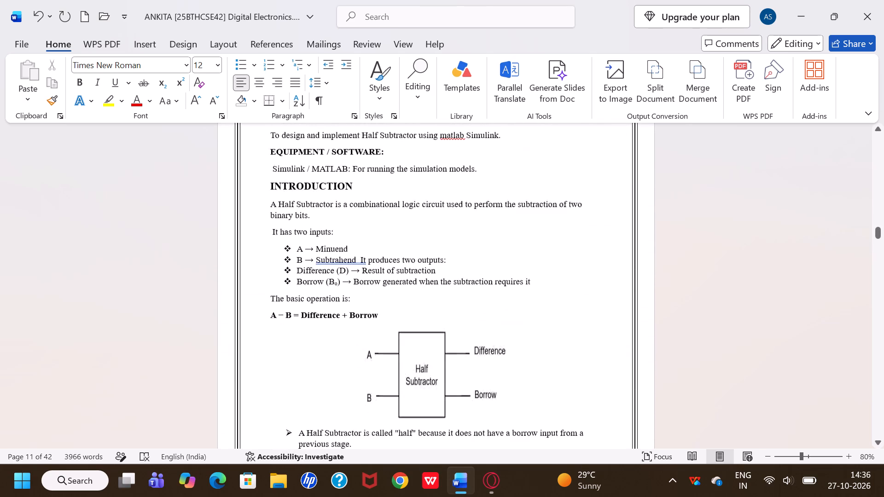
scroll(283, 229, down, 5)
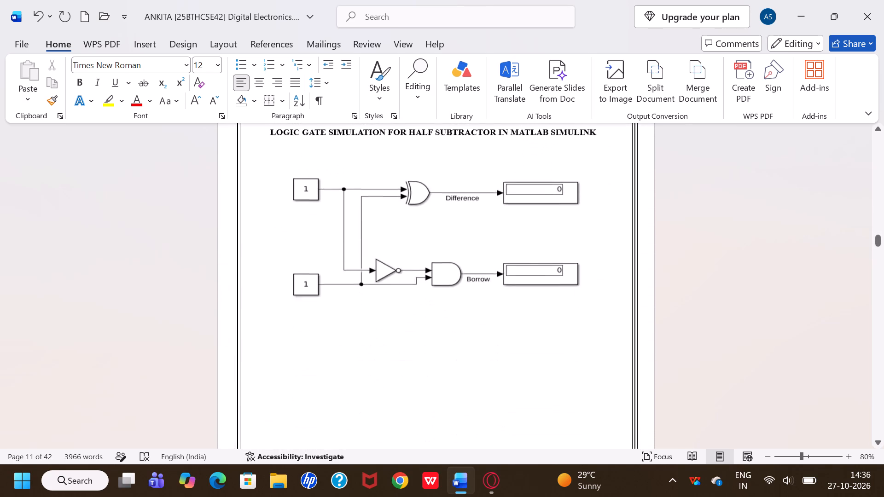
scroll(283, 229, down, 4)
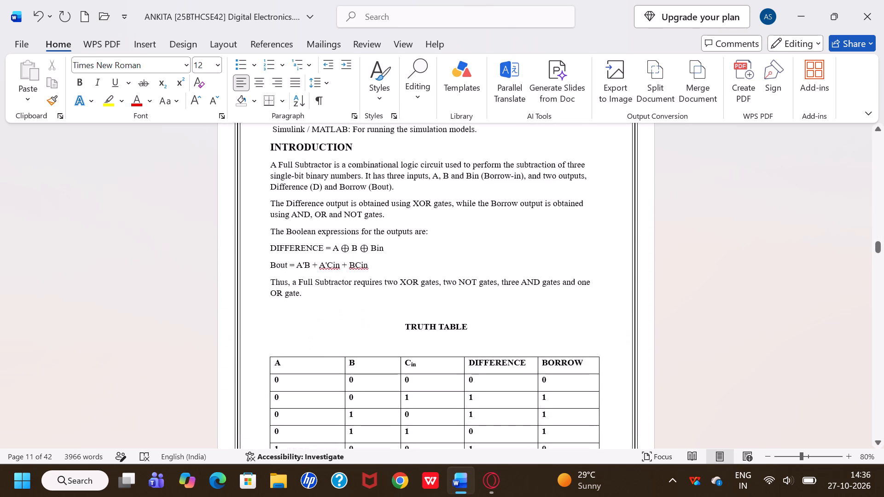
scroll(283, 225, down, 4)
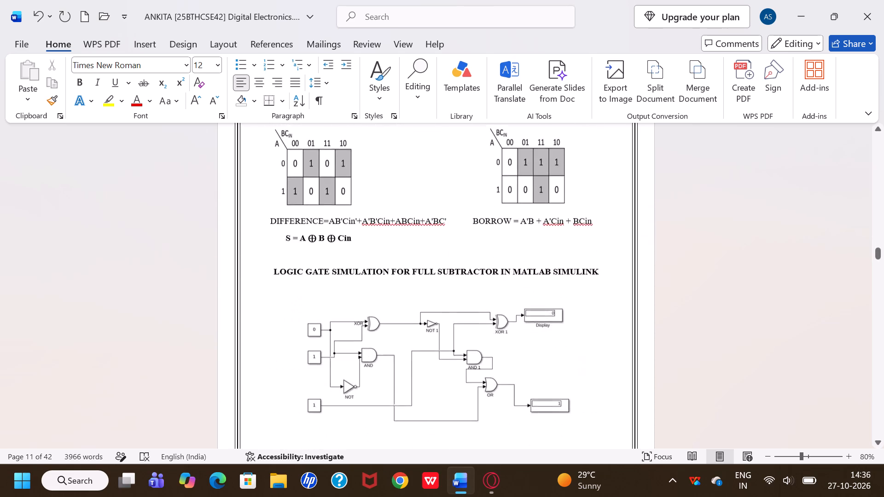
scroll(283, 216, down, 5)
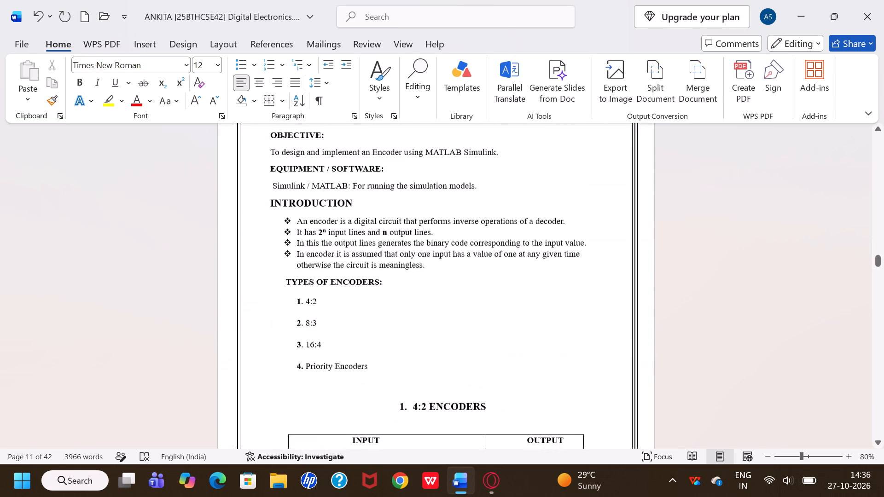
scroll(283, 216, down, 5)
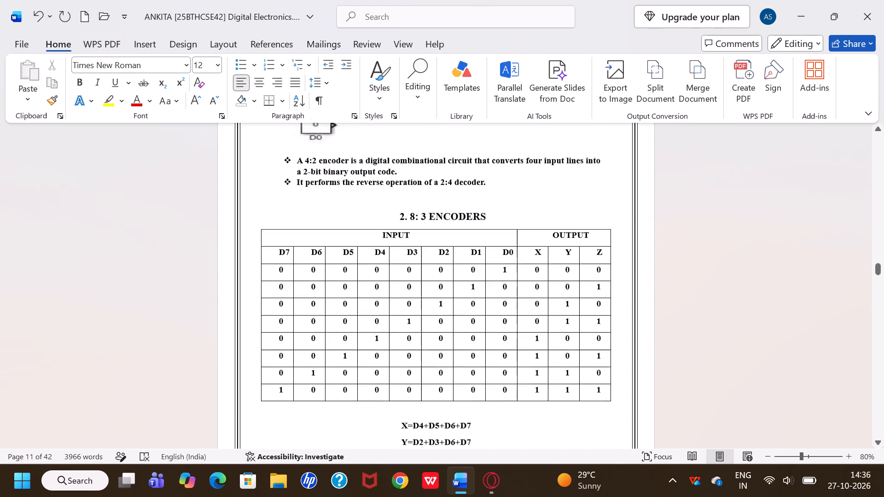
scroll(283, 216, down, 5)
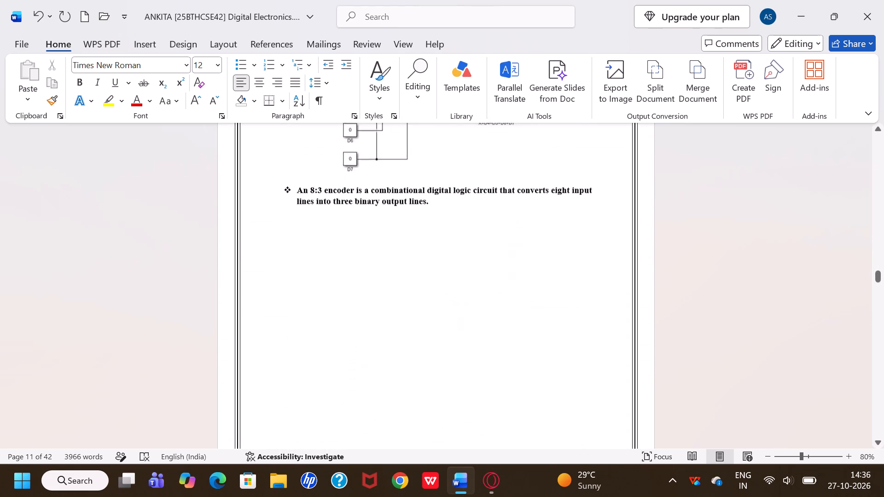
scroll(283, 216, down, 5)
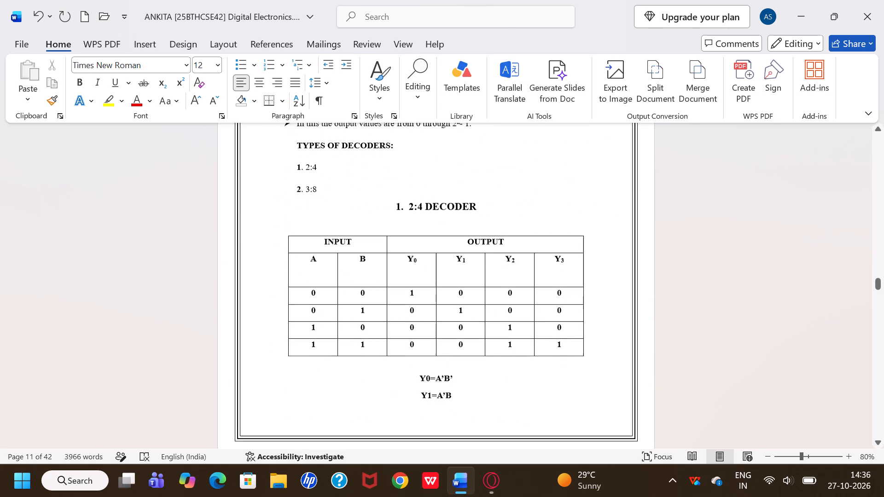
scroll(283, 216, down, 5)
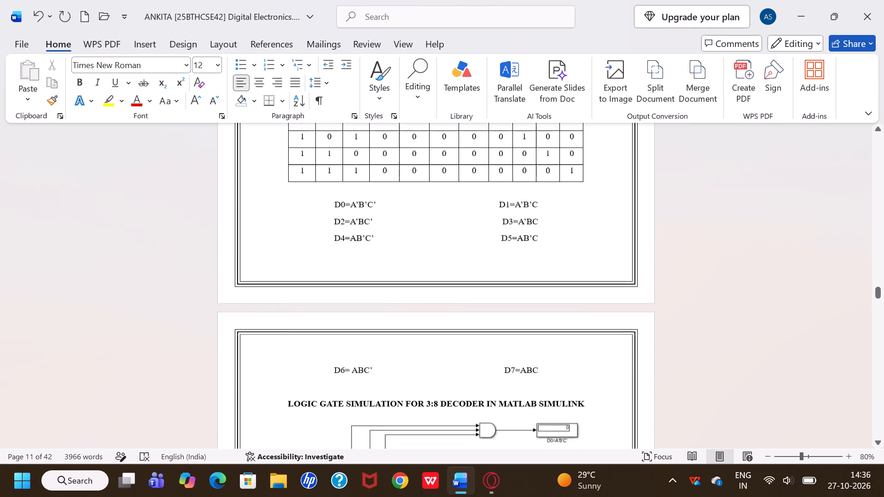
scroll(283, 216, down, 5)
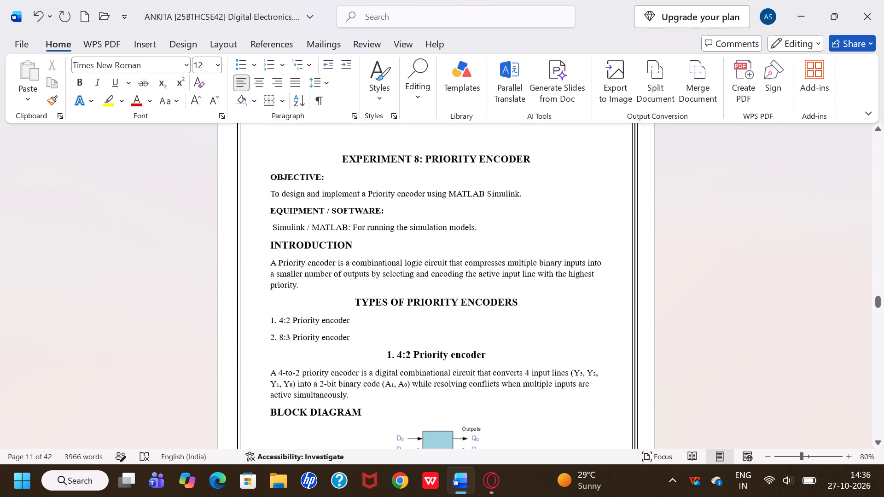
scroll(283, 216, down, 4)
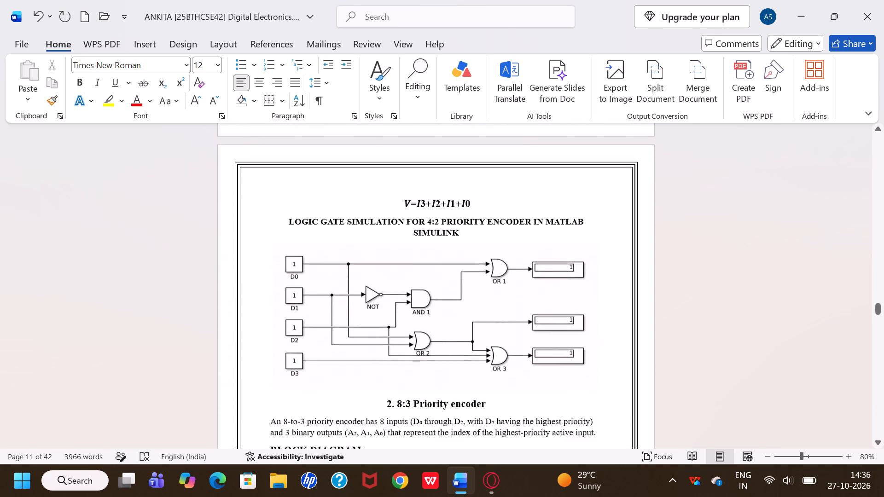
scroll(283, 216, down, 5)
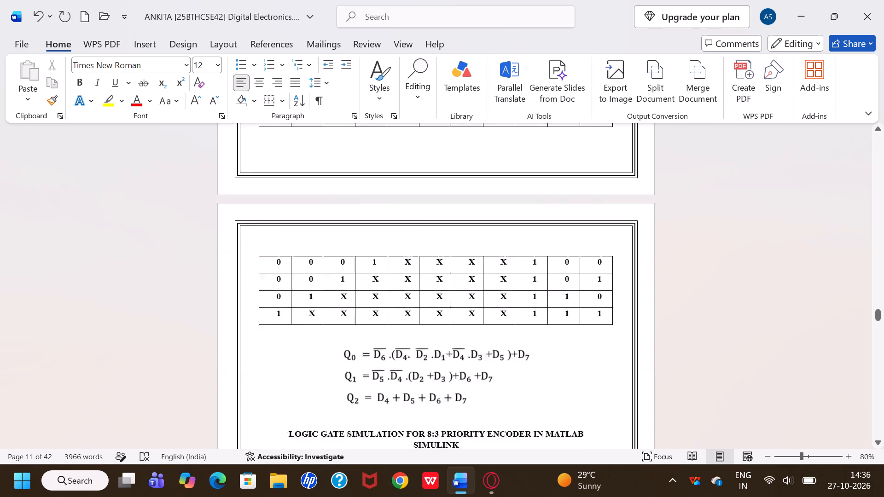
scroll(283, 216, down, 5)
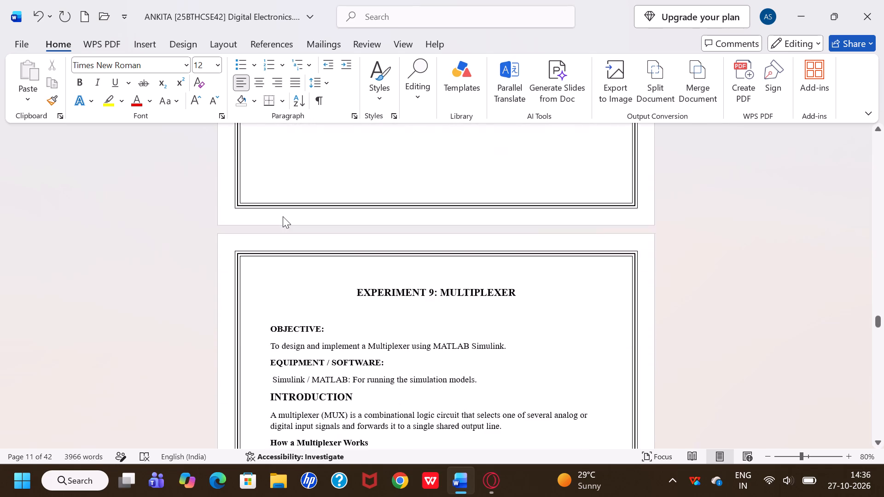
scroll(283, 216, down, 1)
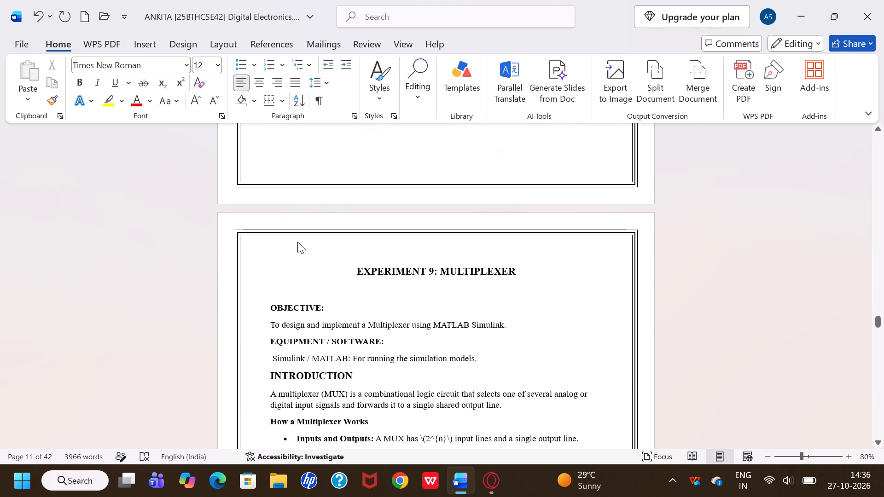
click(285, 292)
scroll(285, 292, down, 4)
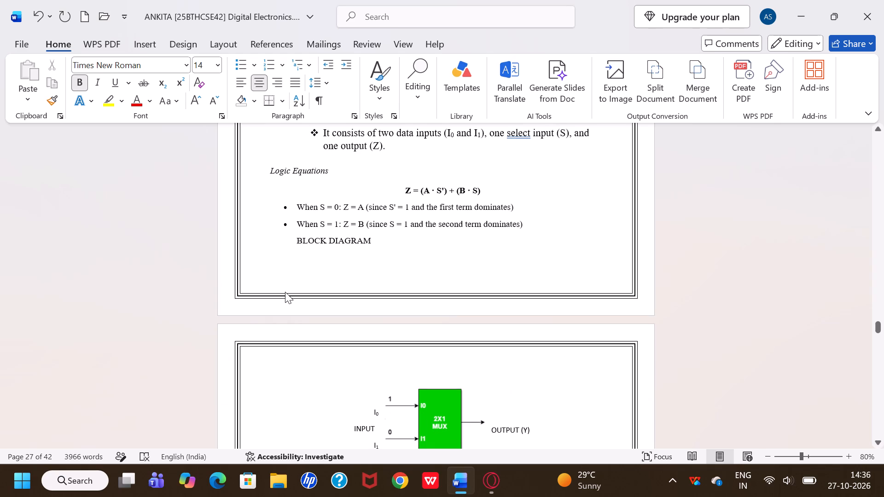
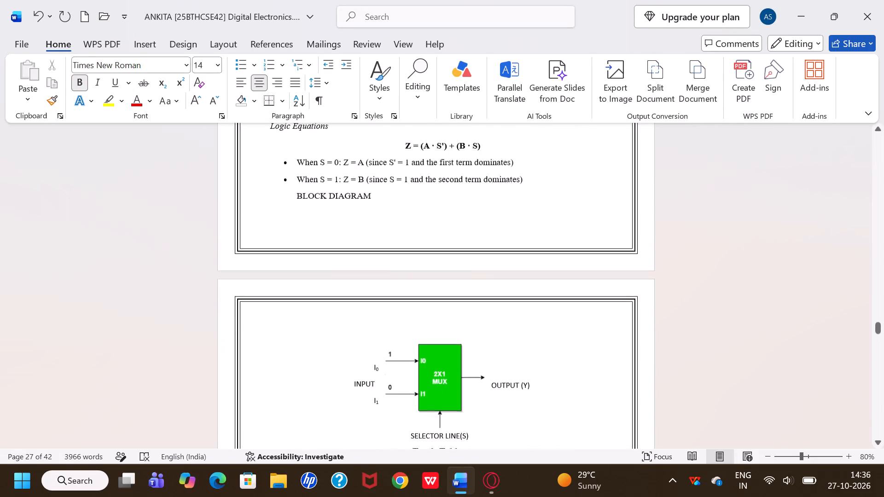
Review the spacing and page layout of the 2:1, 4:1 and 8:1 multiplexer sections and on into Experiment 10: Demultiplexer.
scroll(285, 292, down, 1)
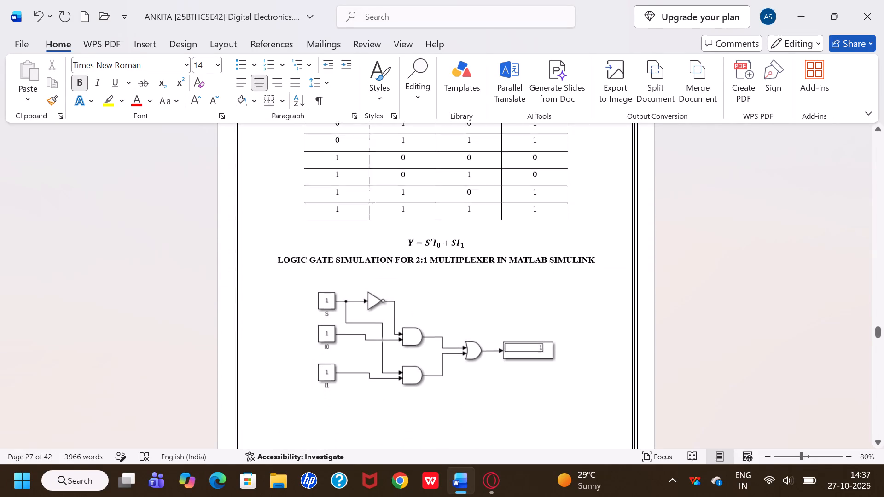
scroll(285, 292, down, 1)
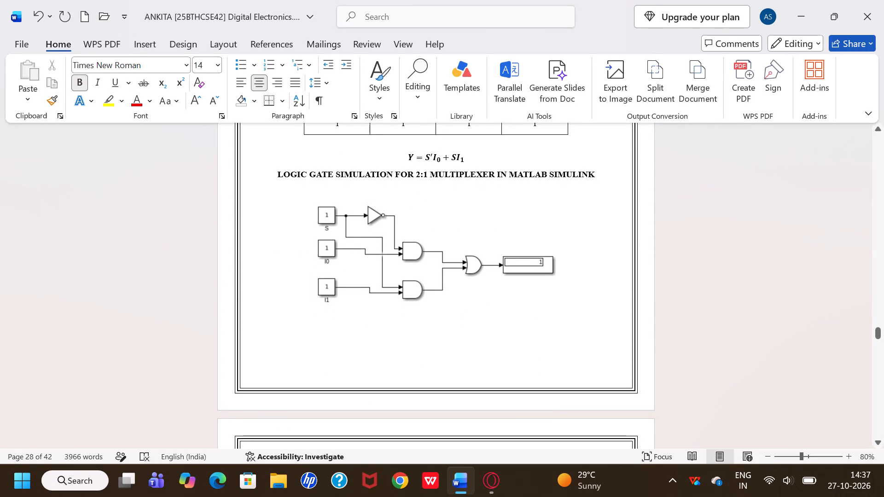
scroll(285, 292, down, 1)
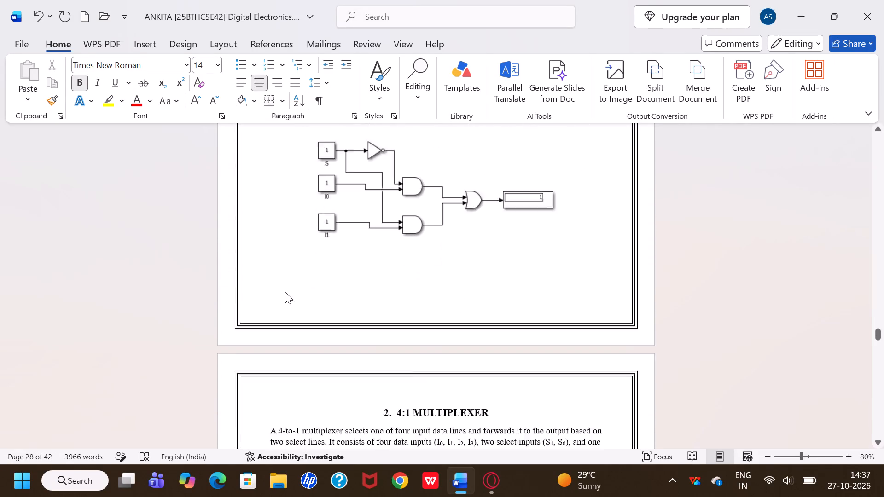
scroll(285, 292, down, 4)
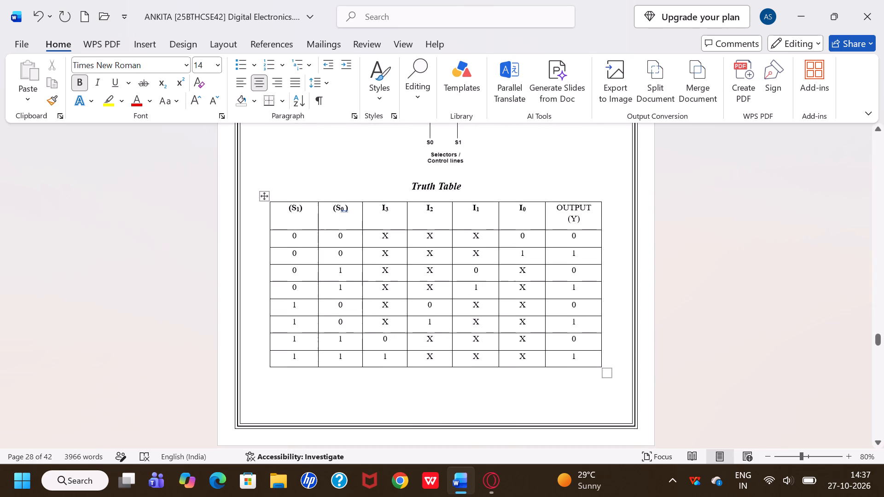
scroll(285, 292, down, 3)
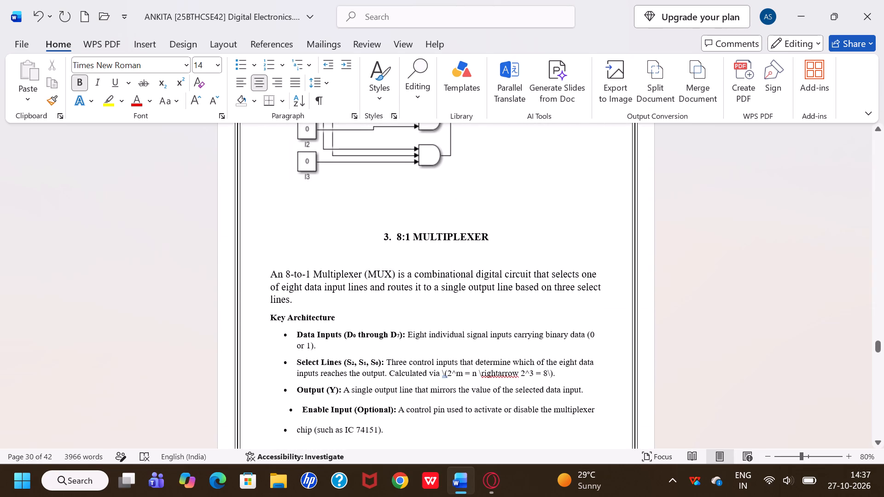
scroll(368, 214, down, 7)
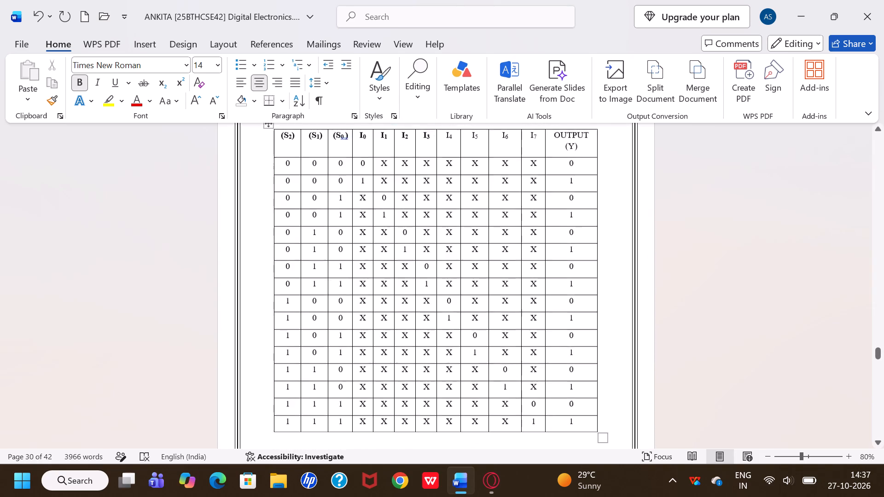
scroll(368, 214, down, 3)
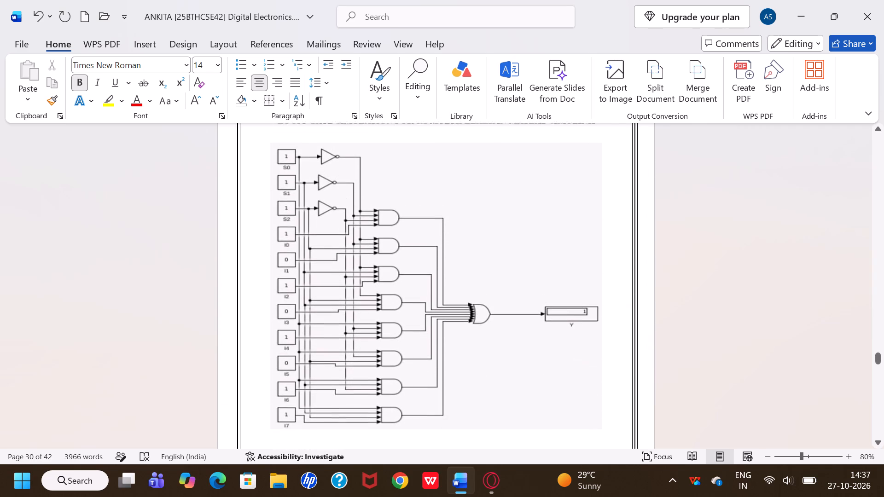
scroll(368, 214, down, 3)
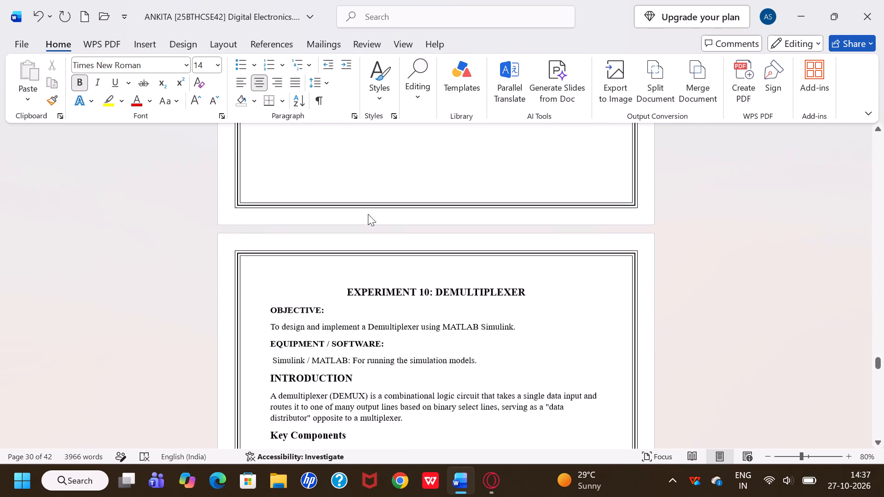
scroll(368, 214, down, 2)
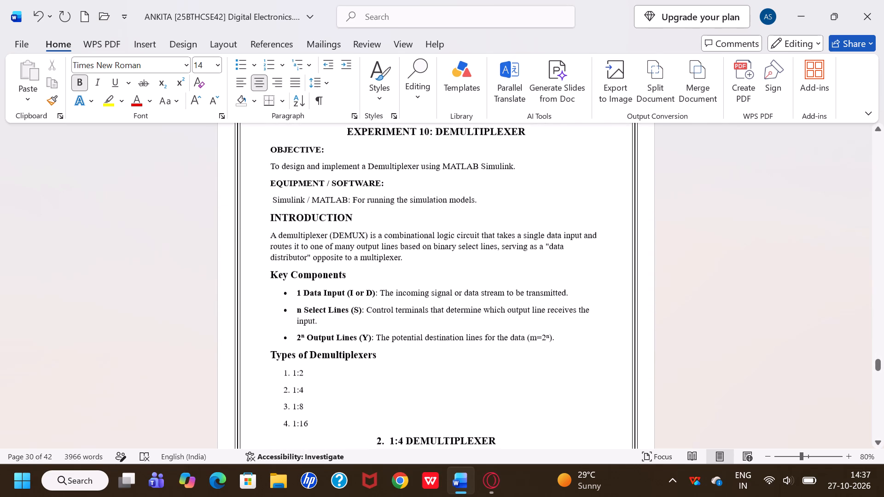
scroll(368, 214, down, 2)
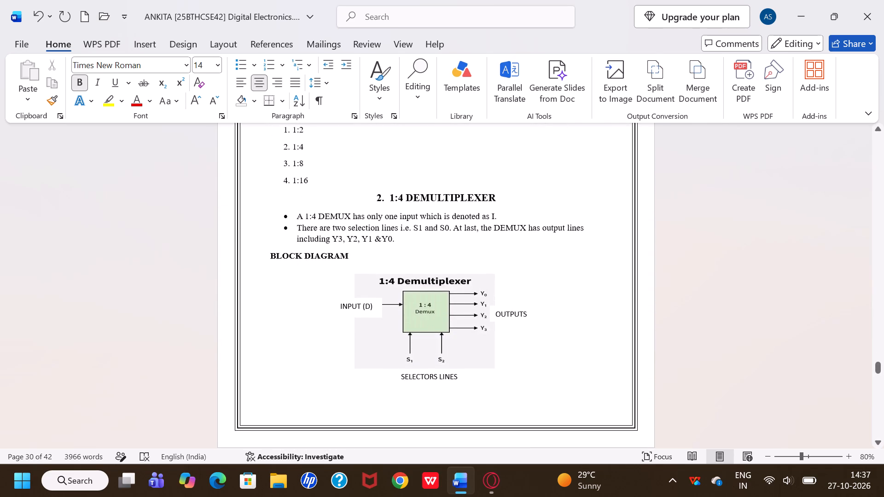
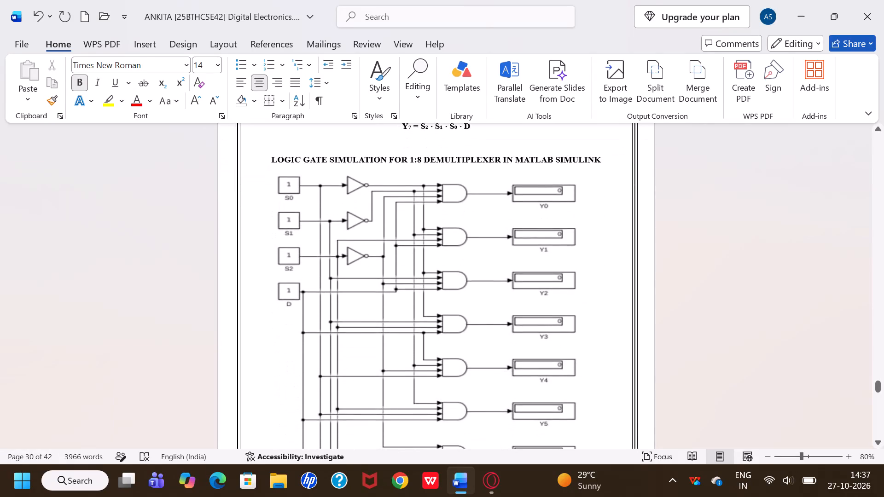
Delete the blank line above the "EXPERIMENT 12: BCD TO GRAY CODE CONVERTER" heading.
scroll(368, 214, down, 2)
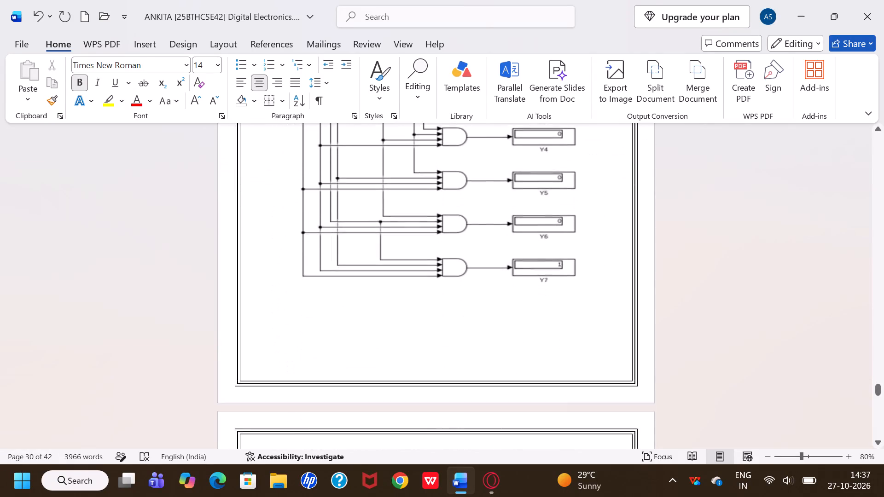
scroll(368, 214, down, 4)
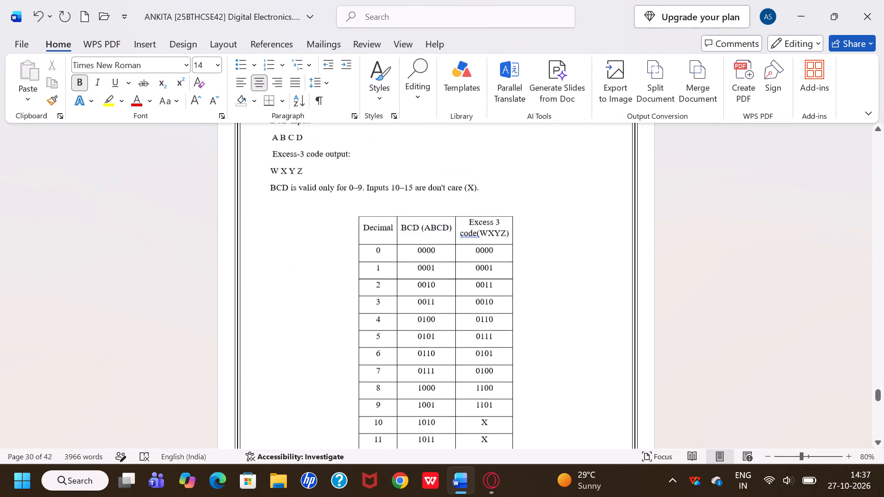
scroll(368, 214, down, 4)
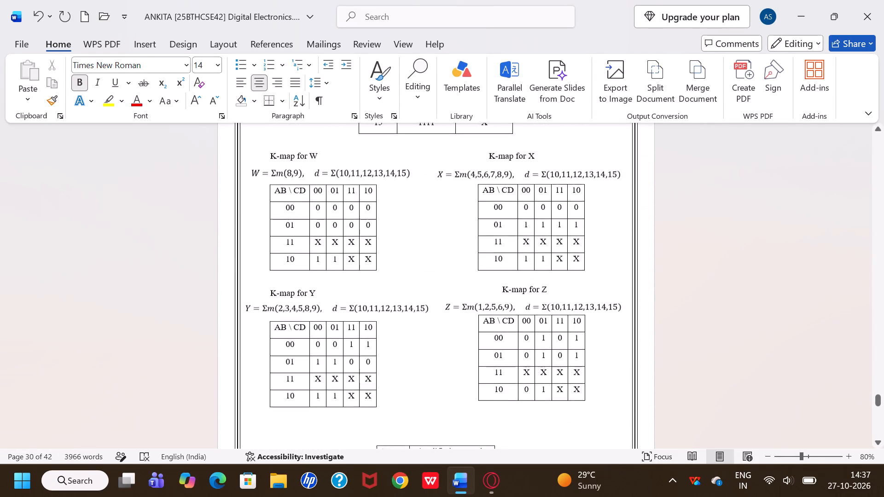
scroll(368, 214, down, 4)
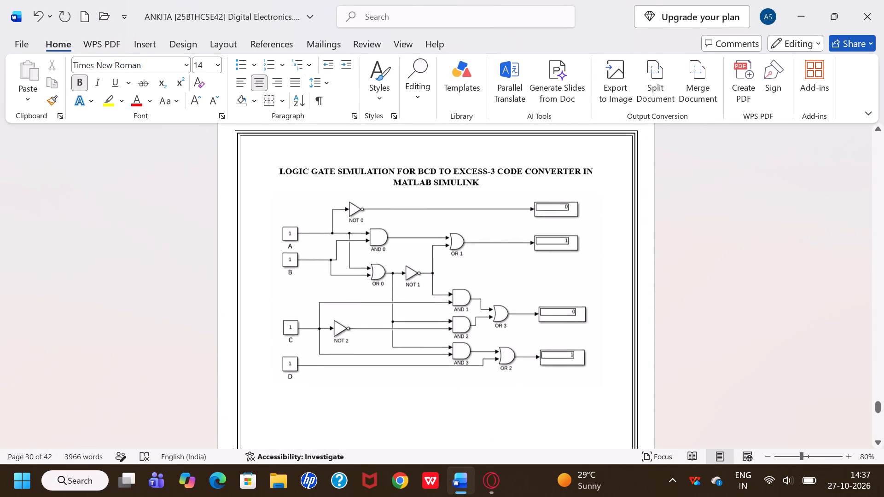
scroll(368, 214, down, 5)
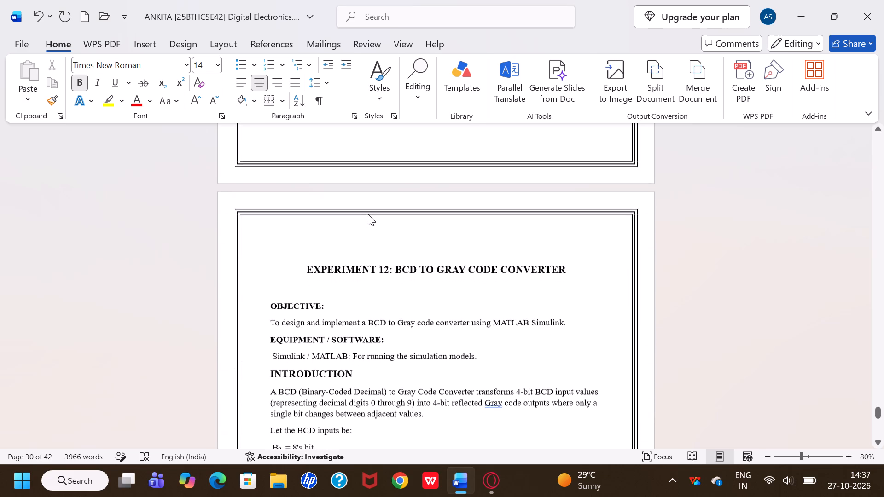
click(318, 248)
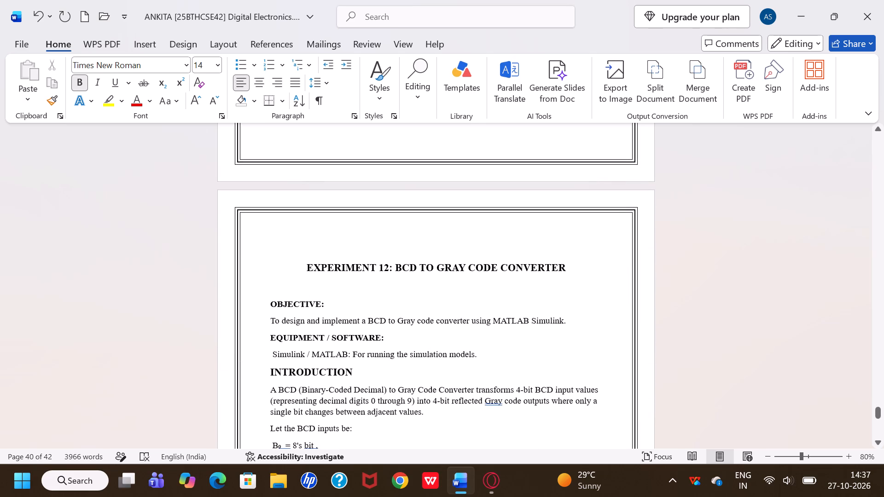
key(BackSpace)
Check the spacing and page layout of Experiment 12, then back through Experiment 11 to the start of Experiment 10.
scroll(318, 248, down, 2)
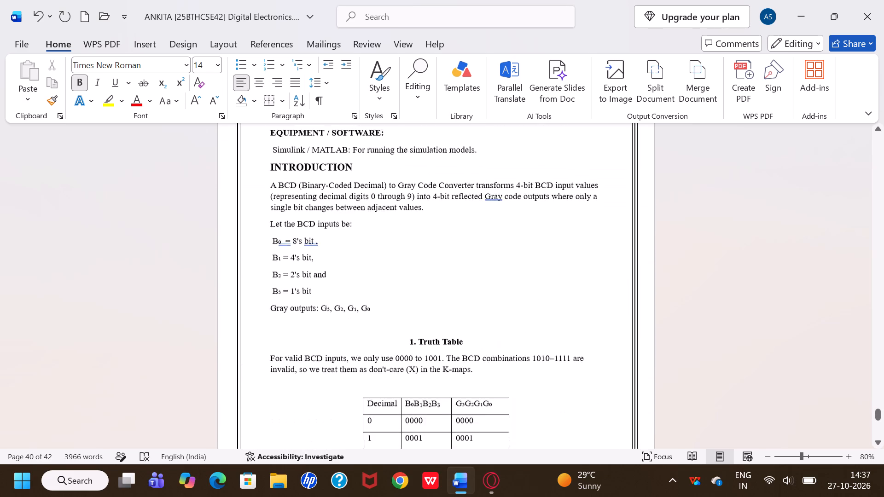
scroll(318, 248, down, 6)
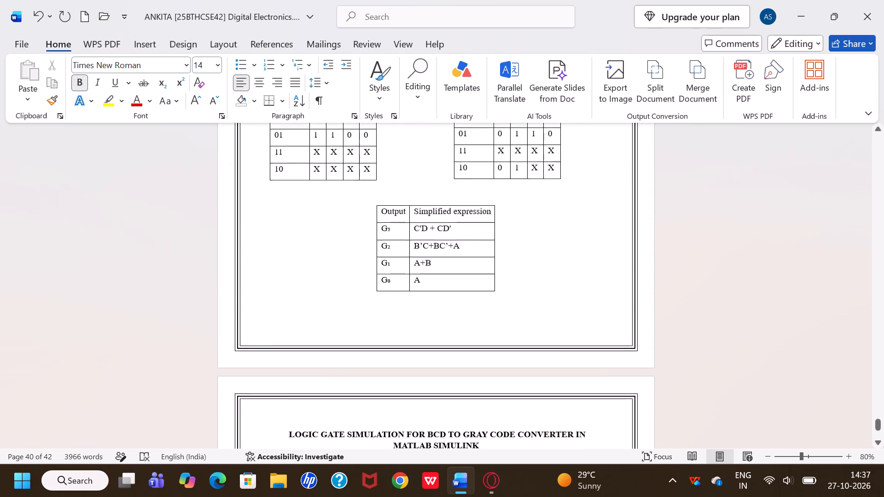
scroll(318, 248, down, 2)
scroll(318, 248, up, 3)
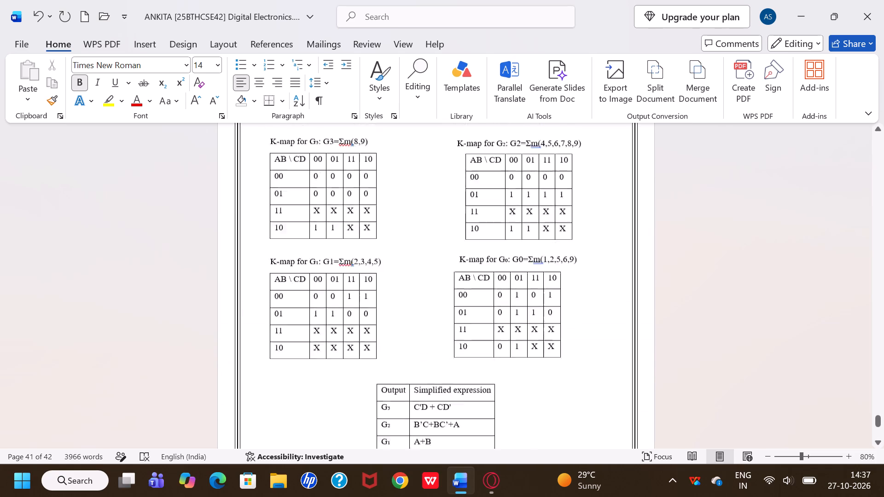
scroll(318, 248, up, 7)
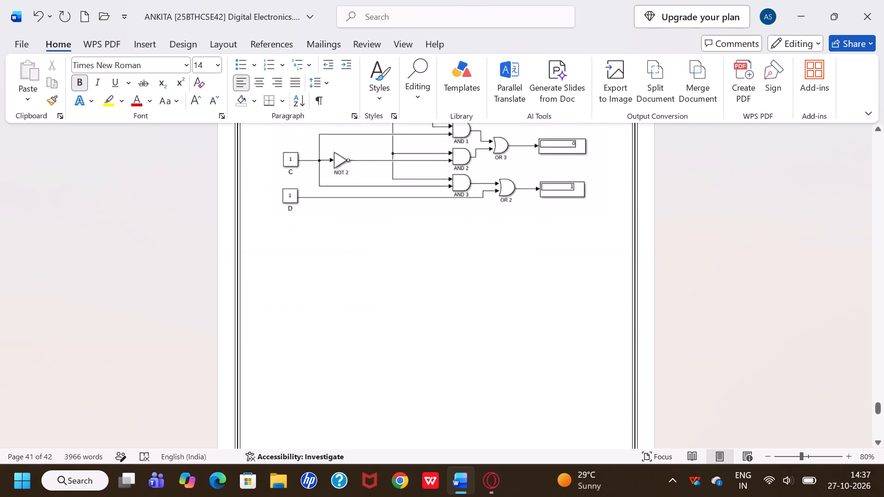
scroll(318, 248, up, 7)
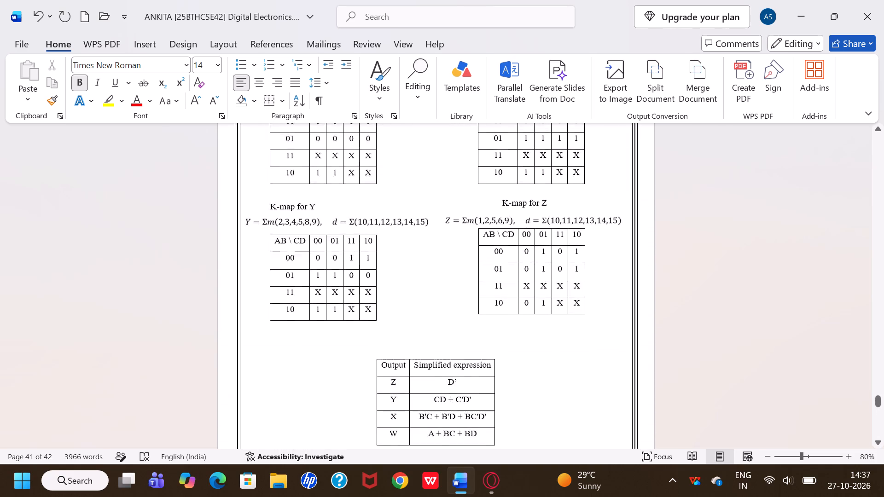
scroll(318, 248, up, 7)
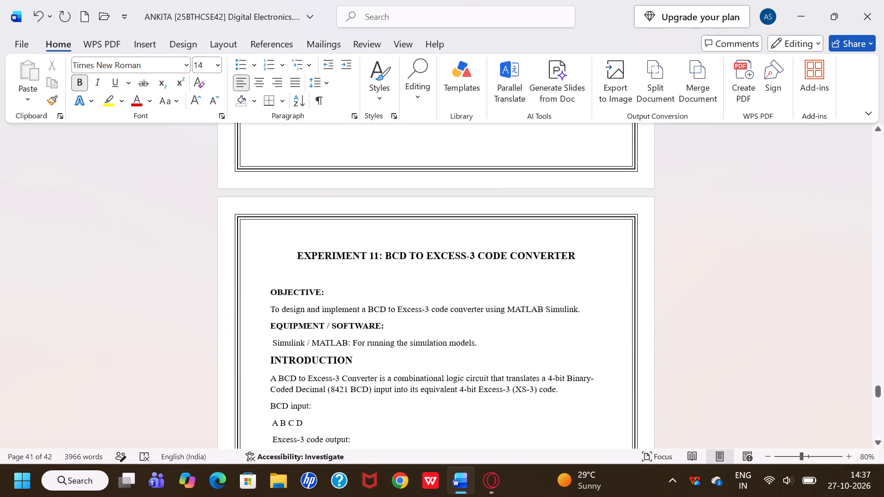
scroll(318, 248, up, 7)
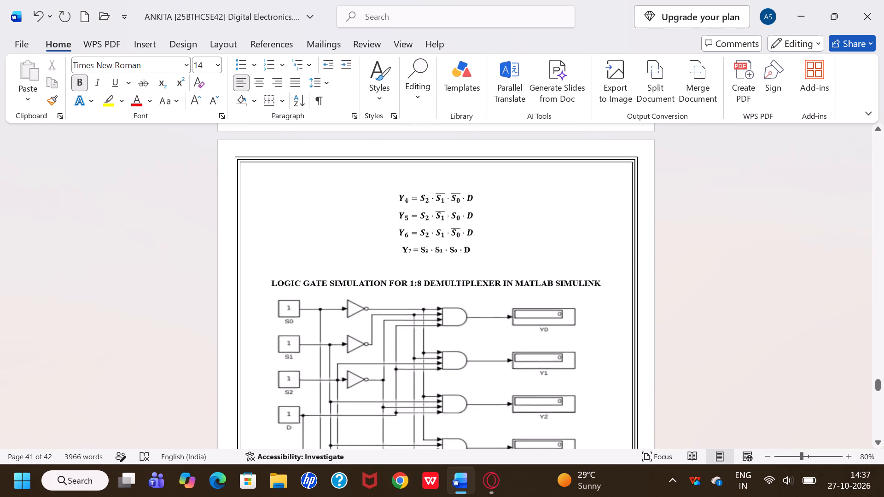
scroll(318, 248, up, 6)
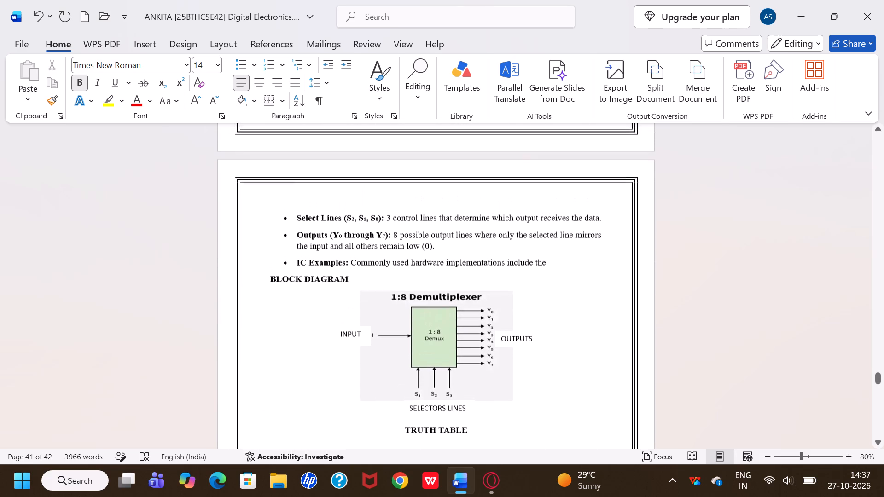
scroll(318, 248, up, 3)
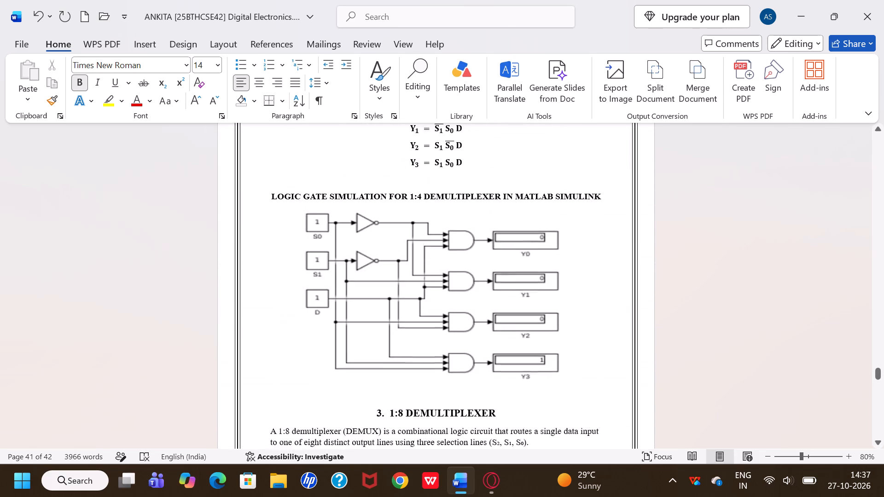
scroll(318, 248, up, 5)
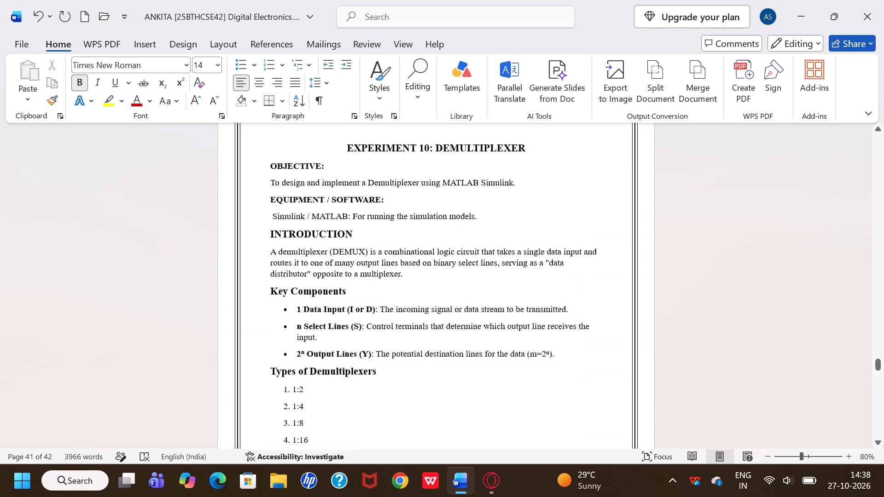
Delete the blank line between the "3. 8:1 MULTIPLEXER" heading and its introductory paragraph.
scroll(318, 248, up, 6)
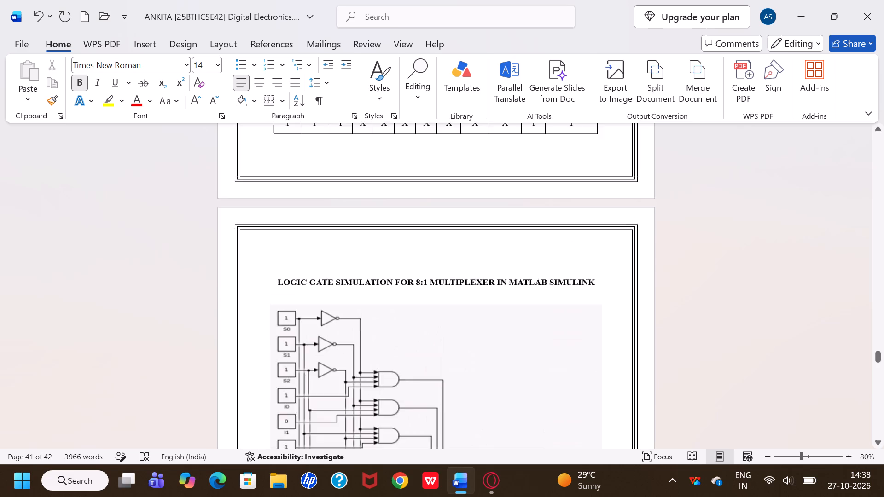
scroll(318, 248, up, 4)
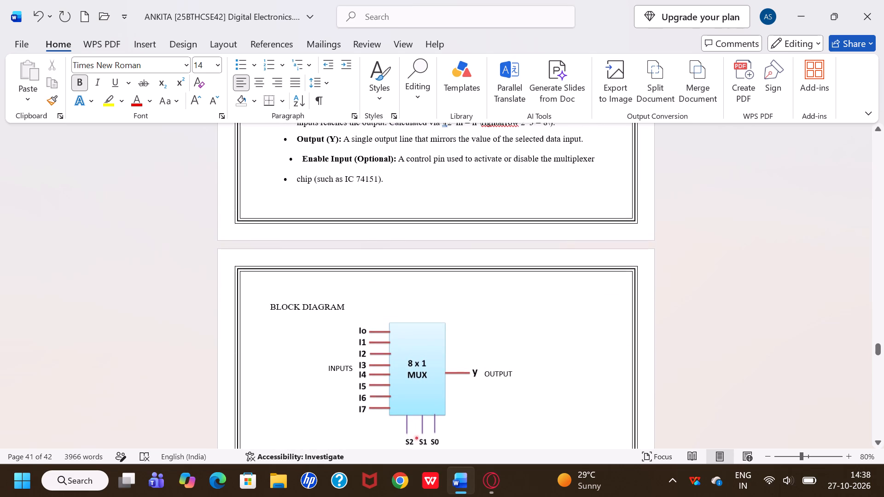
scroll(318, 248, up, 1)
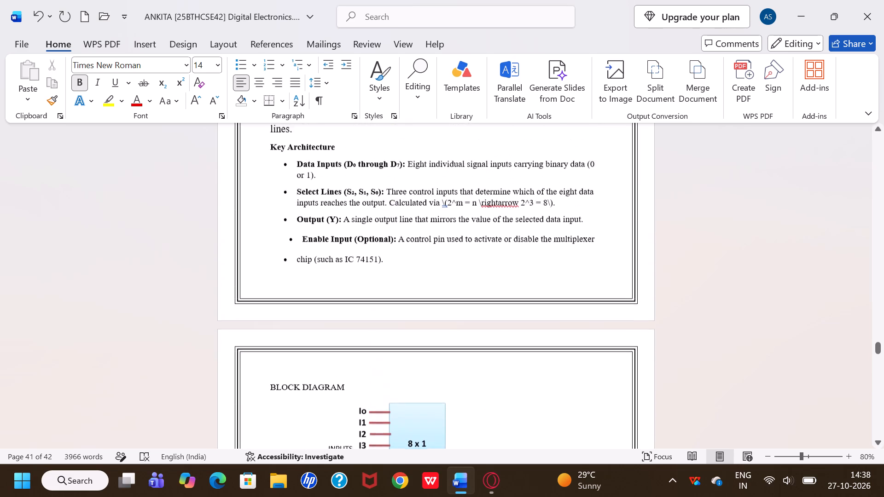
scroll(318, 248, up, 2)
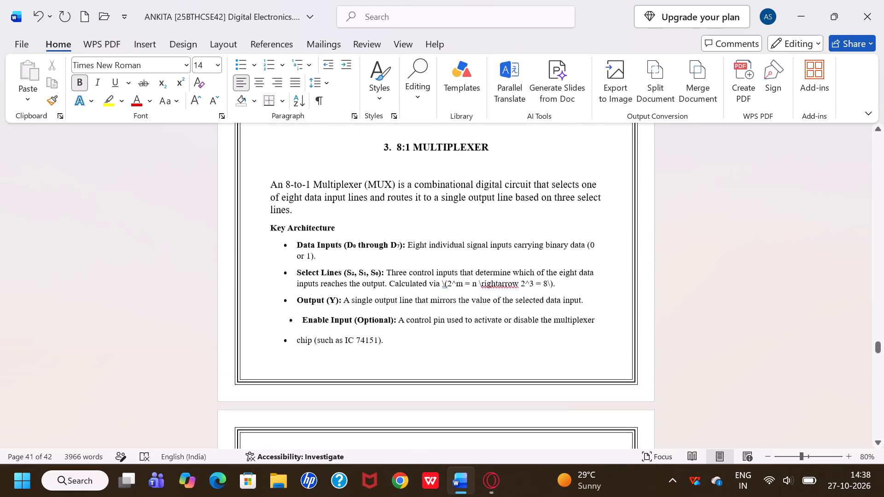
click(337, 204)
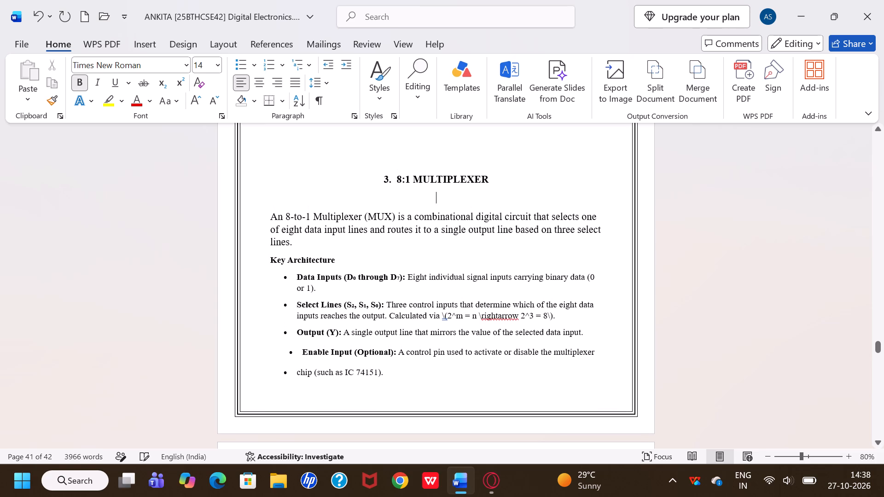
key(BackSpace)
key(BackSpace)
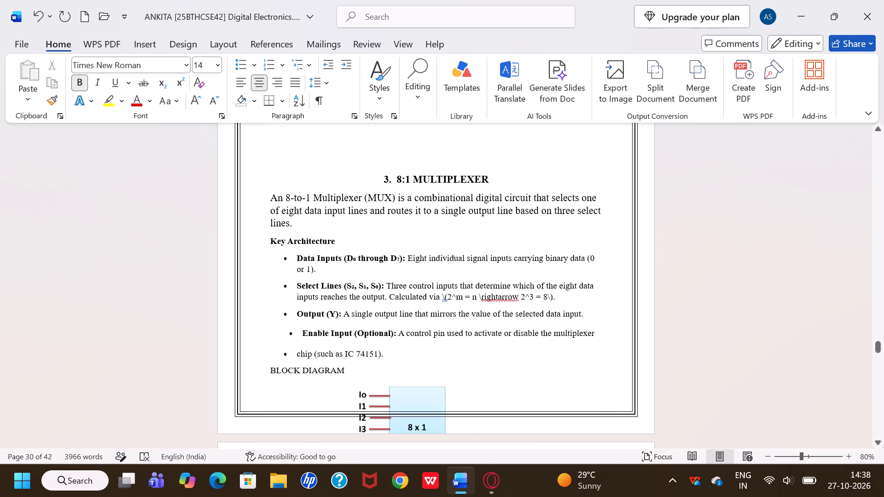
Insert a line break before the "BLOCK DIAGRAM" label in the 8:1 Multiplexer section to push it onto the next page.
click(263, 373)
key(Return)
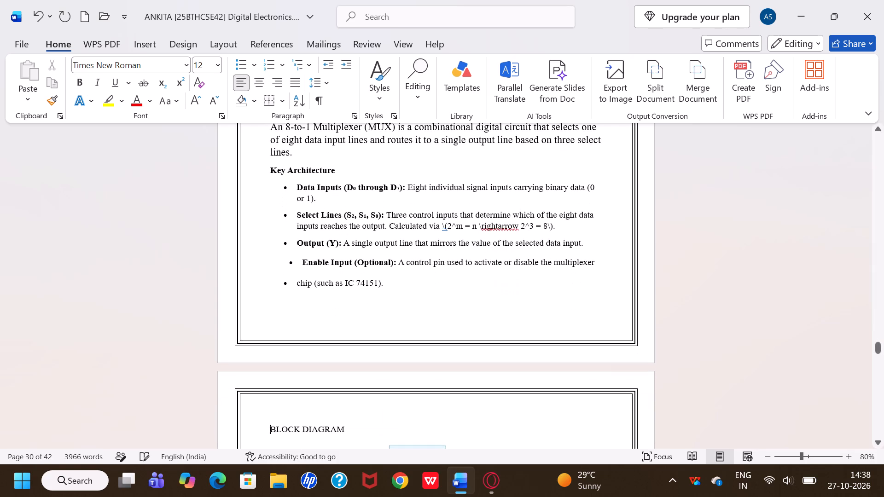
Review the page layout of the Multiplexer experiment, from the 4:1 simulation back to the "EXPERIMENT 9: MULTIPLEXER" heading.
scroll(263, 373, up, 3)
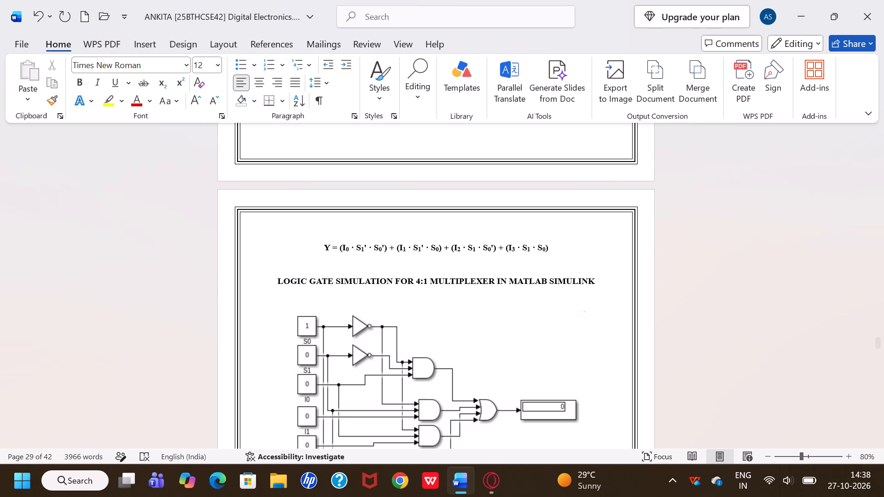
scroll(263, 373, up, 1)
scroll(263, 373, down, 1)
scroll(263, 373, up, 5)
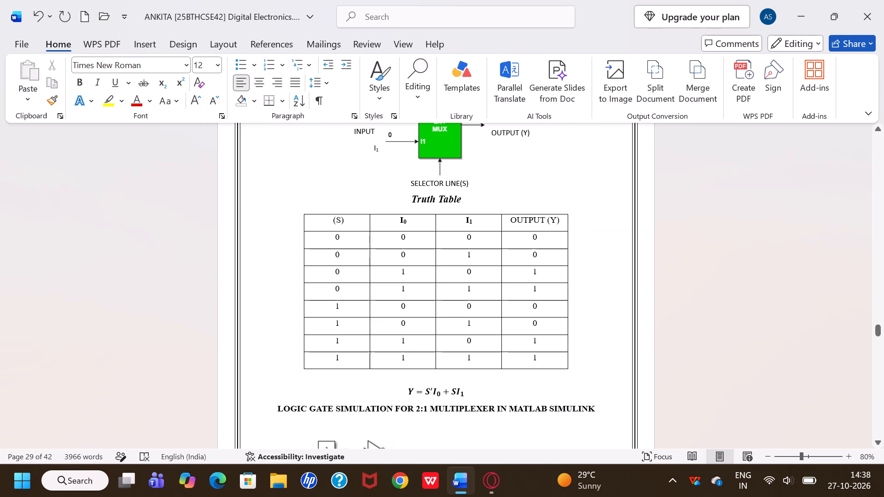
scroll(263, 373, up, 4)
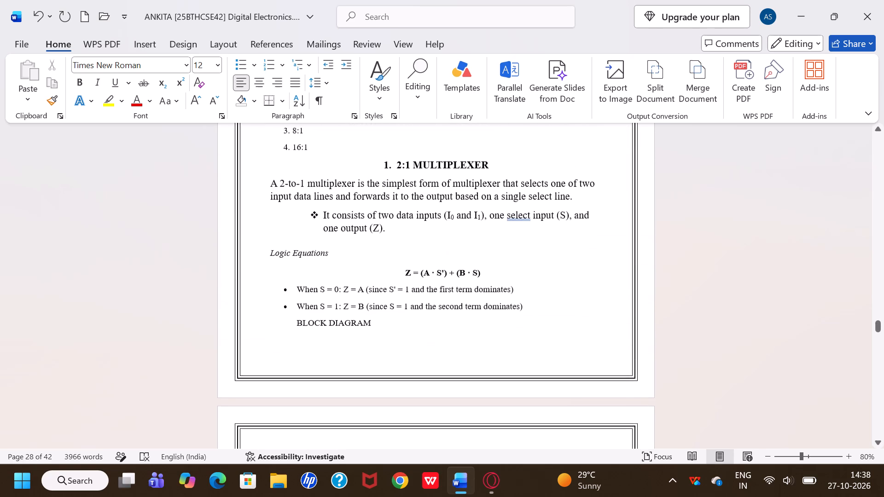
scroll(263, 373, up, 3)
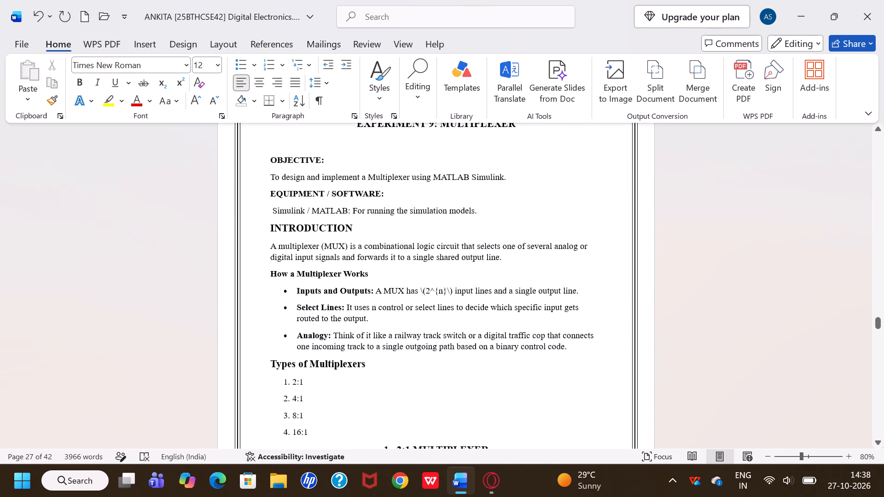
scroll(263, 373, up, 2)
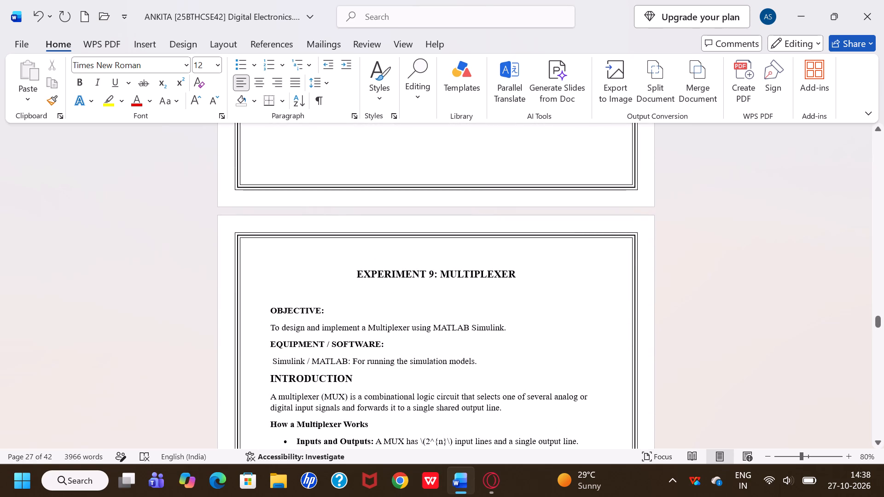
click(283, 292)
Insert two line breaks before the "BLOCK DIAGRAM" label in the 2:1 Multiplexer section to push it onto the next page.
scroll(283, 292, down, 4)
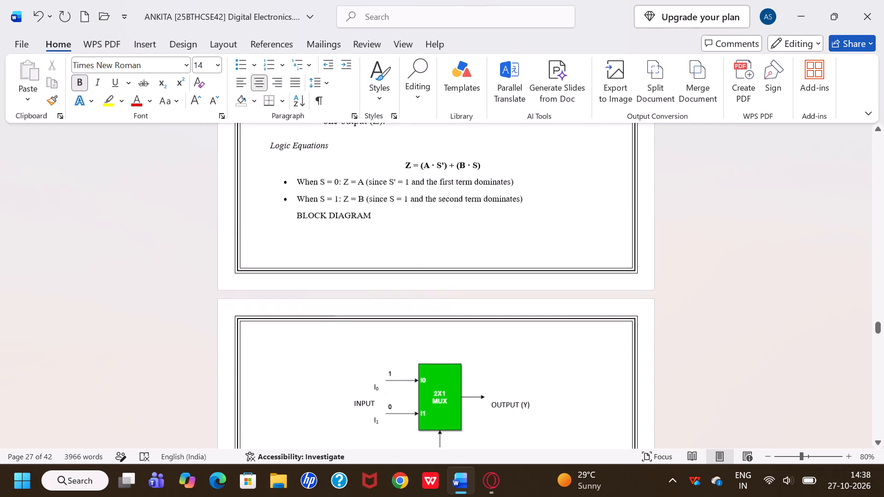
click(291, 274)
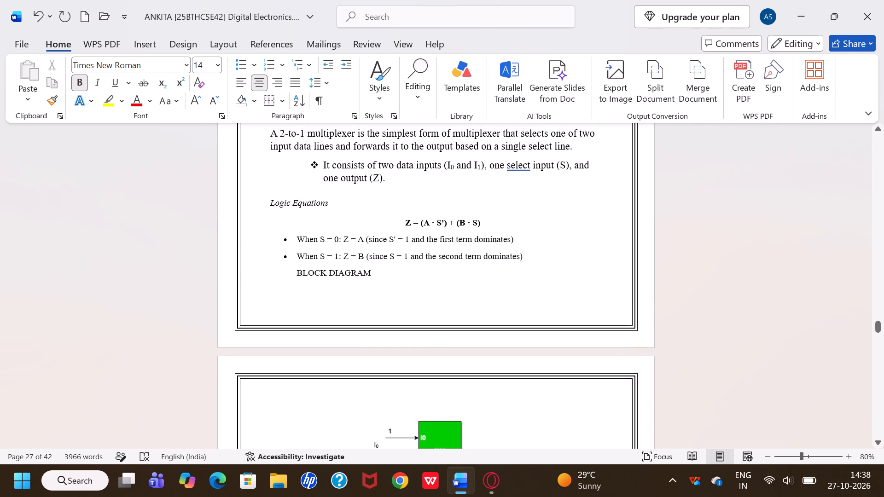
key(Return)
key(Return)
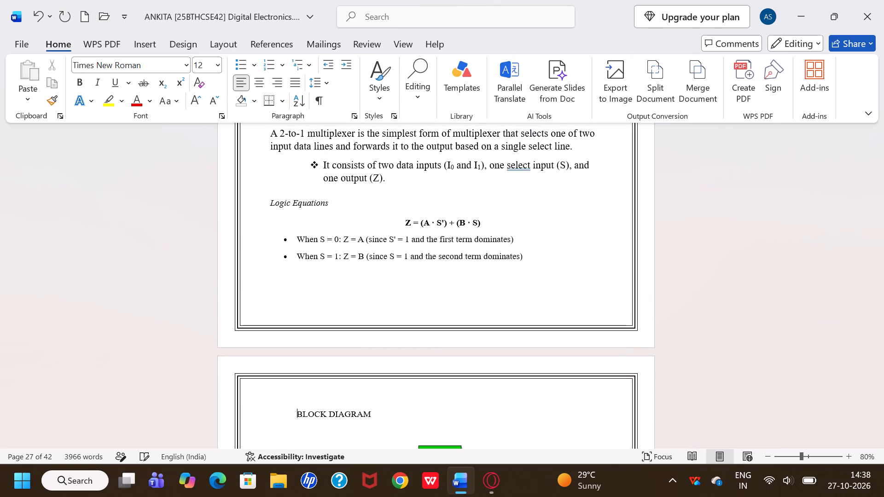
Check the 2:1 Multiplexer pages that follow and save the document.
scroll(291, 274, down, 3)
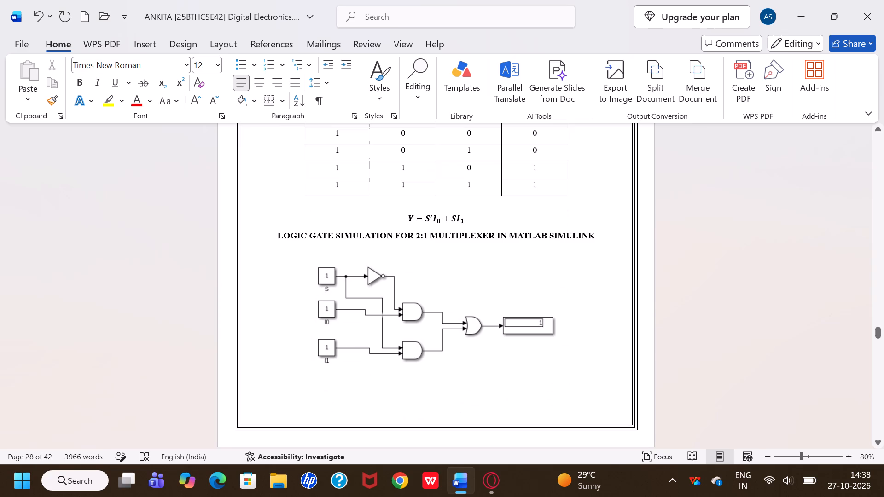
key(ctrl+s)
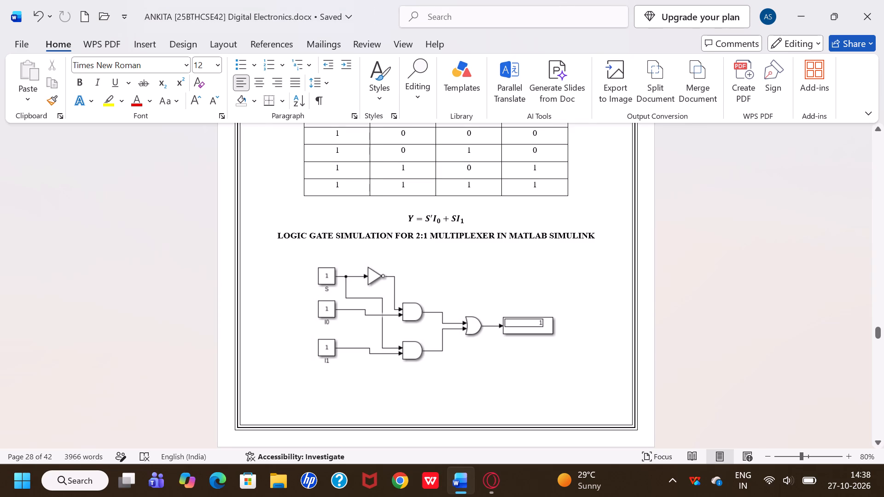
Create a PDF of the document with WPS PDF and dismiss the download notification.
click(99, 50)
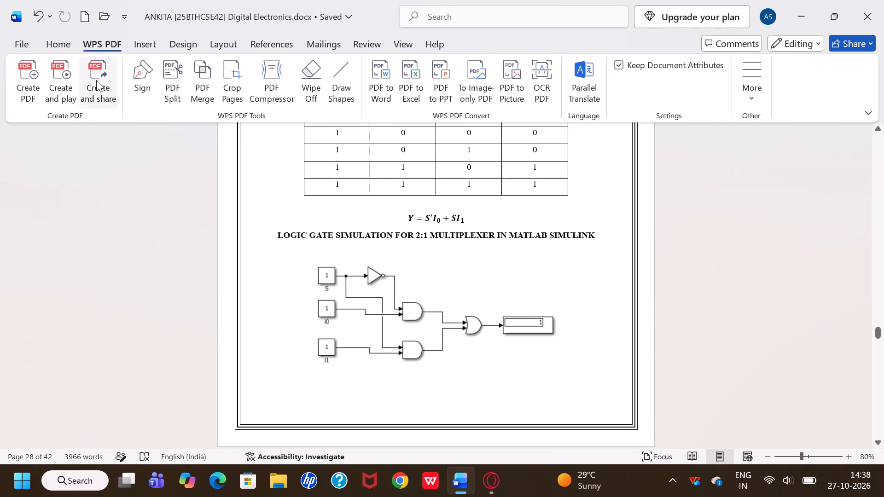
click(28, 81)
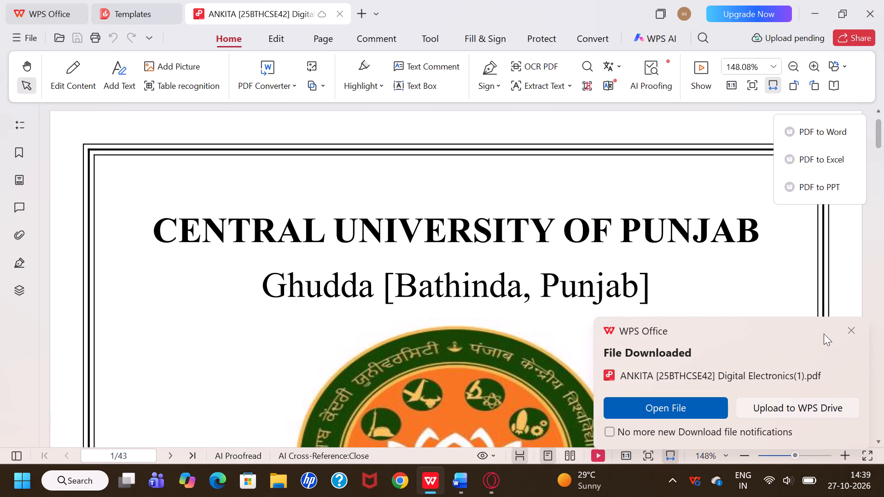
click(848, 331)
Review the PDF's page layout from the cover page through to the "EXPERIMENT 7: DECODER" page.
ctrl+scroll(402, 257, down, 2)
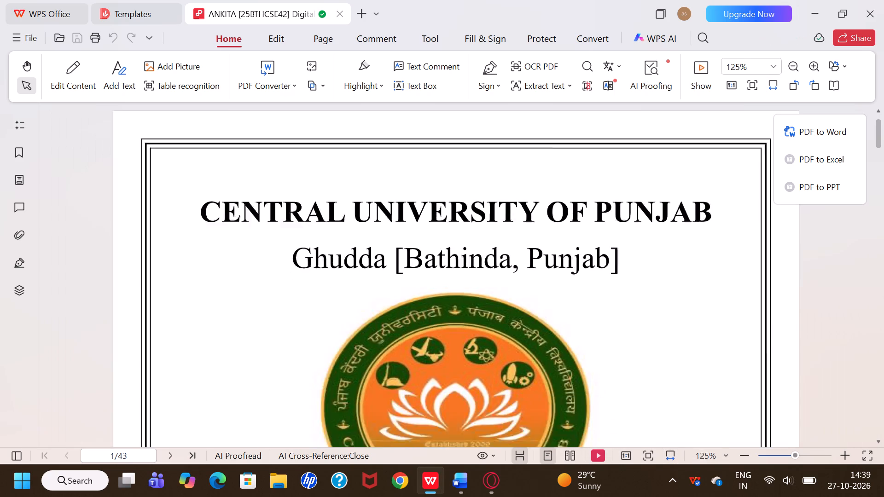
ctrl+scroll(402, 257, down, 1)
scroll(402, 257, down, 5)
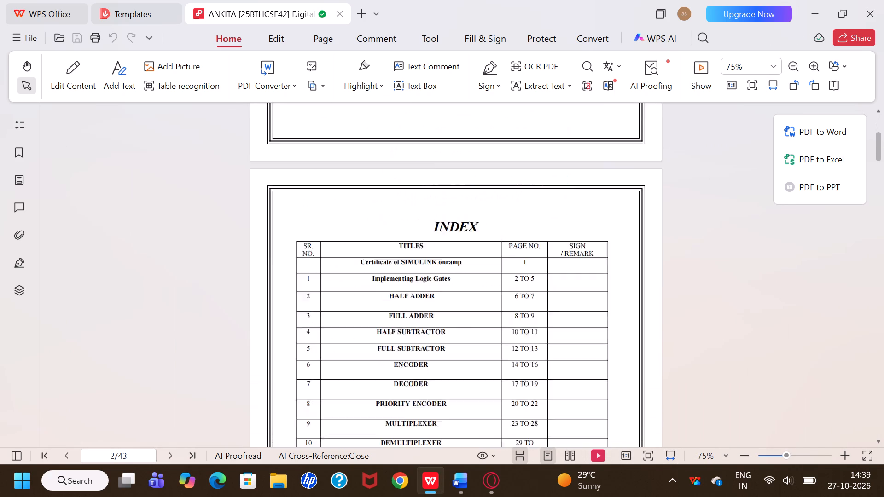
scroll(402, 257, down, 8)
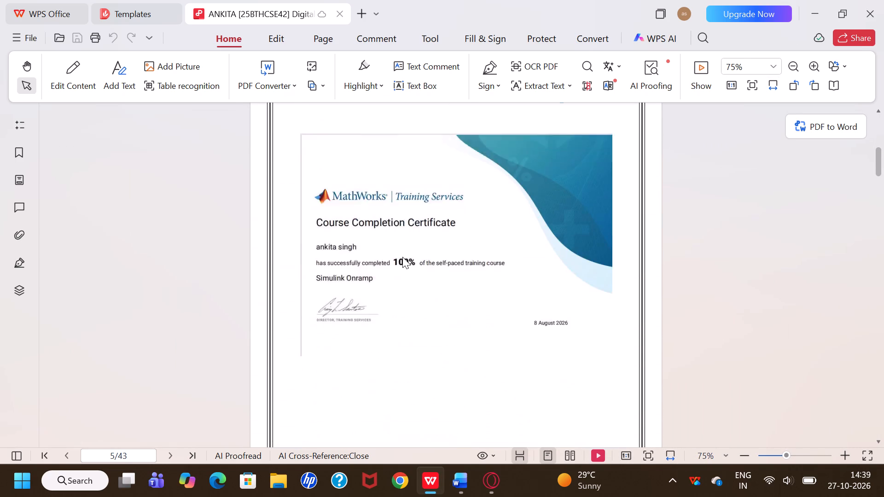
scroll(402, 257, down, 9)
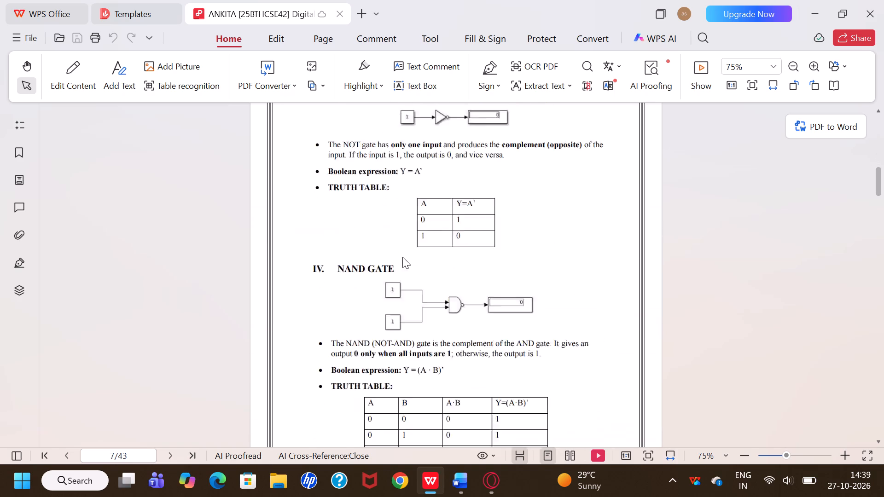
scroll(402, 257, down, 6)
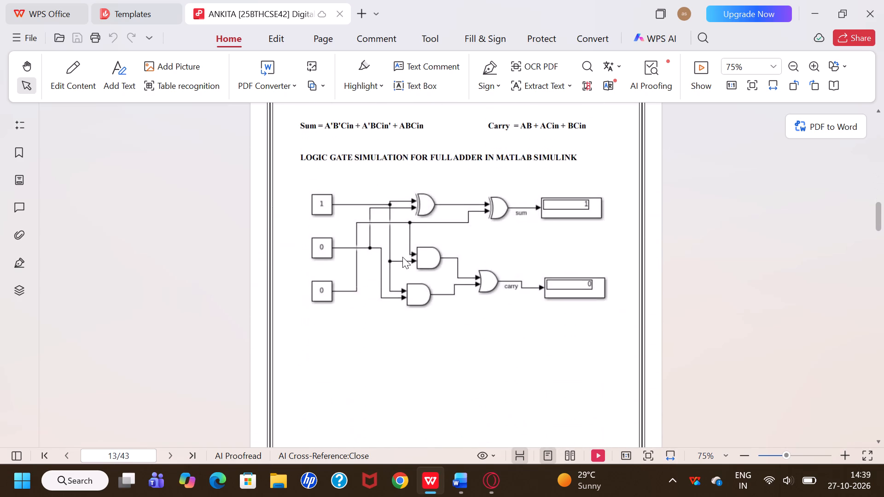
scroll(402, 257, down, 6)
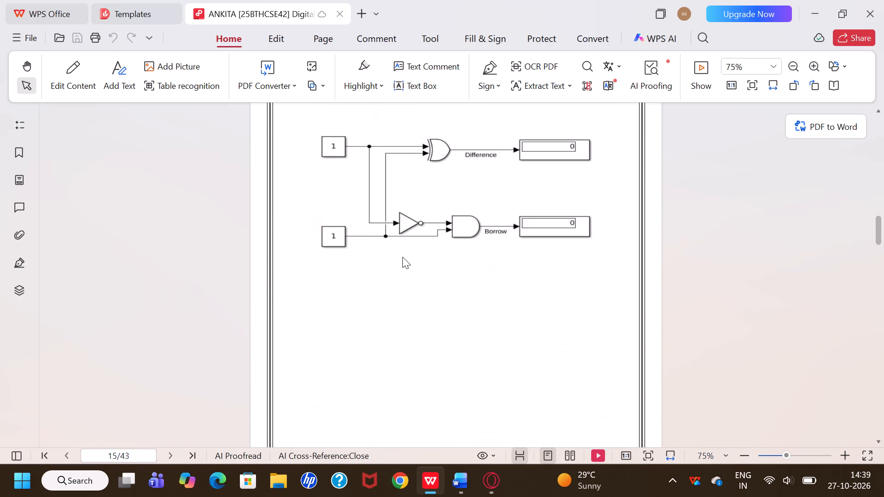
scroll(402, 257, down, 6)
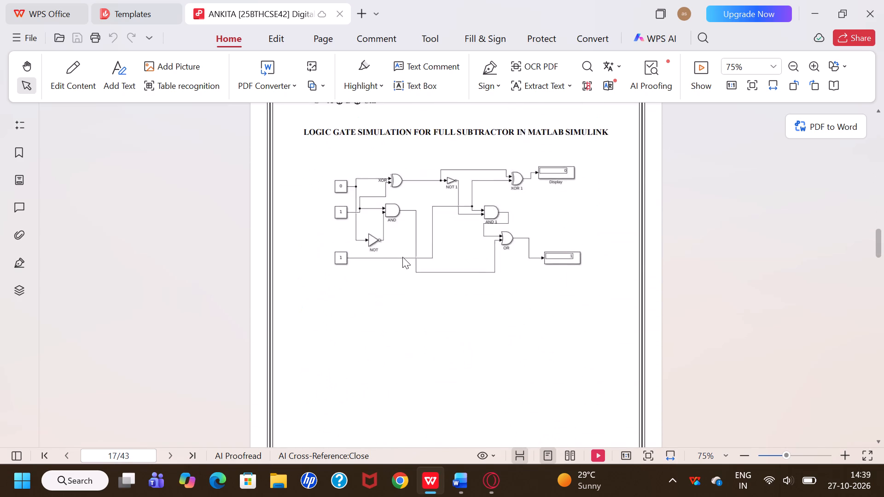
scroll(402, 257, down, 6)
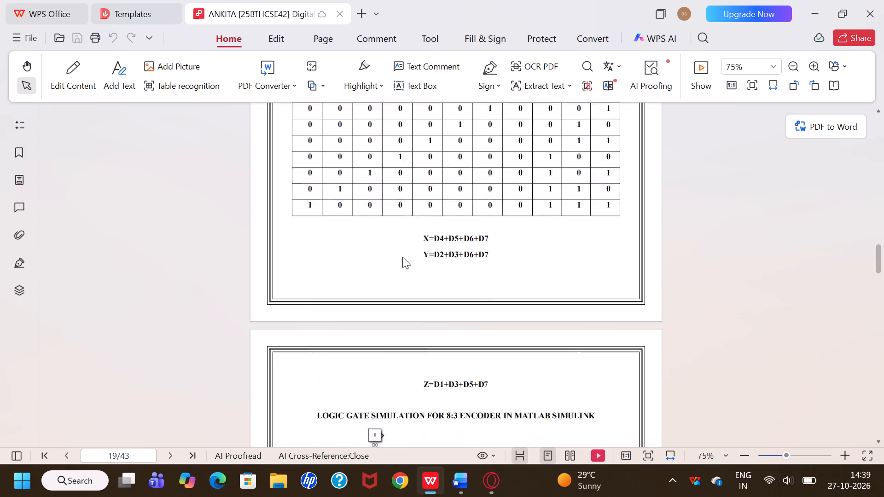
scroll(402, 257, down, 5)
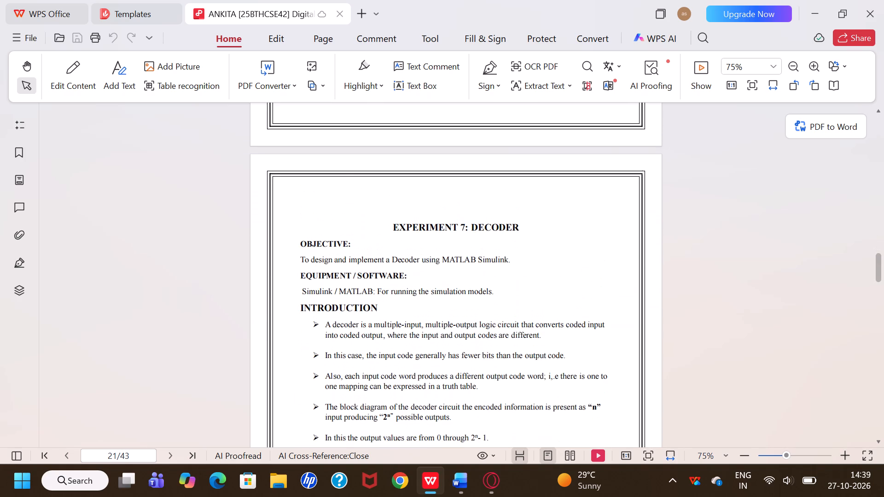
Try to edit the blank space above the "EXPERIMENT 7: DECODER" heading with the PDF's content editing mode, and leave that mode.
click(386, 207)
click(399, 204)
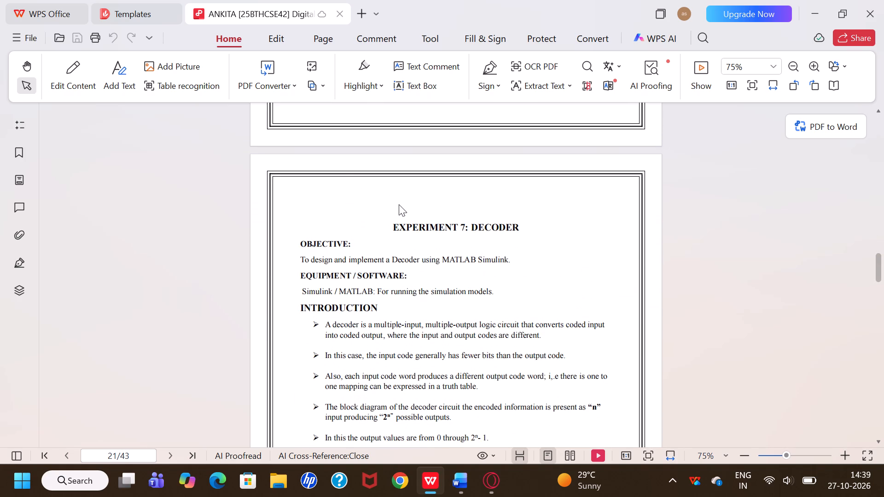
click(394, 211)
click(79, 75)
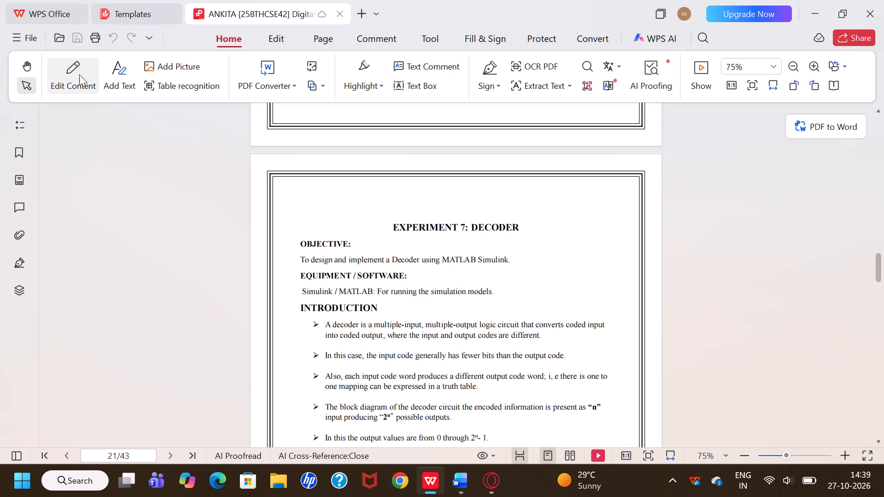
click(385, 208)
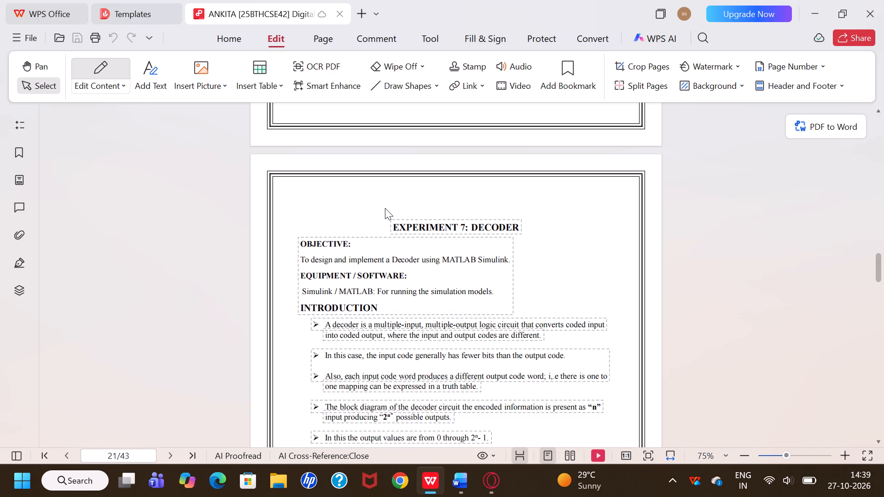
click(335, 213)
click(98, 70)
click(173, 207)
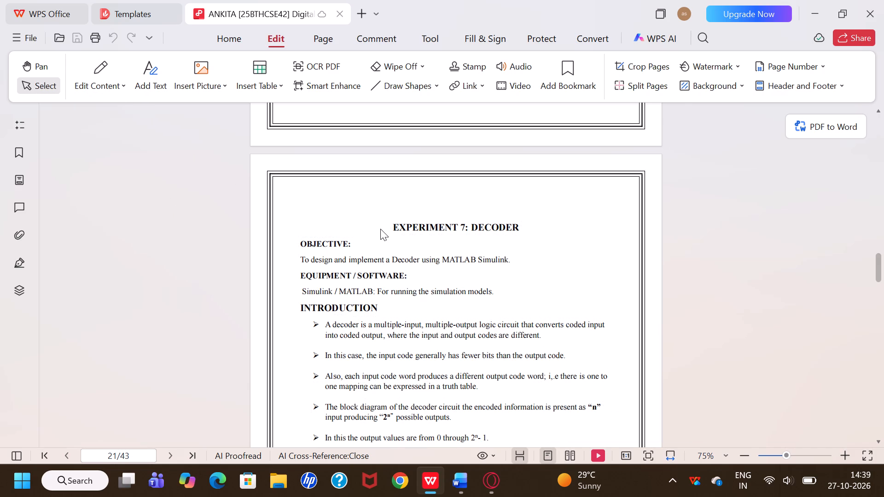
Review the PDF's page layout from the "EXPERIMENT 7: DECODER" page to the "EXPERIMENT 9: MULTIPLEXER" page.
click(385, 223)
click(386, 208)
click(372, 210)
scroll(372, 210, down, 7)
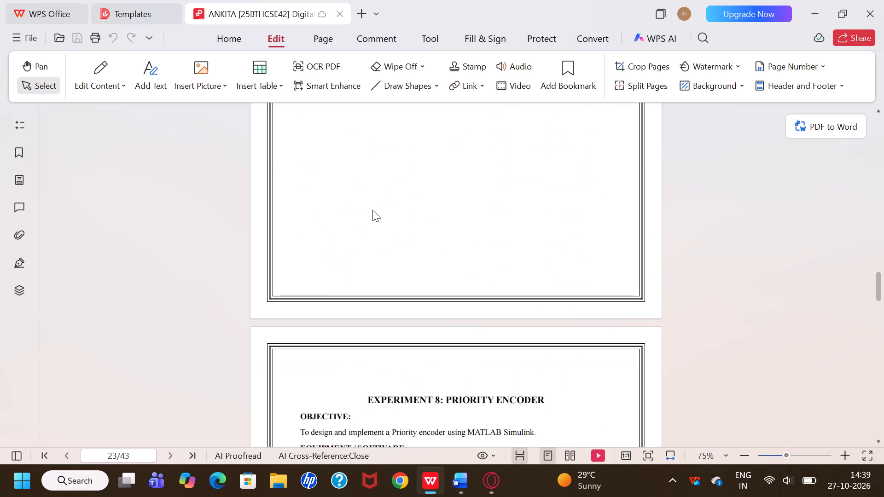
scroll(372, 210, down, 5)
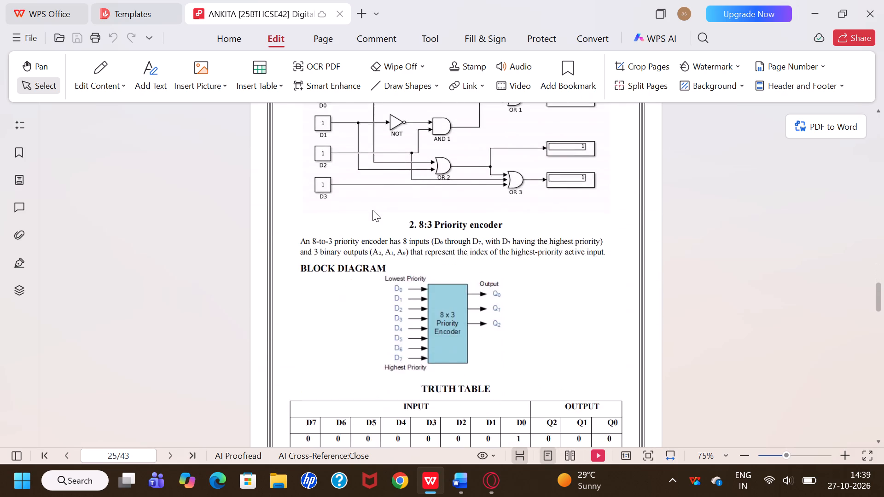
scroll(372, 210, down, 6)
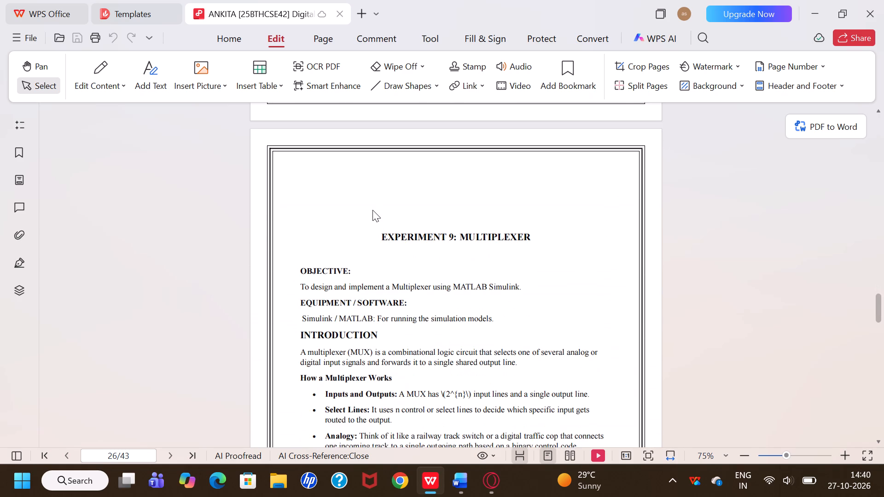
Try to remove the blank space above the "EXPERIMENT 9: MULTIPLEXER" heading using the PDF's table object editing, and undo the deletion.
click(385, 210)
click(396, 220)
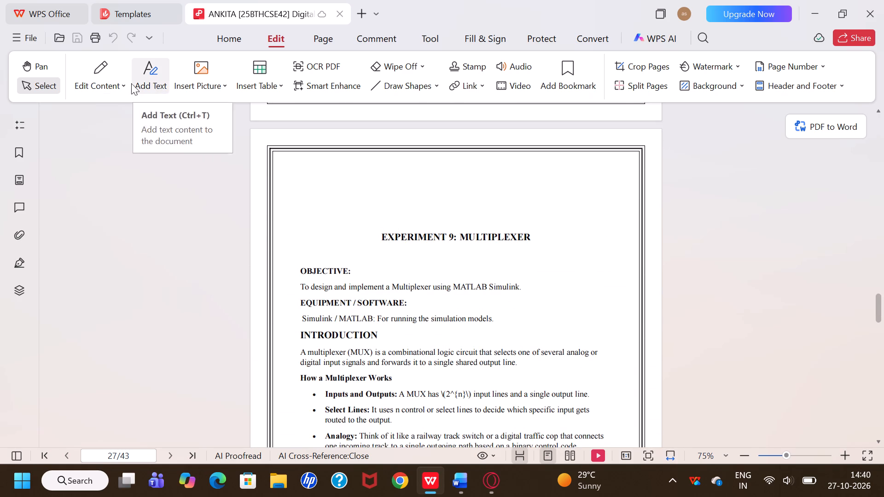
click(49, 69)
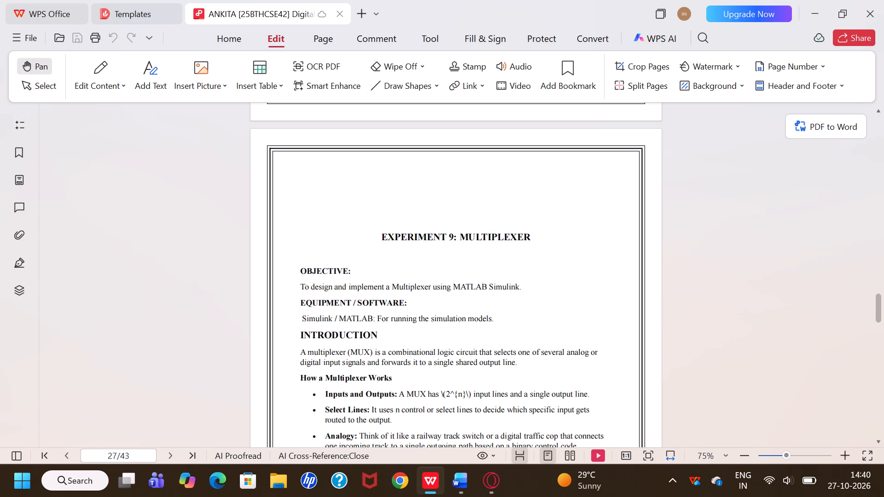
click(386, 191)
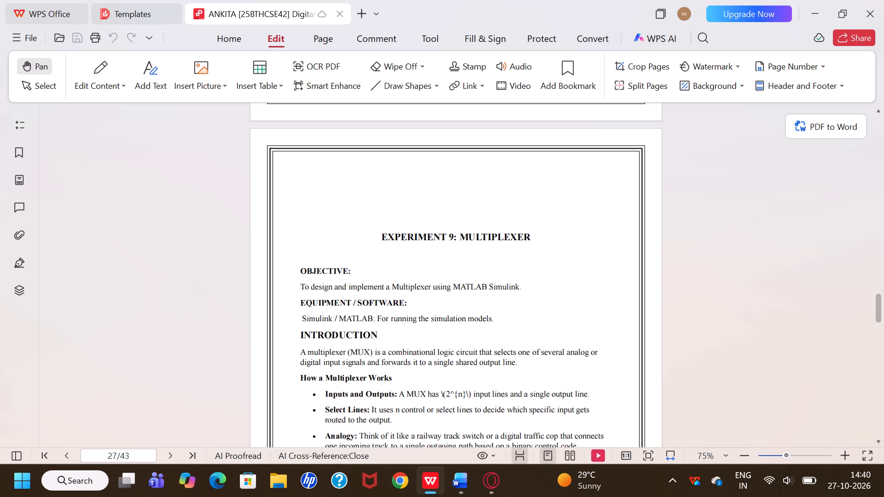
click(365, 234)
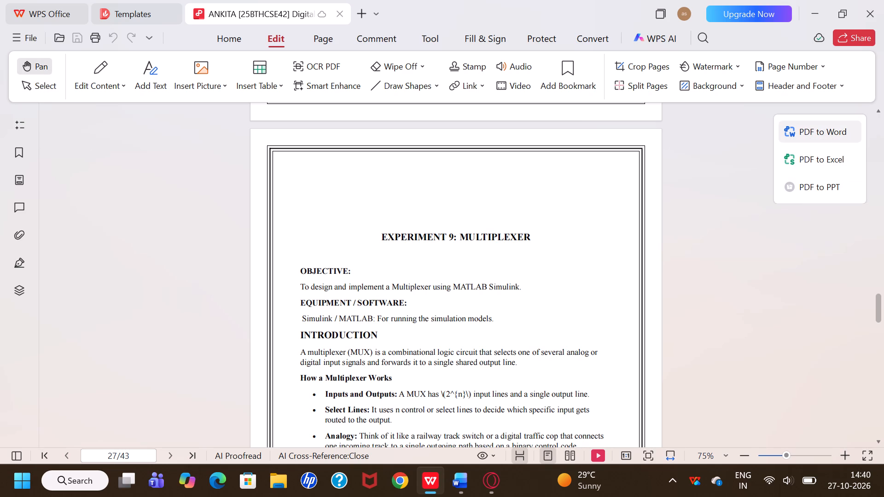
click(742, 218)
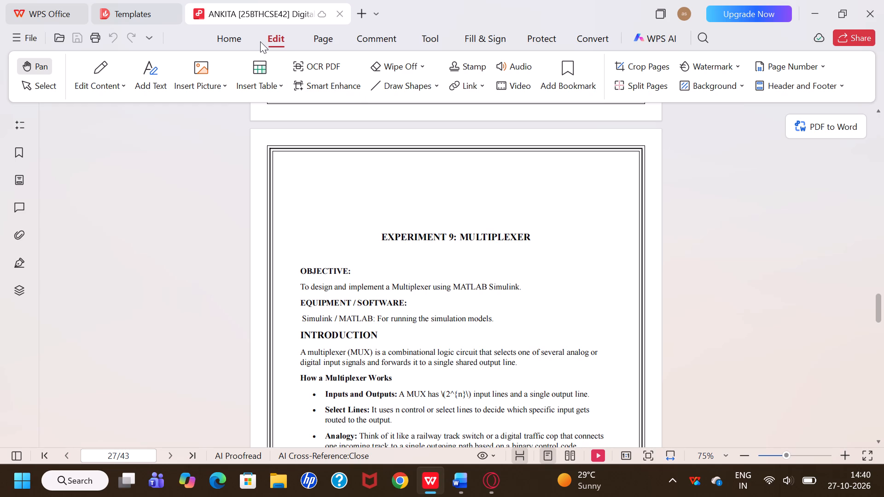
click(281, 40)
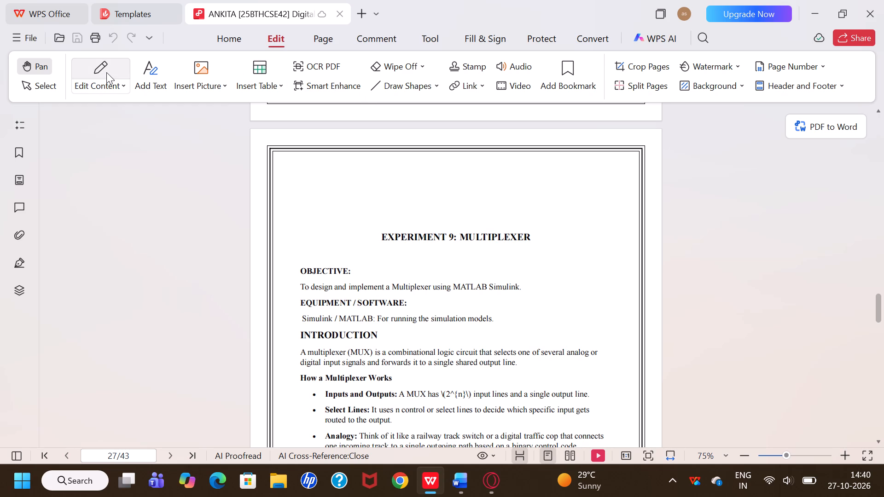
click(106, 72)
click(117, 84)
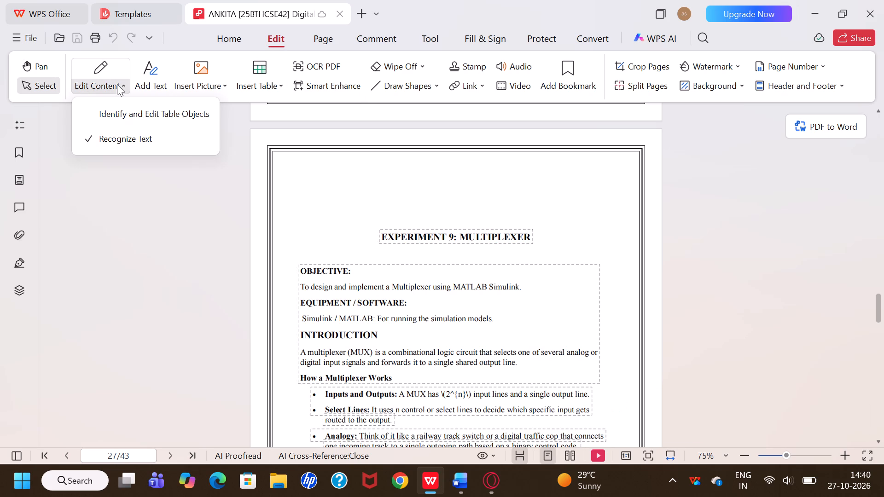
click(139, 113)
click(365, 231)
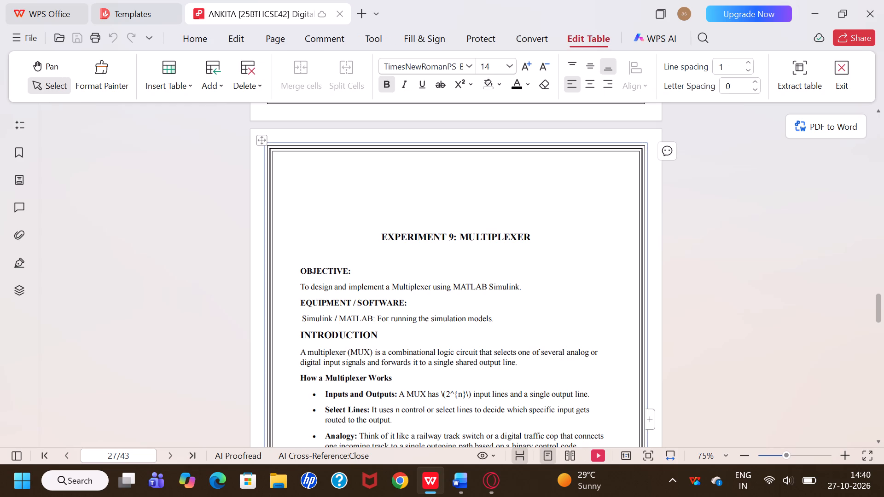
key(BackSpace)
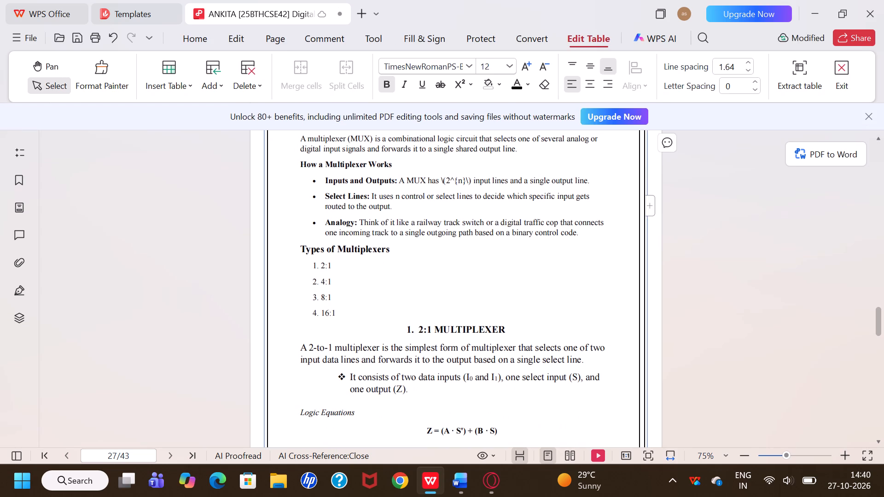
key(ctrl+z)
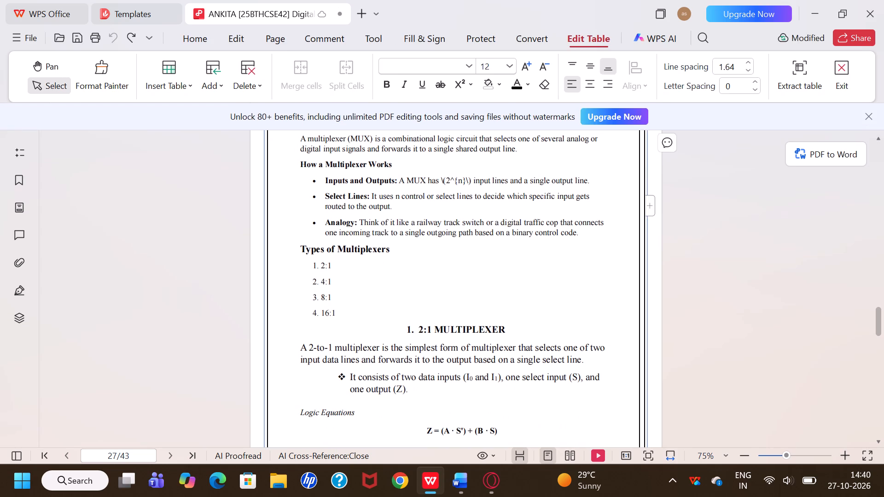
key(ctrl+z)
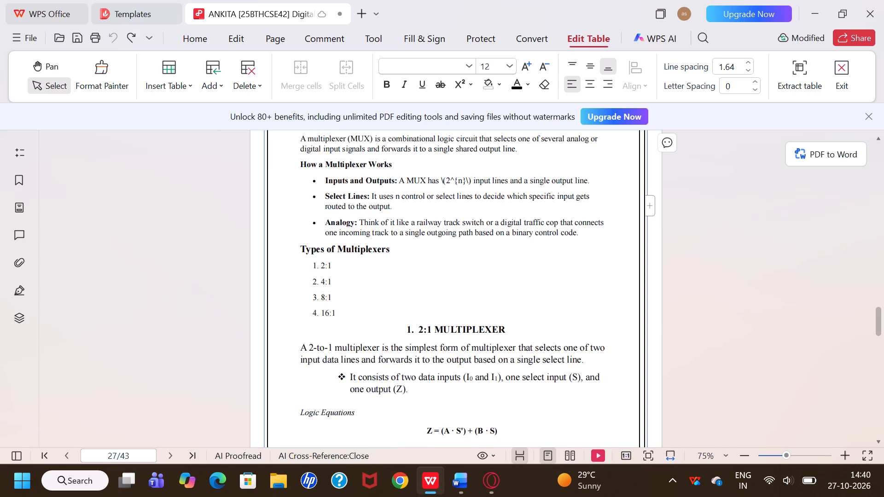
Close the PDF without saving its changes, dismiss the pop-up window and close WPS Office to return to the Word document.
scroll(378, 235, down, 3)
scroll(378, 235, up, 2)
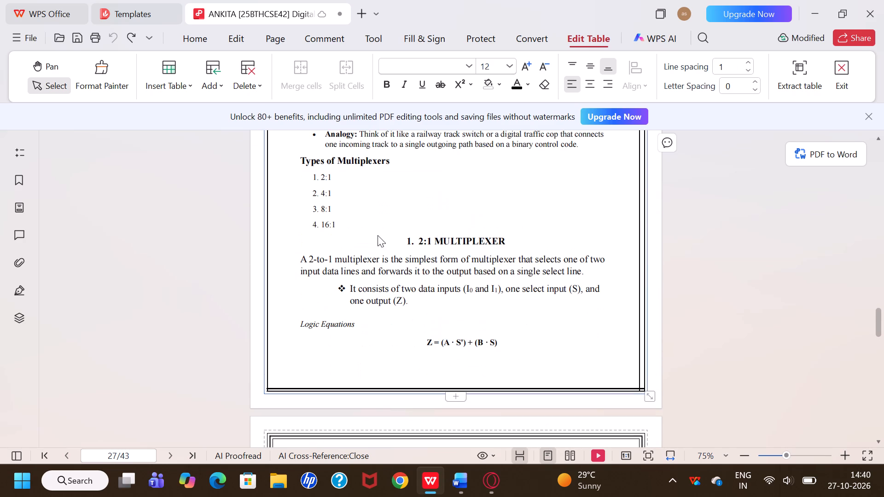
scroll(378, 235, up, 3)
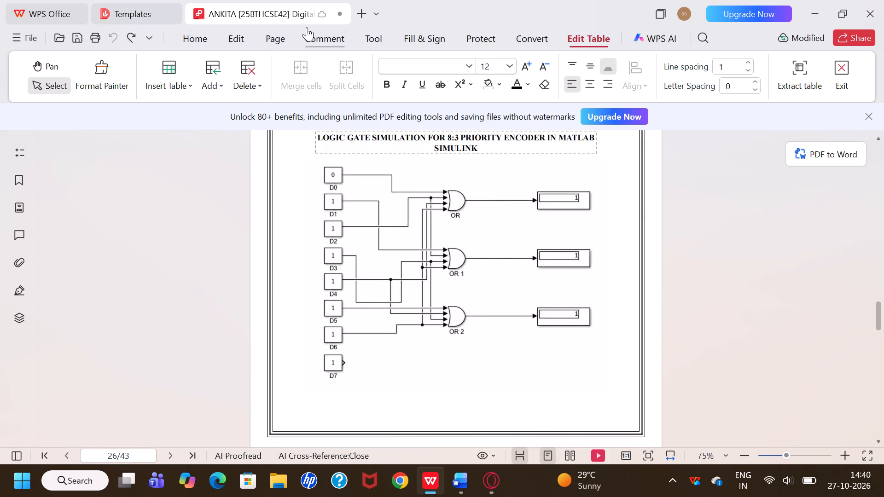
click(341, 15)
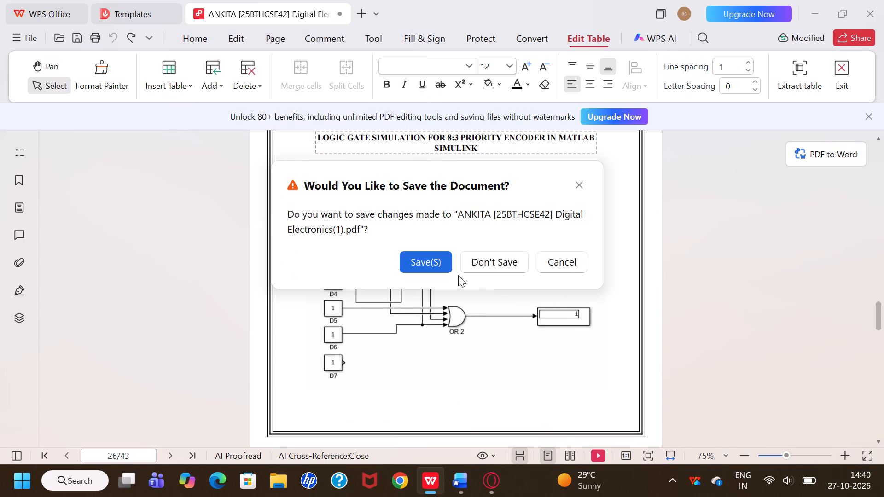
click(495, 272)
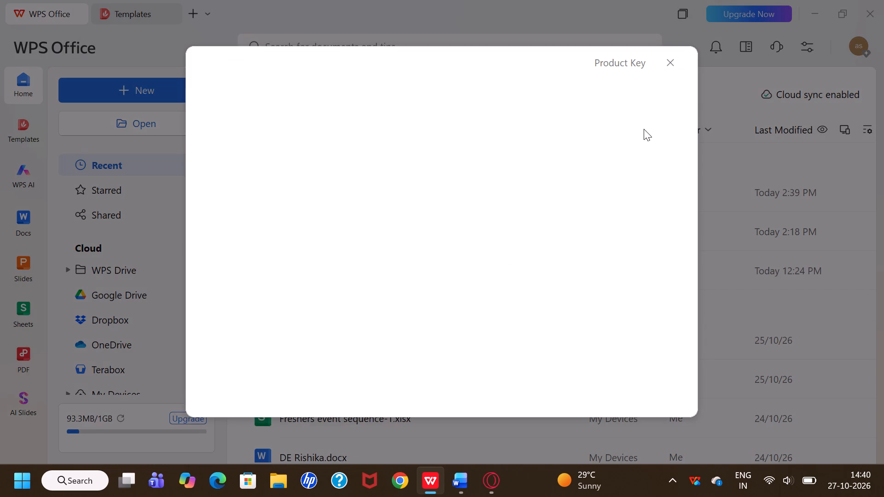
click(669, 60)
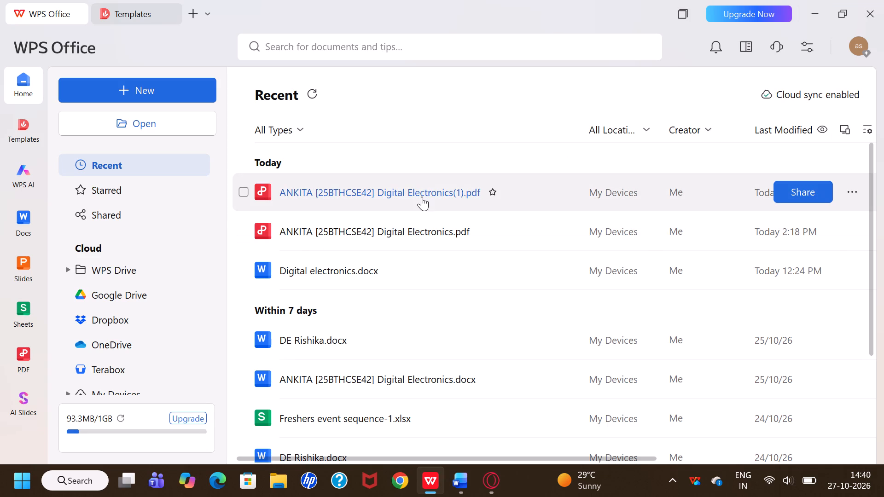
click(881, 10)
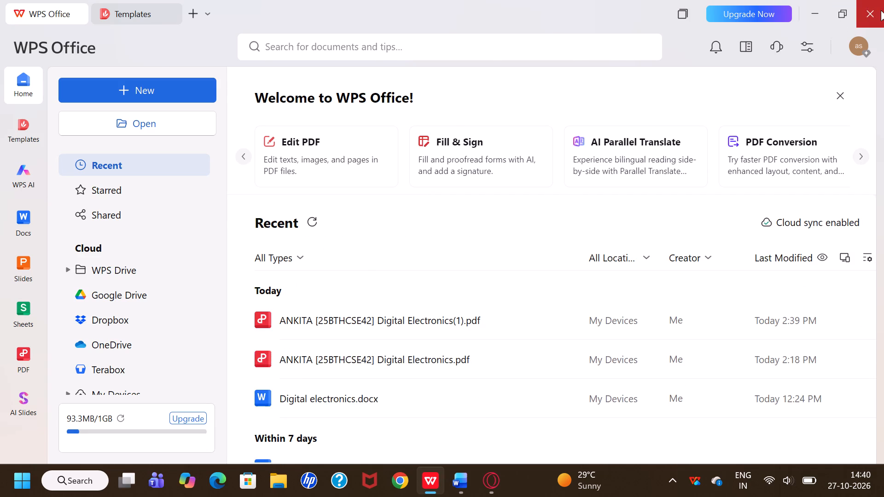
Delete the blank lines above the "2. 4:1 MULTIPLEXER" heading in the Word document.
scroll(533, 226, down, 3)
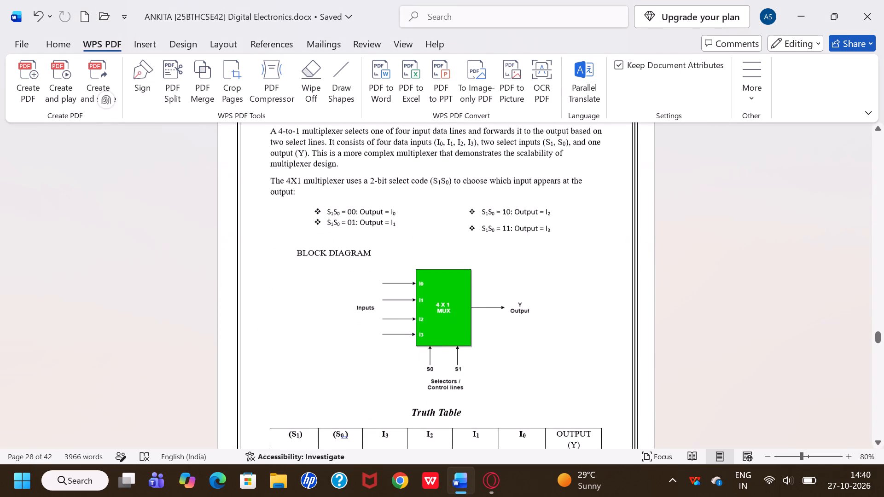
scroll(533, 226, up, 1)
click(390, 198)
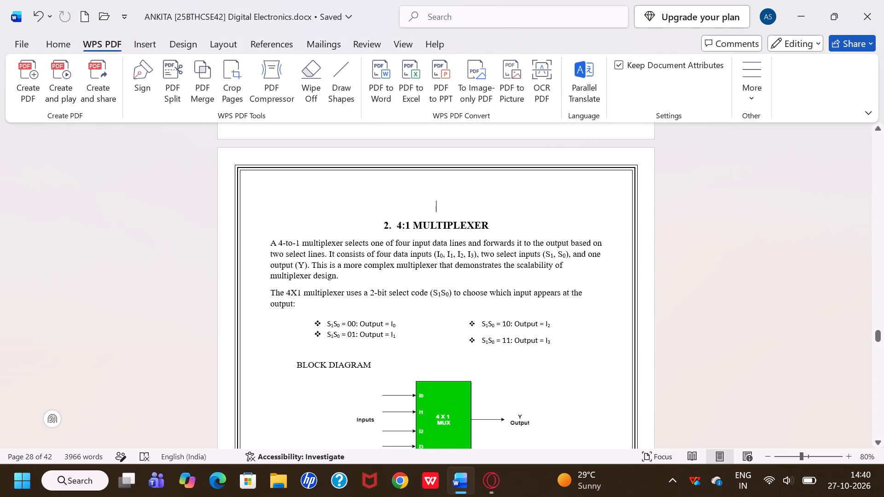
key(BackSpace)
key(BackSpace)
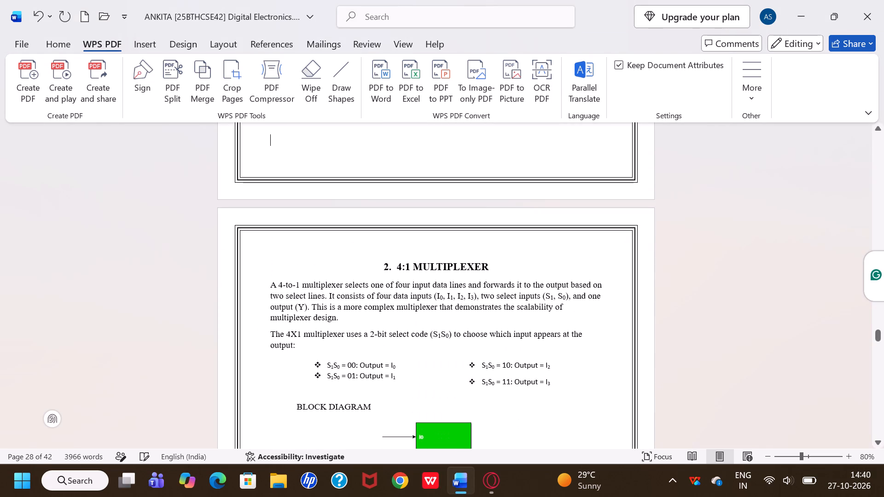
Check the page layout from the 4:1 Multiplexer truth table through to the 1:8 Demultiplexer output table and equations.
scroll(485, 263, down, 4)
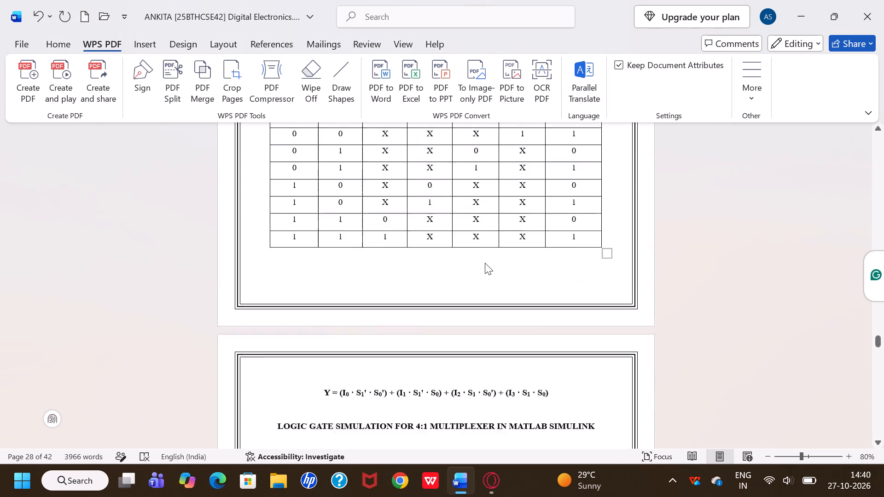
scroll(485, 263, down, 4)
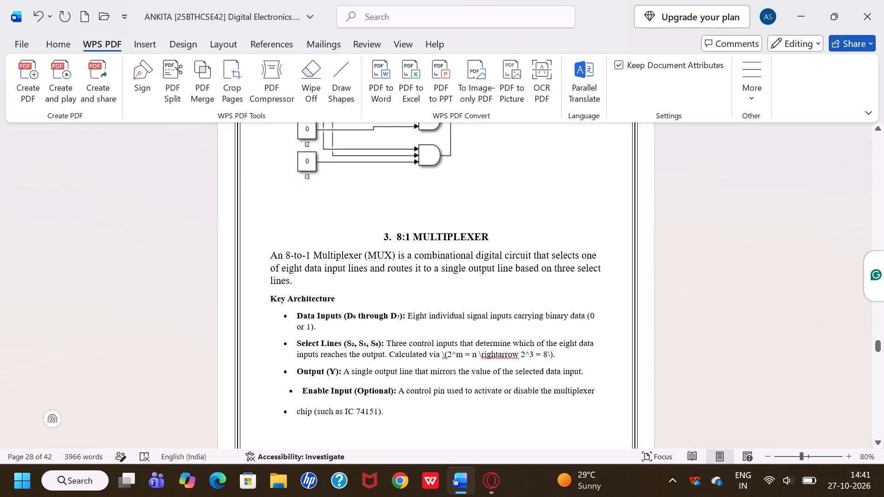
scroll(429, 248, down, 5)
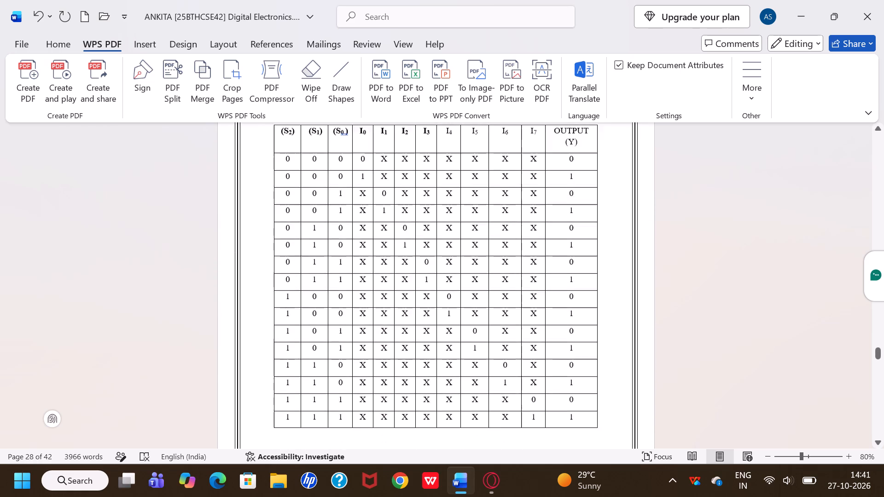
scroll(429, 248, down, 2)
scroll(429, 248, up, 3)
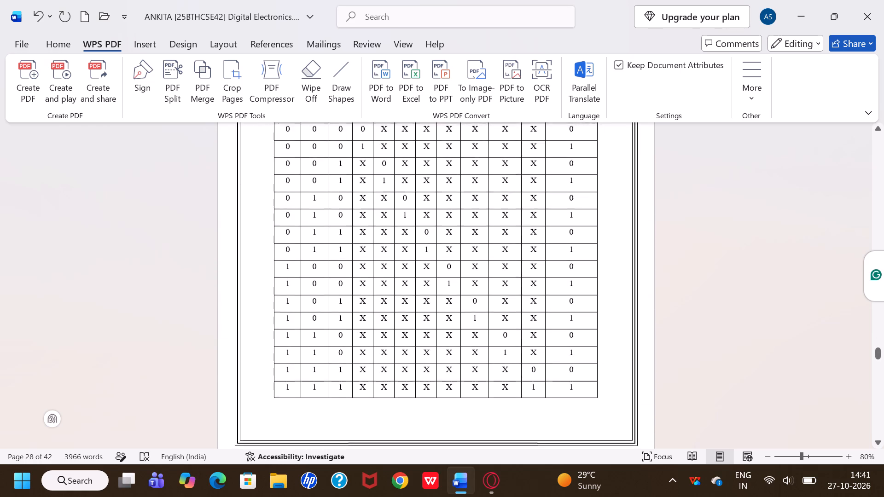
scroll(429, 248, up, 1)
scroll(429, 248, down, 5)
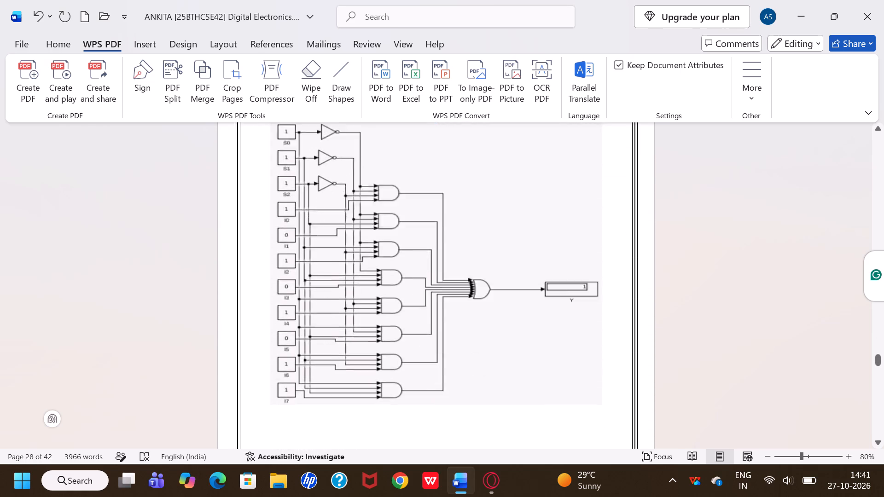
scroll(429, 248, down, 7)
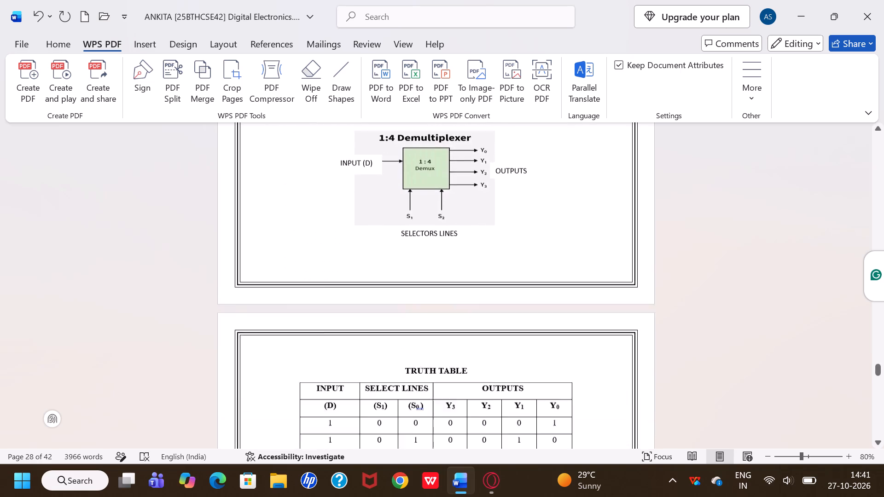
scroll(429, 248, down, 7)
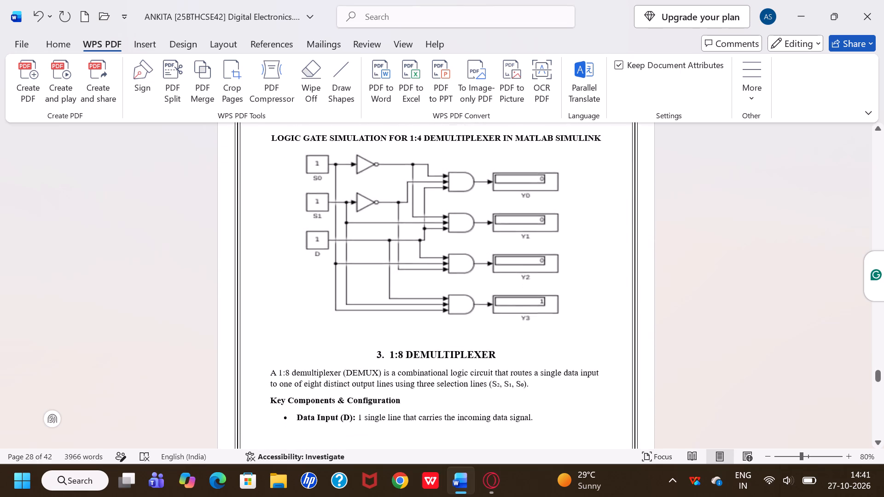
scroll(429, 248, down, 3)
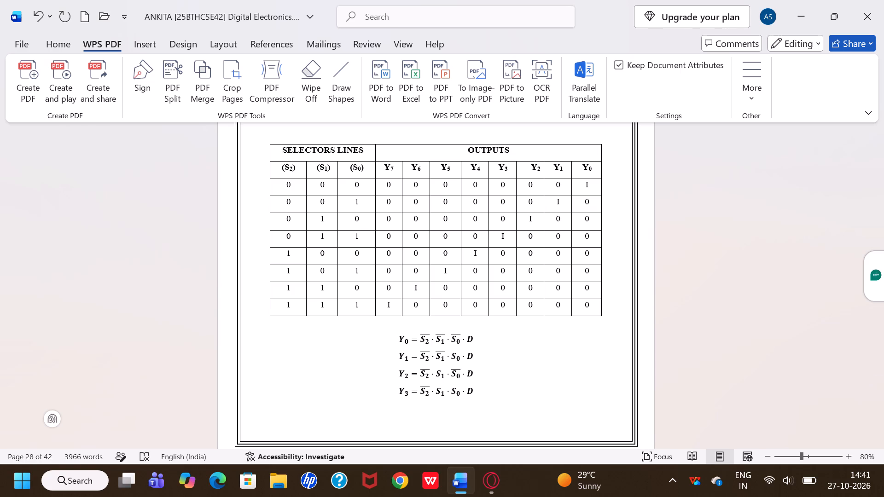
Save the Word document.
key(ctrl+s)
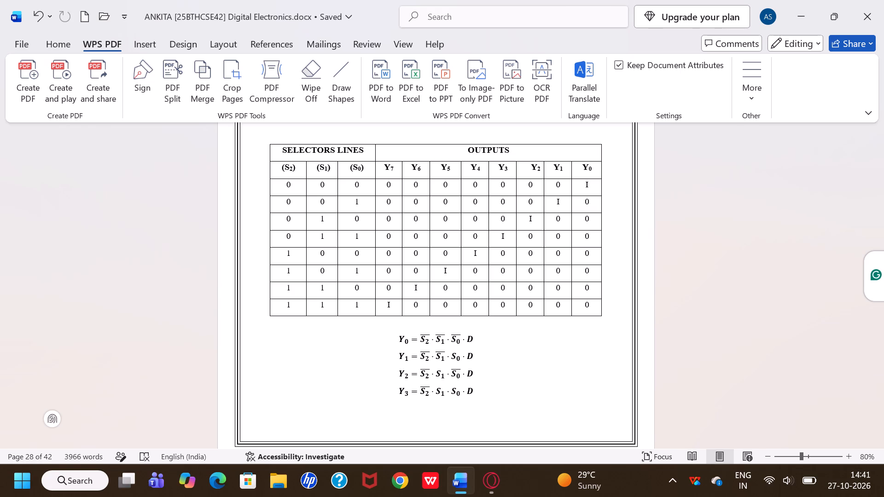
Check the Word document's page layout from the 1:8 demultiplexer simulation through the Experiment 11 BCD to Excess-3 converter pages.
scroll(429, 248, down, 5)
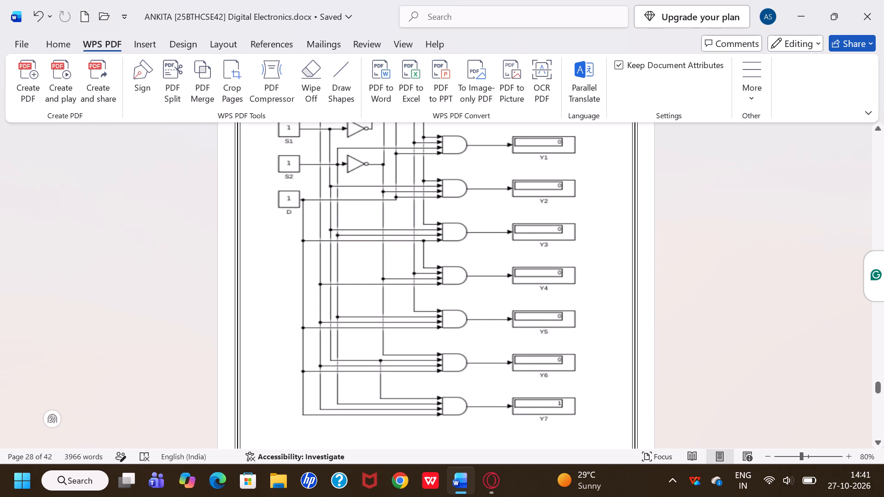
scroll(429, 248, down, 2)
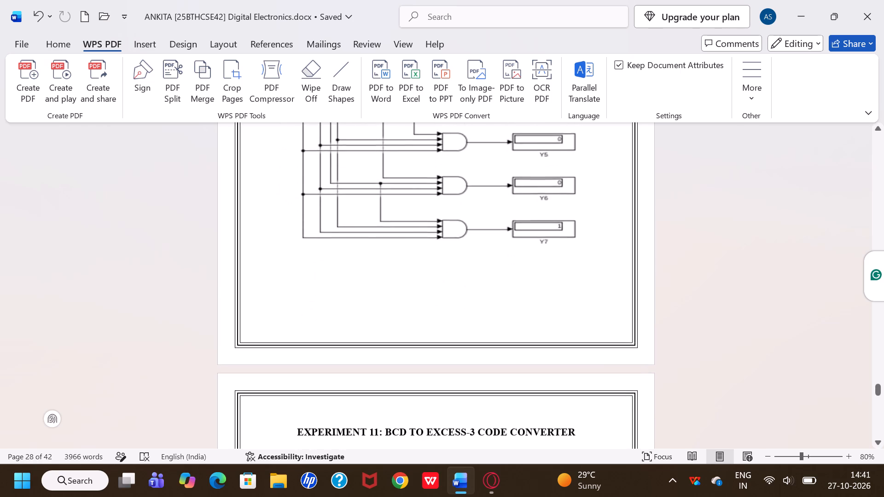
scroll(429, 248, down, 5)
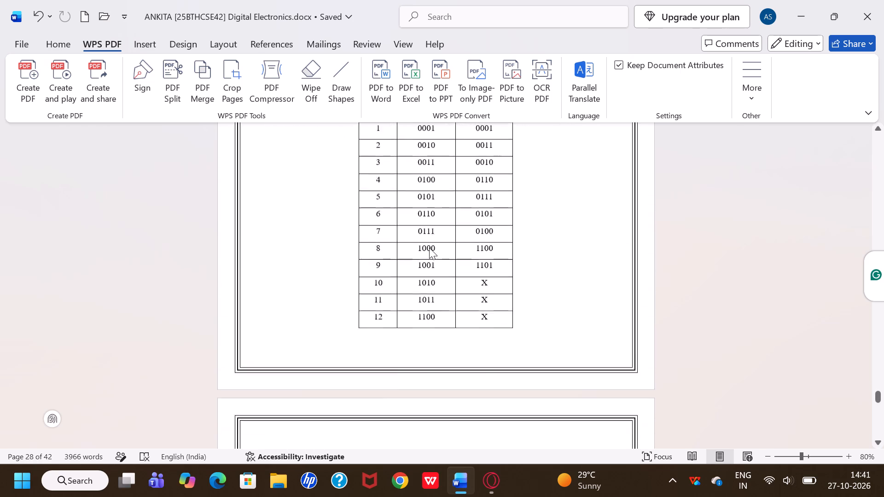
scroll(429, 248, down, 7)
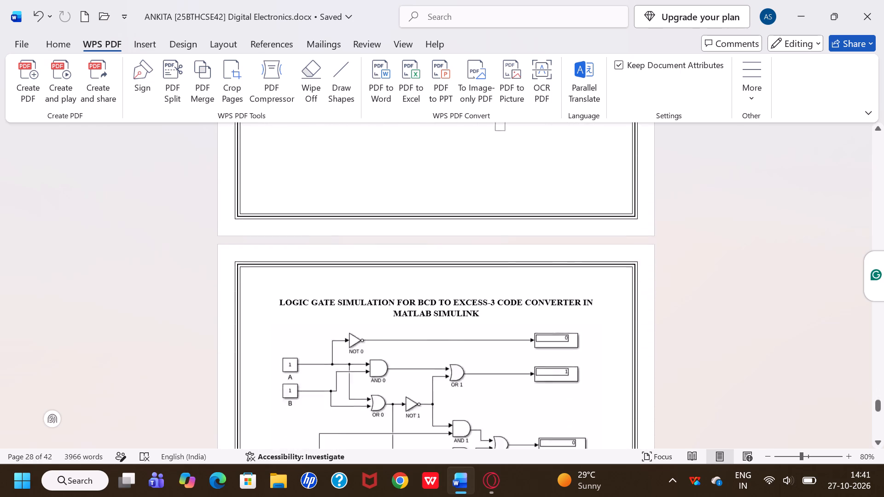
scroll(429, 248, down, 6)
Recheck the Word pages backwards from the code converter through the demultiplexer experiment to the 2:1 and 4:1 multiplexer sections.
scroll(429, 248, up, 4)
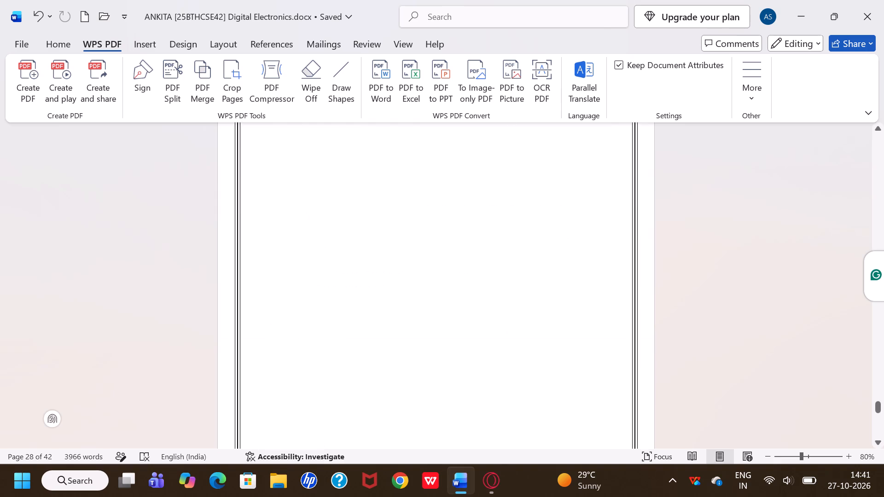
scroll(429, 248, up, 14)
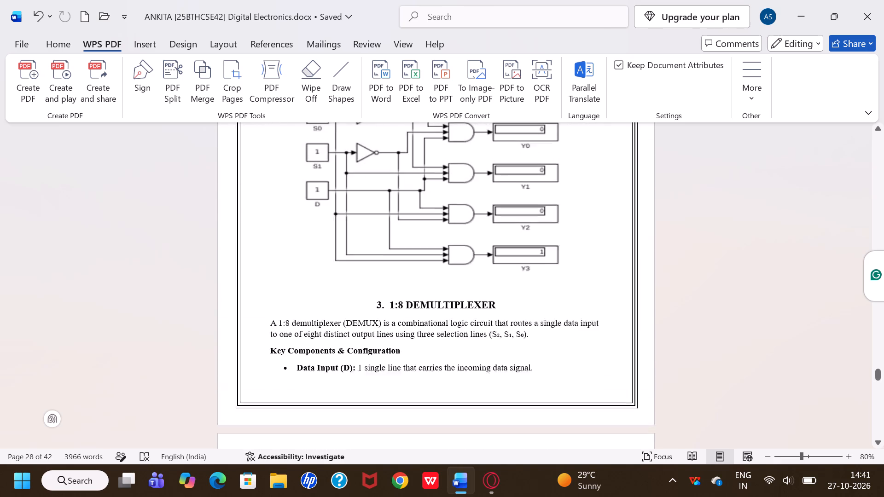
scroll(429, 248, up, 3)
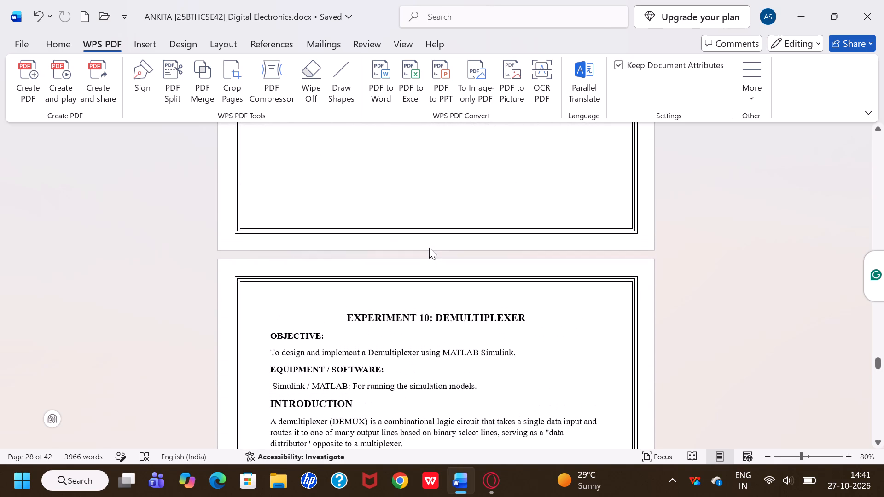
scroll(429, 248, up, 9)
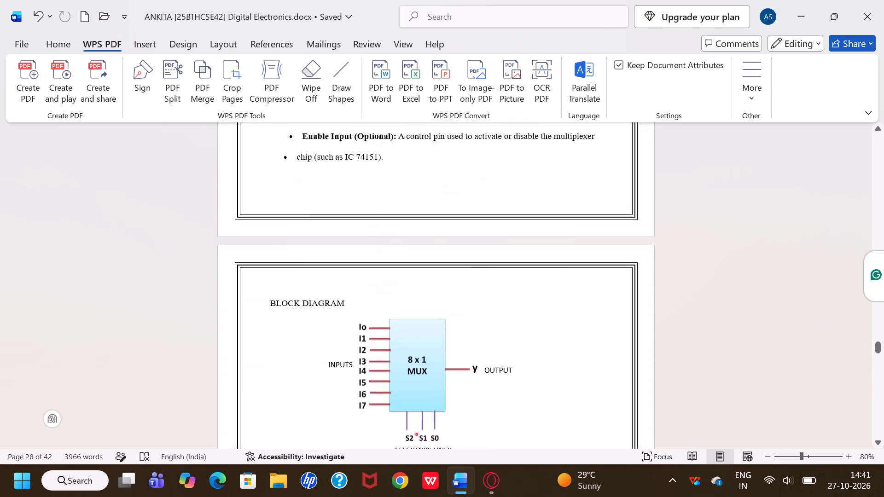
scroll(429, 248, up, 4)
scroll(429, 248, down, 3)
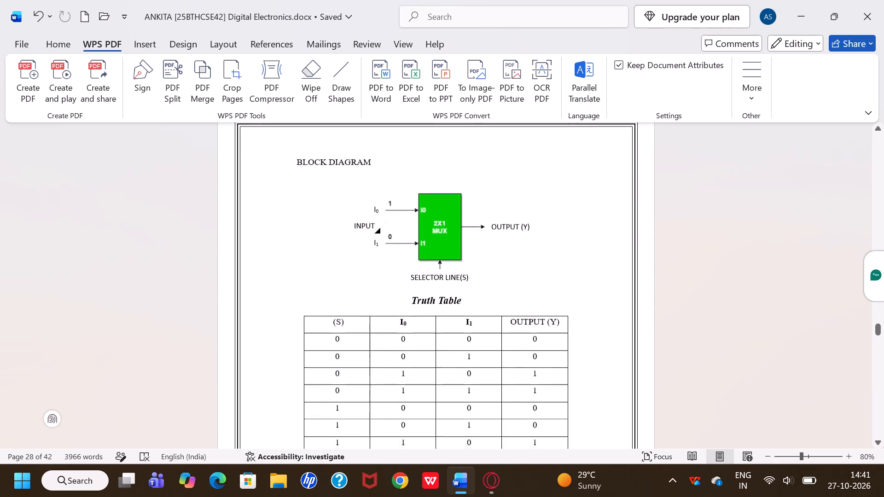
scroll(429, 248, down, 3)
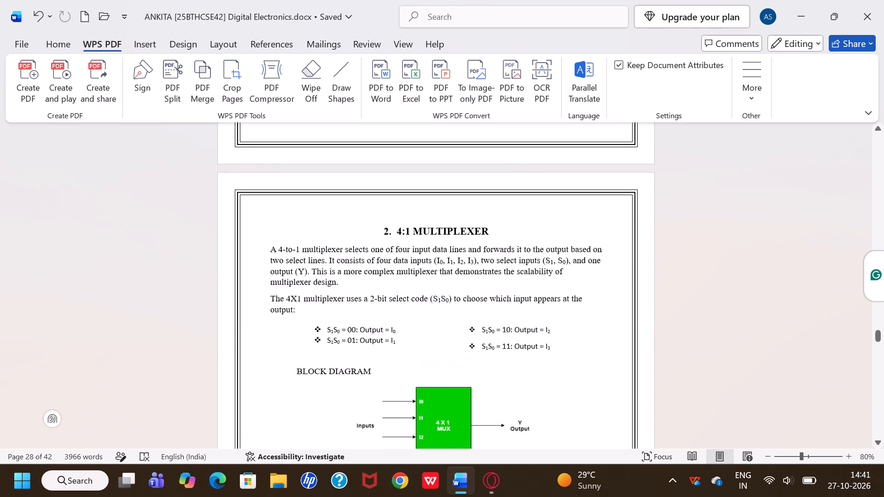
scroll(429, 248, up, 8)
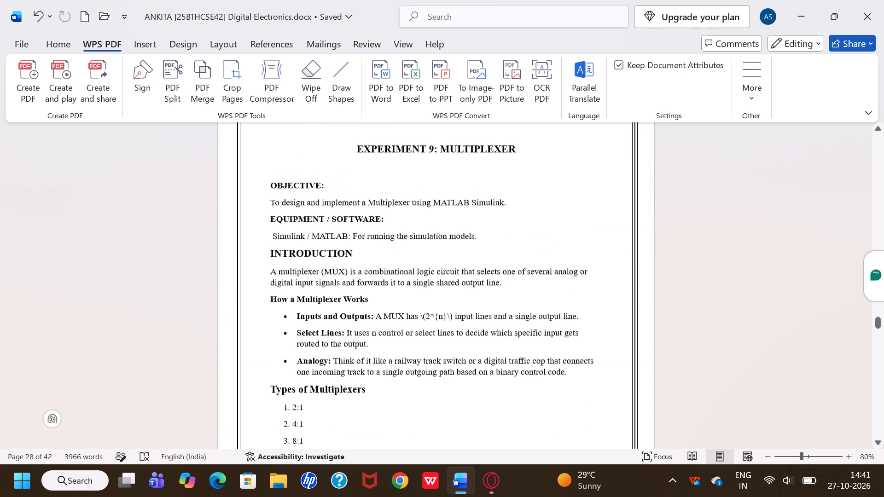
Remove the blank space between the EXPERIMENT 9: MULTIPLEXER heading and the OBJECTIVE line.
scroll(429, 248, up, 2)
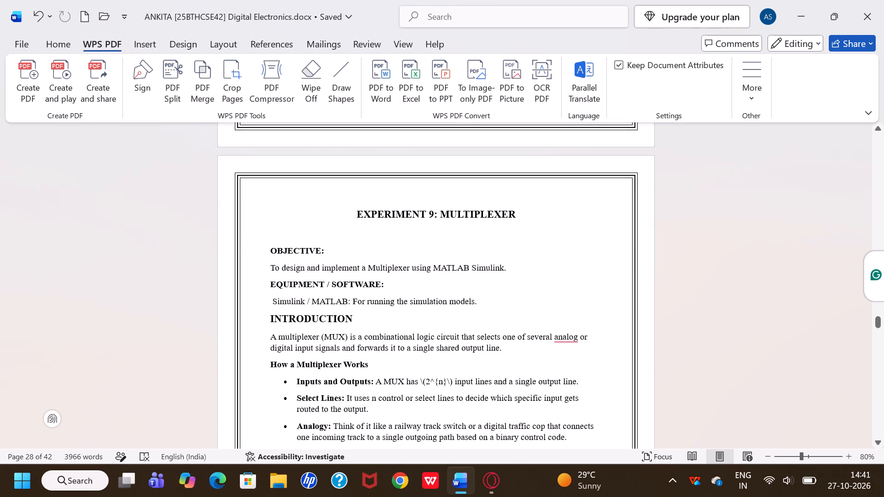
click(294, 231)
key(BackSpace)
key(BackSpace)
Insert a line break before the 2:1 multiplexer's BLOCK DIAGRAM label to push it onto the page with its diagram.
scroll(294, 231, down, 2)
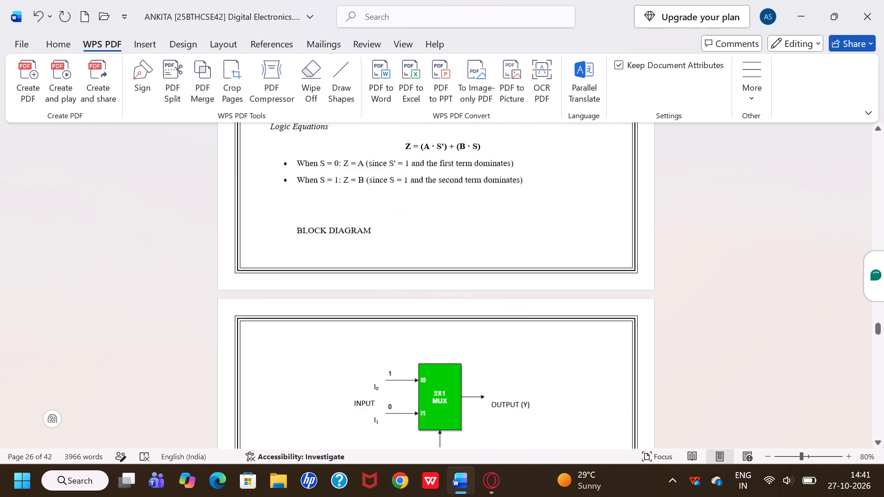
click(290, 243)
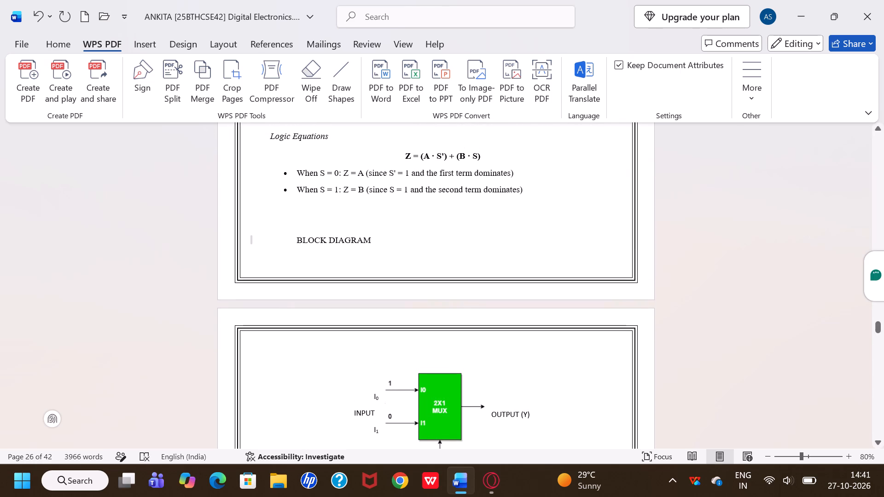
key(Return)
Save the Word document.
scroll(290, 243, up, 1)
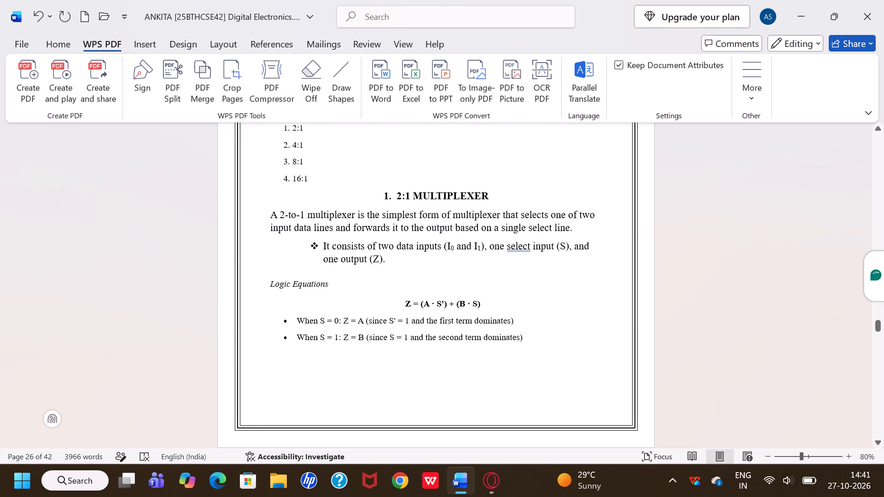
key(ctrl+s)
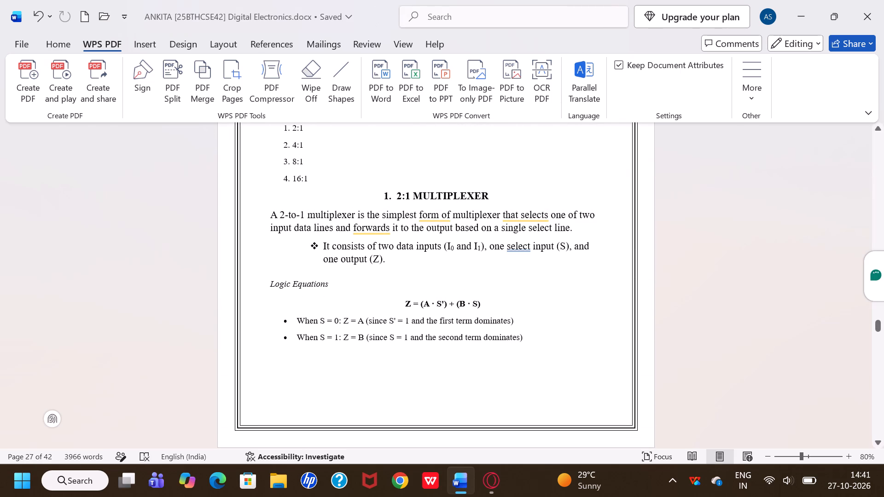
Create a shareable PDF of the Digital Electronics report and open it in WPS Office.
click(100, 87)
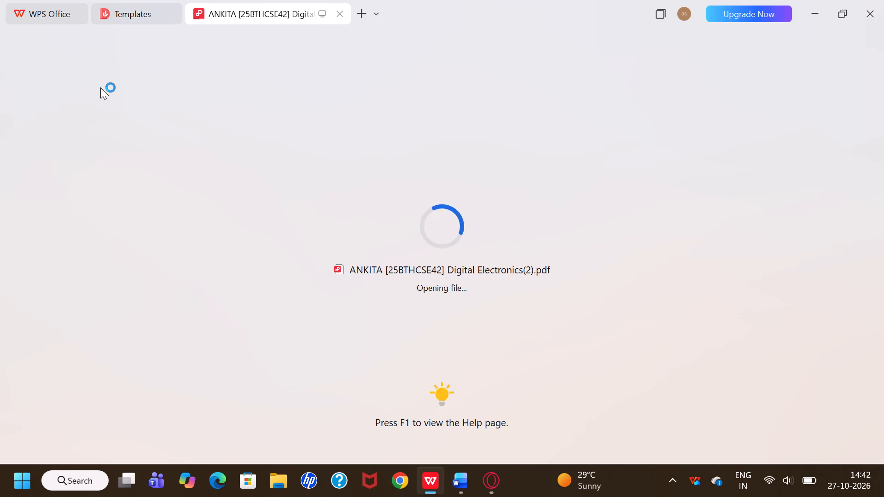
Check the PDF's page layout from the cover page through the Simulink Onramp certificate and the page after it.
ctrl+scroll(388, 131, down, 3)
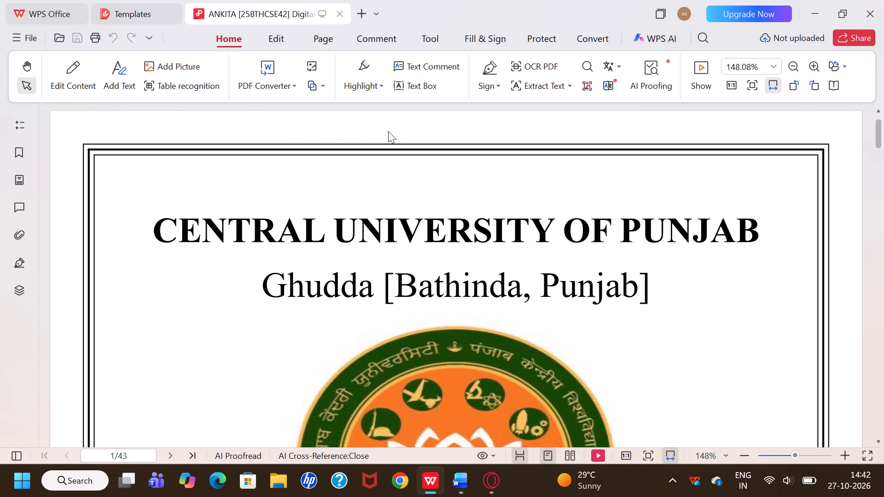
scroll(388, 131, down, 5)
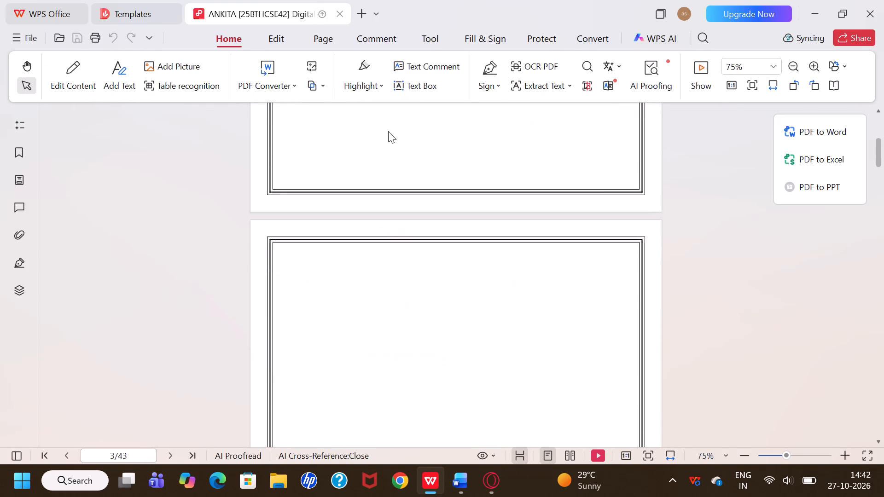
scroll(388, 131, down, 6)
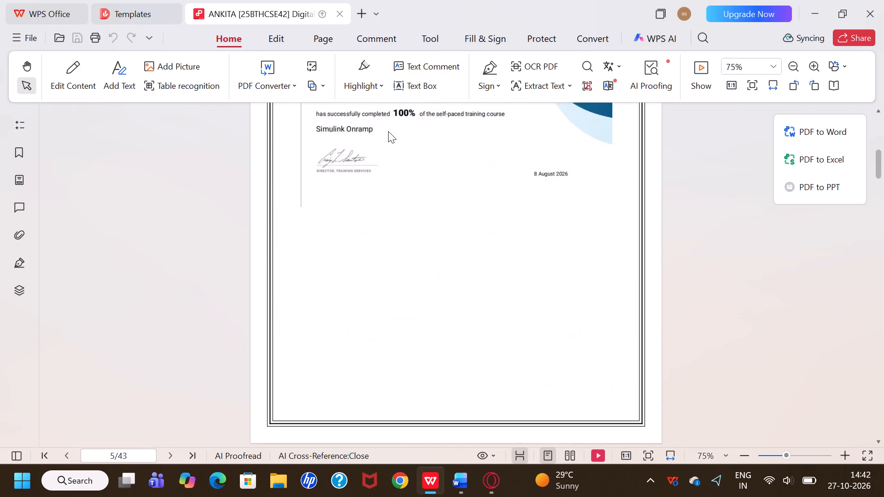
scroll(388, 131, down, 3)
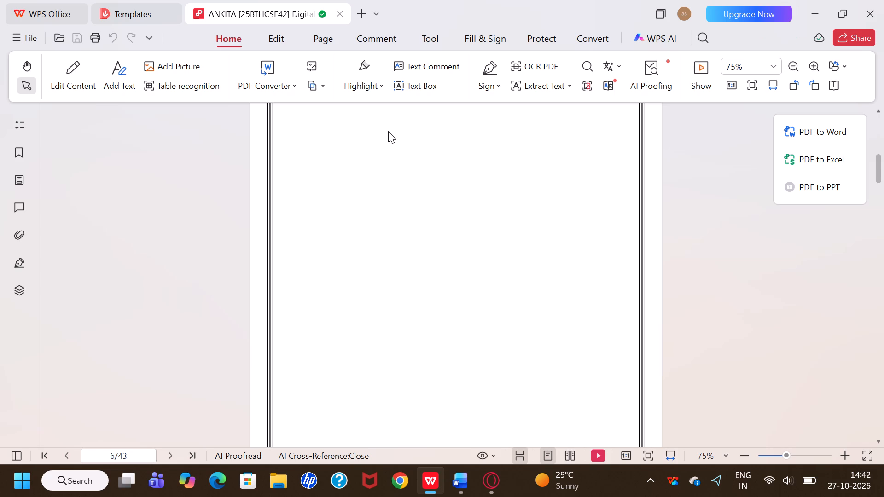
In the newly exported PDF in WPS Office, check the page layout from the NOR gate through the 8:3 encoder simulation.
scroll(388, 131, down, 7)
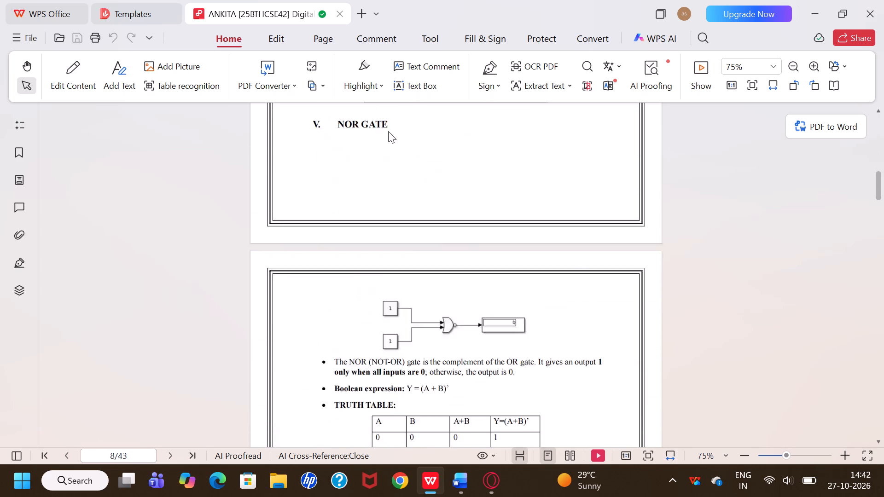
scroll(388, 131, down, 6)
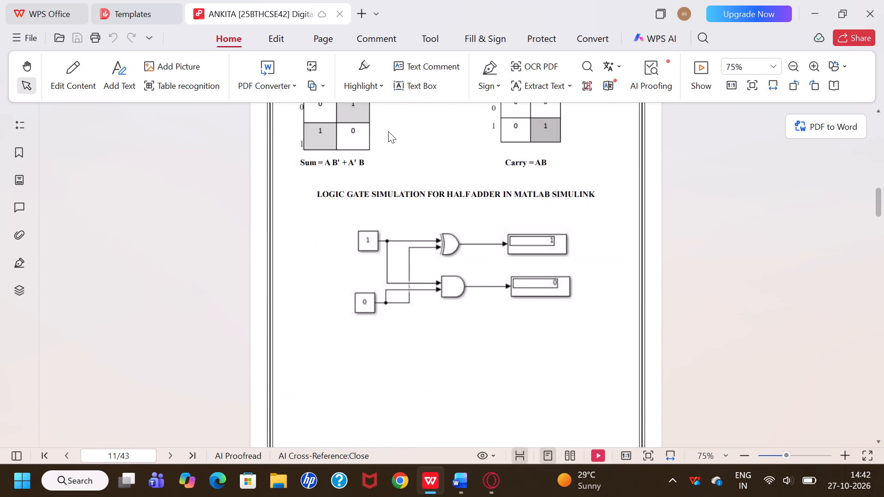
scroll(388, 131, down, 4)
scroll(388, 131, up, 1)
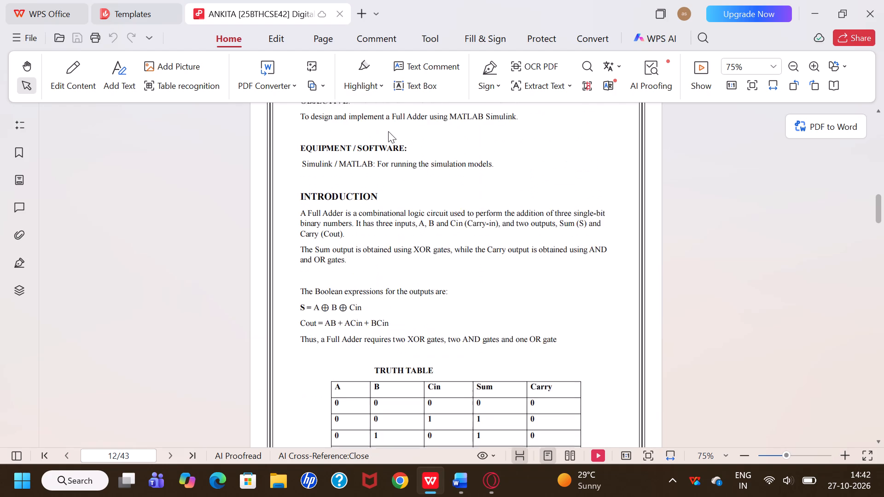
scroll(388, 131, down, 5)
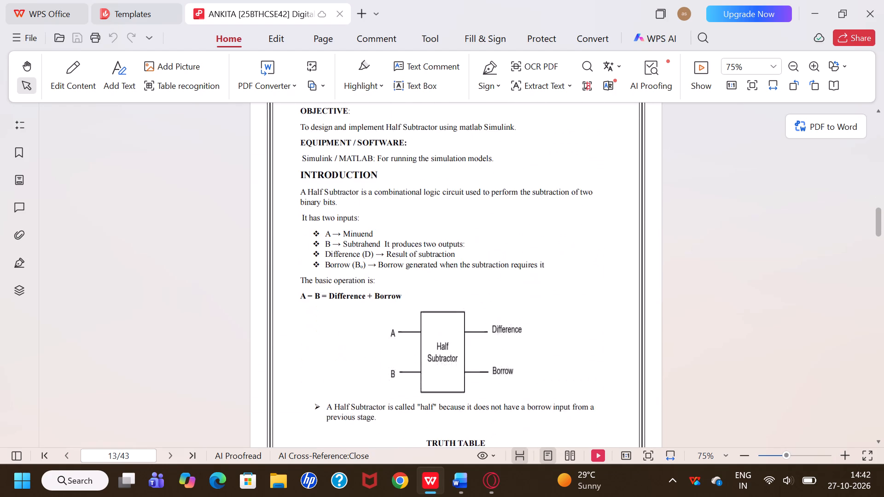
scroll(388, 131, down, 5)
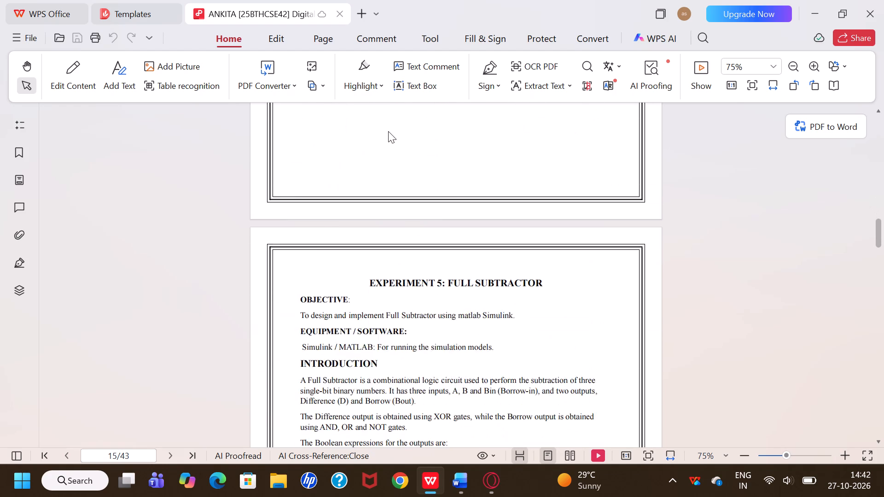
scroll(388, 131, down, 5)
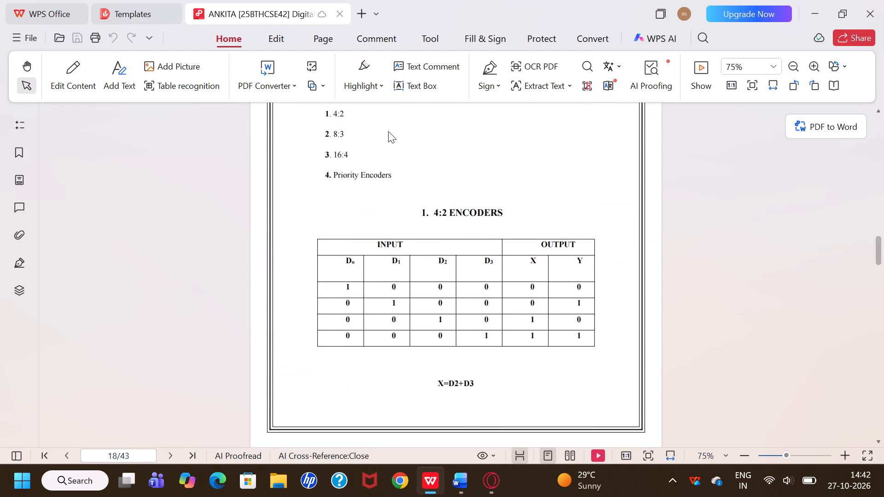
scroll(388, 131, down, 4)
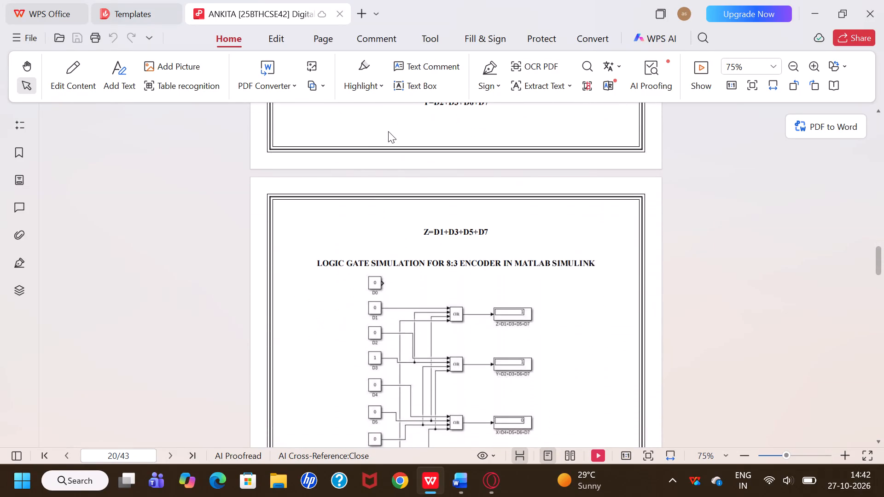
Check the PDF's page layout from the Experiment 7 decoder through the 4:2 priority encoder's block diagram, truth table and equations.
scroll(388, 131, down, 4)
scroll(388, 131, up, 1)
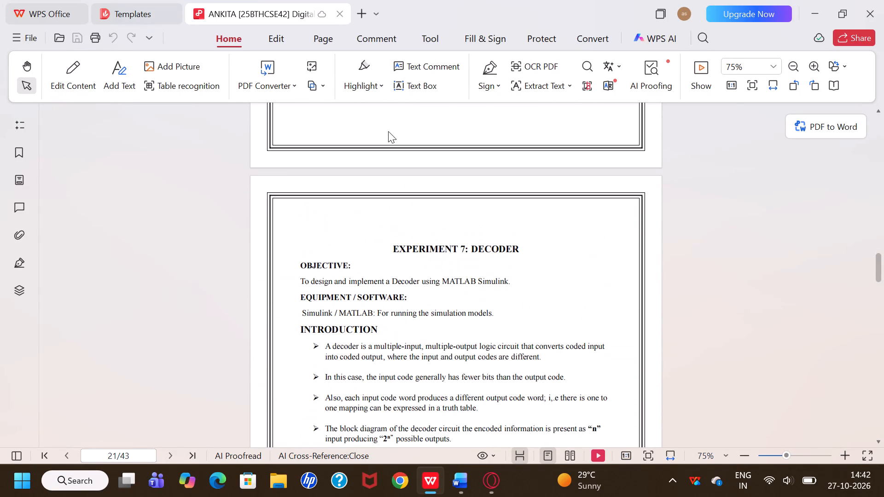
scroll(388, 131, up, 1)
scroll(388, 131, down, 3)
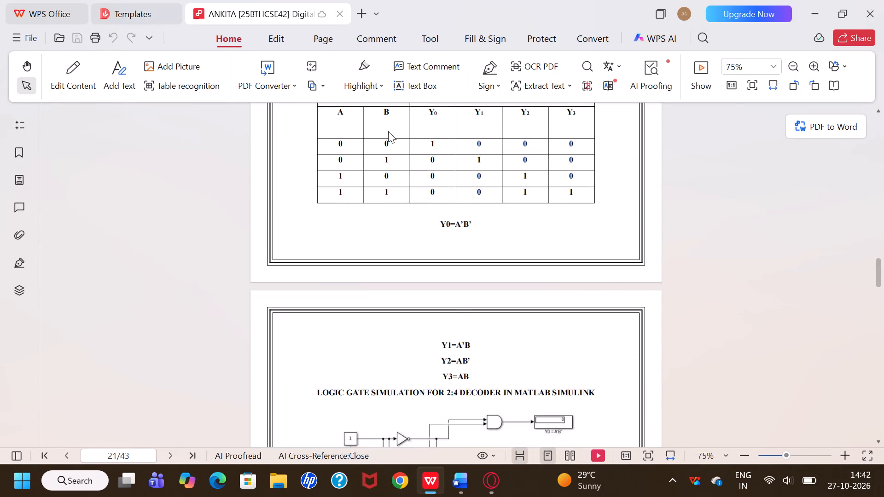
scroll(388, 131, down, 4)
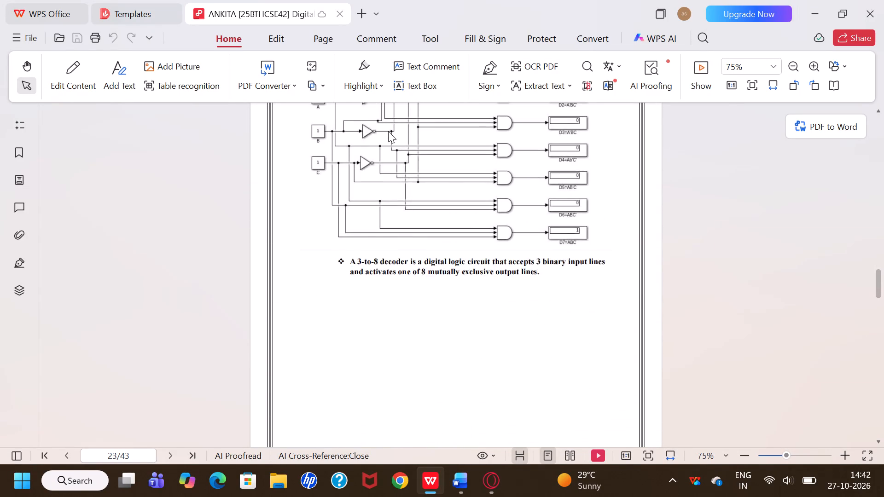
scroll(388, 131, down, 4)
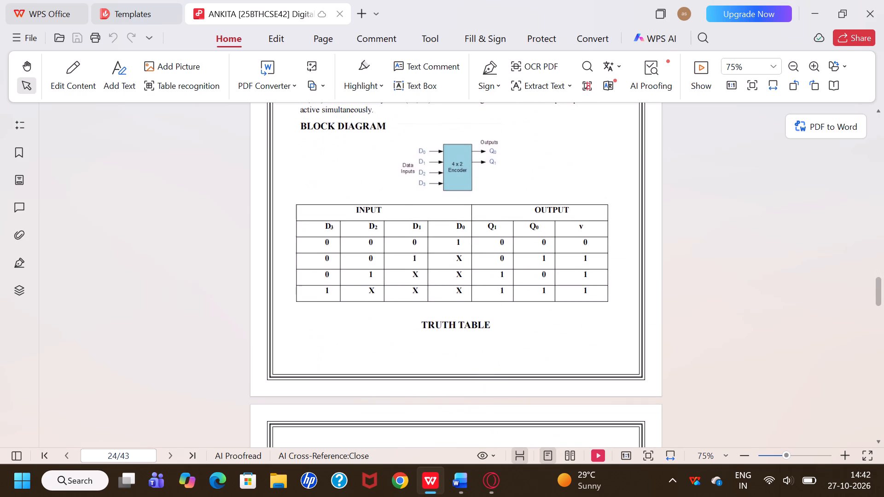
scroll(388, 131, up, 1)
scroll(388, 131, down, 1)
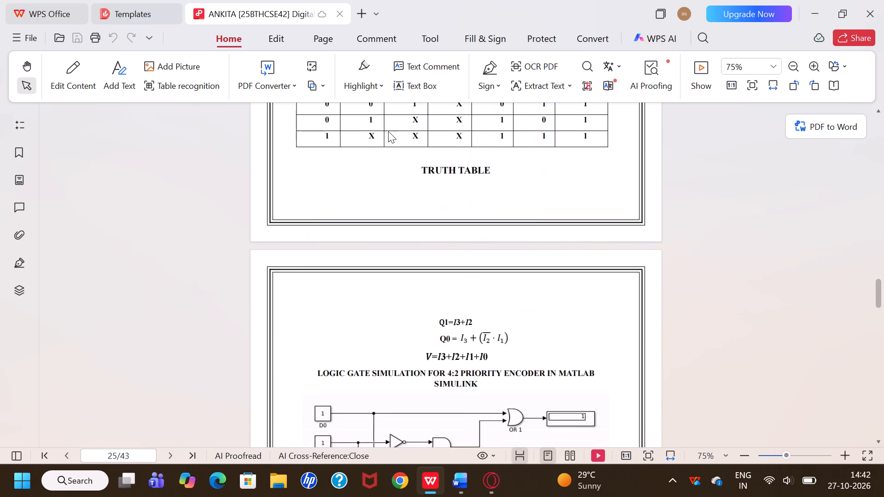
scroll(388, 131, up, 2)
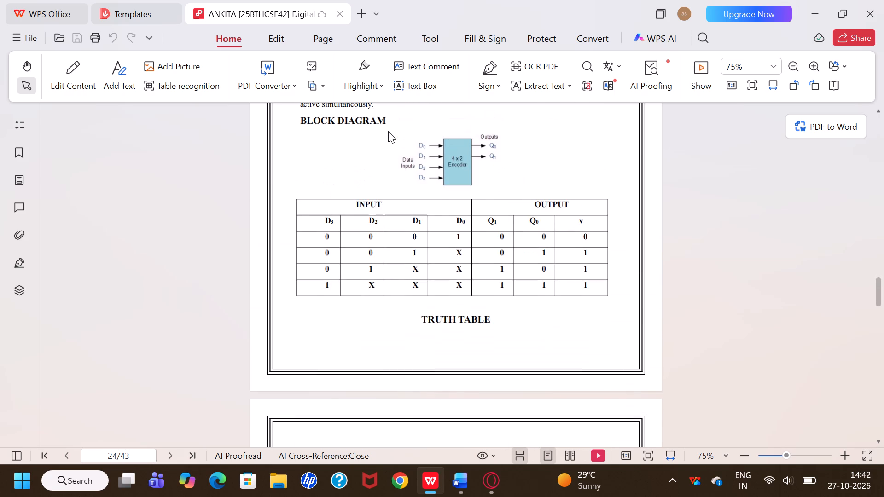
Close the exported PDF and WPS Office to return to the Word document.
click(340, 12)
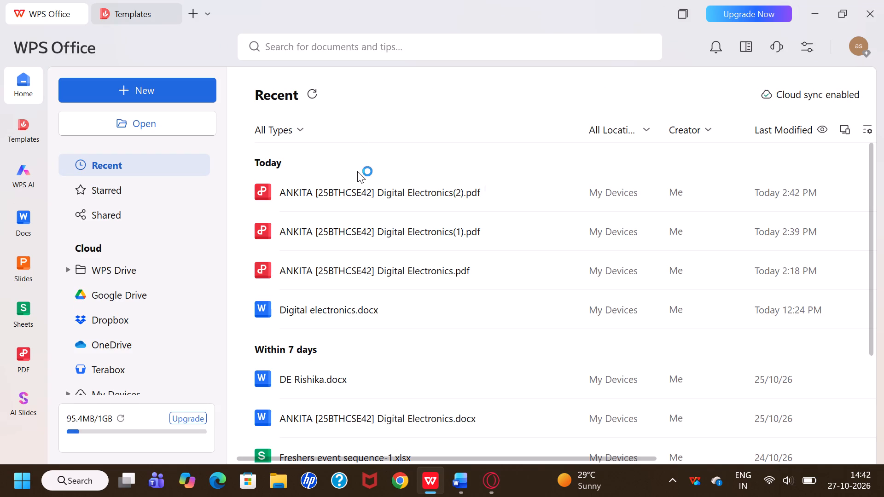
click(872, 8)
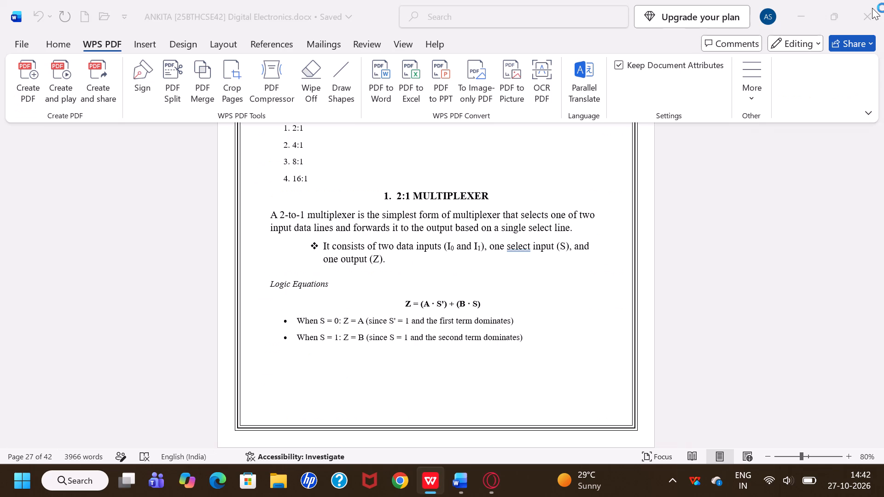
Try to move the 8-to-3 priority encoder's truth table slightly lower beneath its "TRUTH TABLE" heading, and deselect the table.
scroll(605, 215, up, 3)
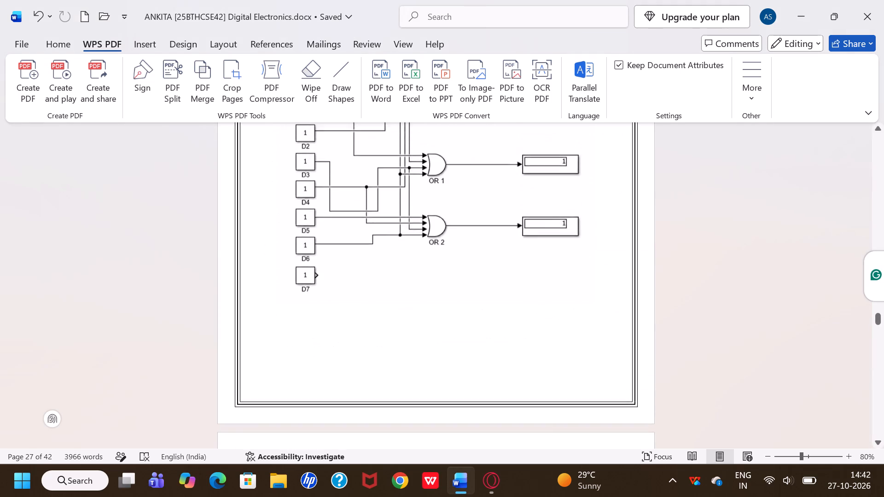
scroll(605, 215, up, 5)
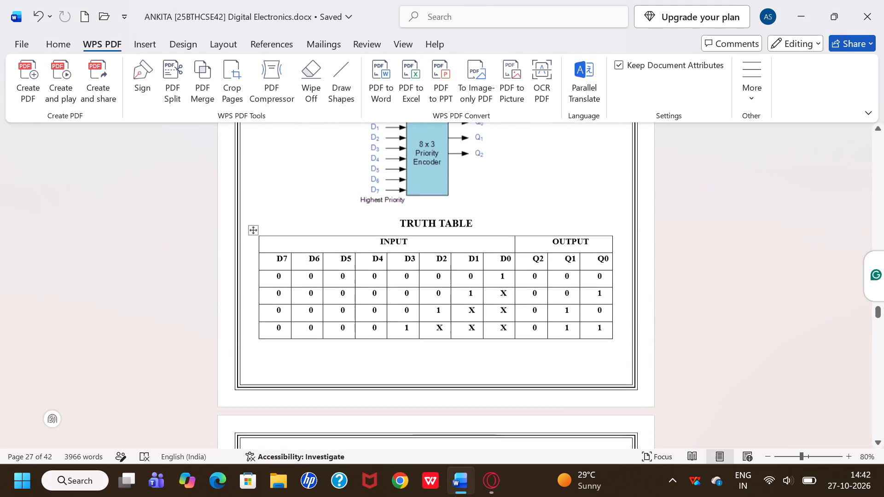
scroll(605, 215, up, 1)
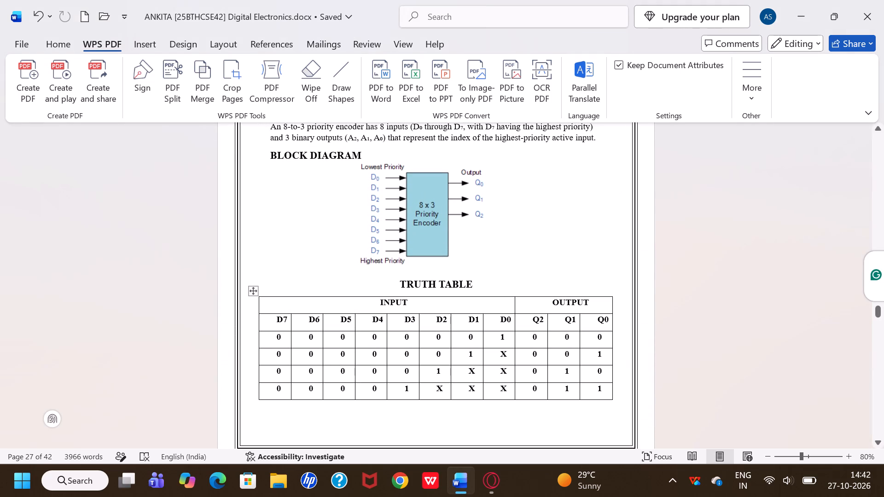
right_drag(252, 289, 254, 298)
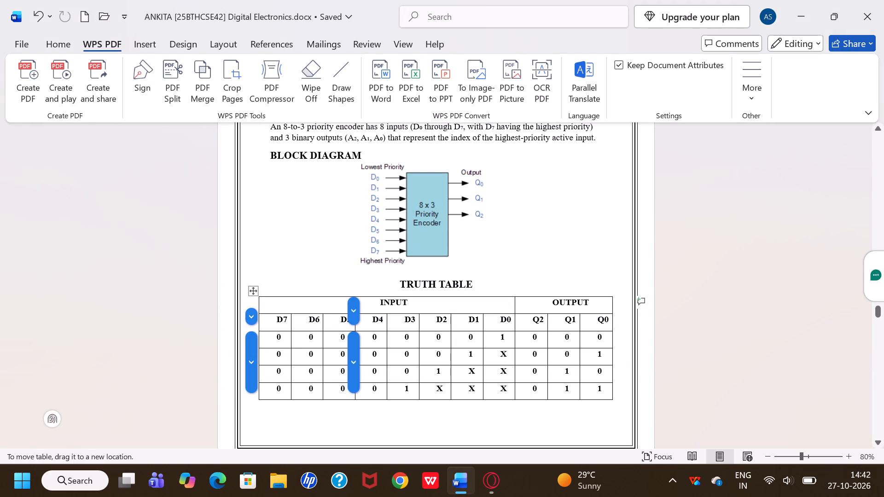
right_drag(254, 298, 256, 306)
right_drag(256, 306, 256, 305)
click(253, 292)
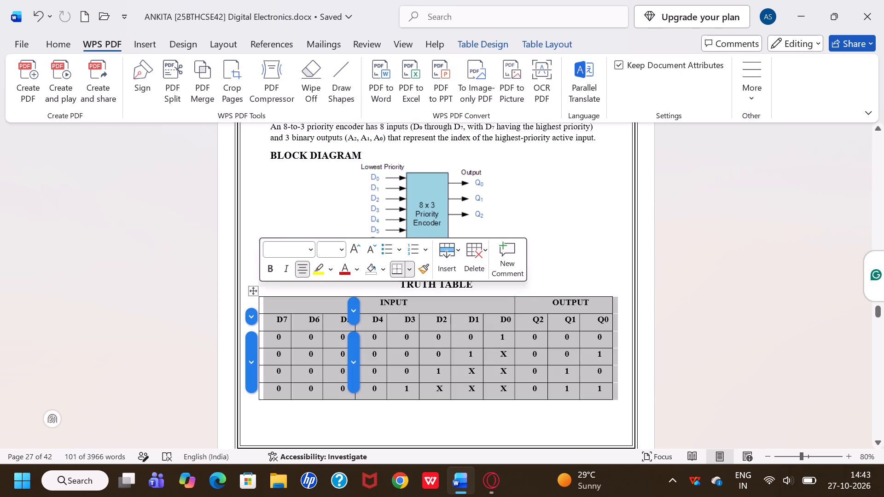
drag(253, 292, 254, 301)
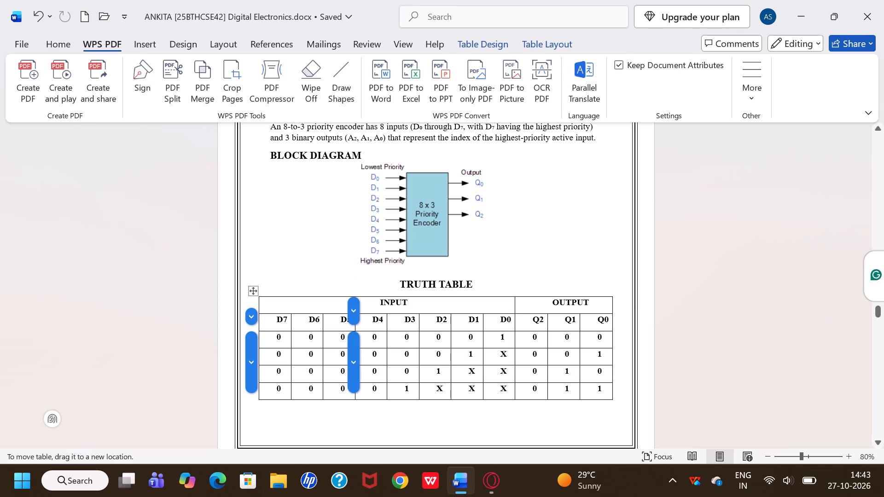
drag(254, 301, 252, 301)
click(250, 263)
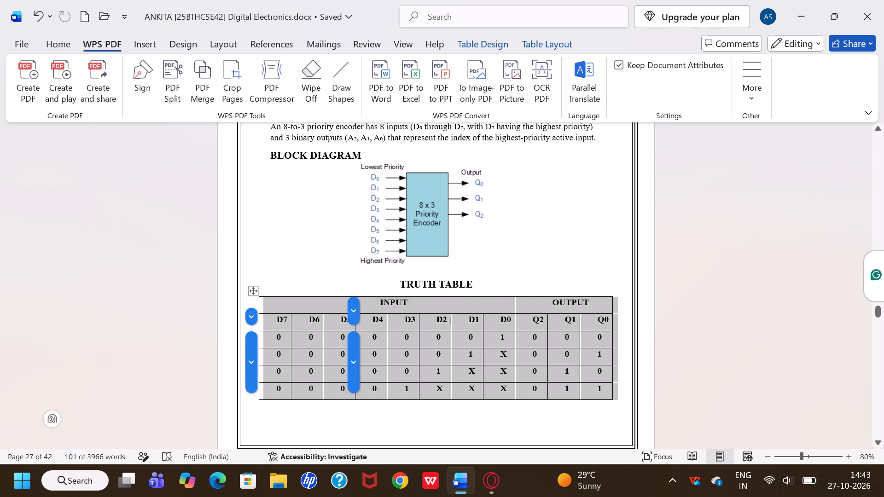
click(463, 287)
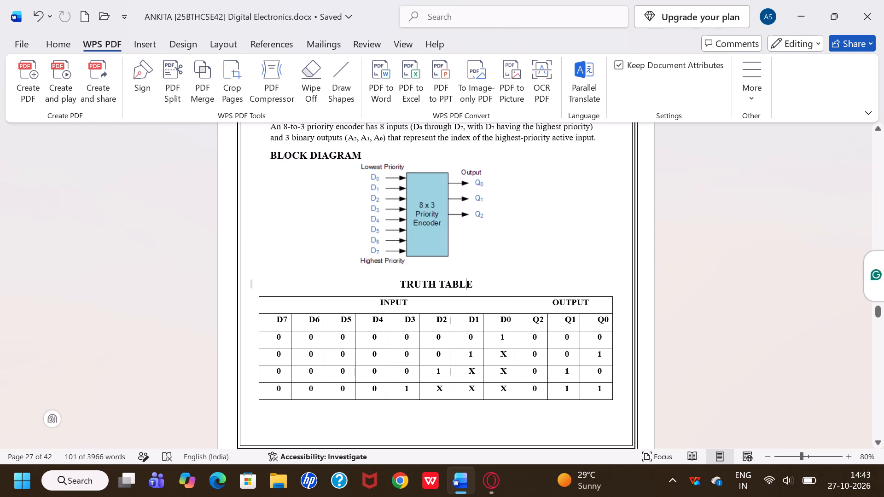
Enclose the "TRUTH TABLE" heading above the 8-to-3 priority encoder's table in a drawn text box.
triple_click(463, 287)
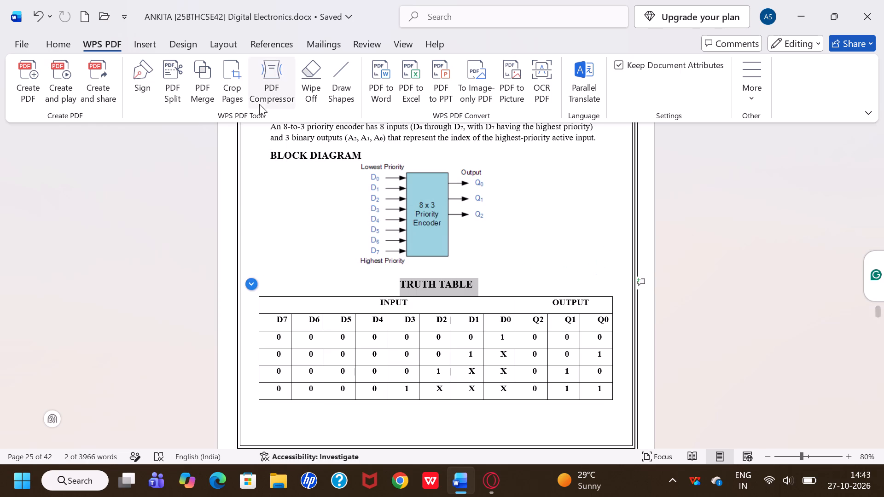
click(147, 38)
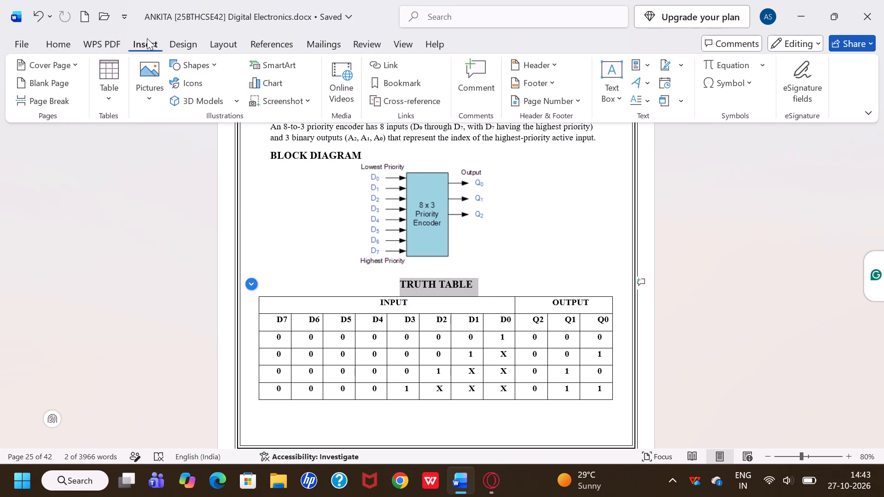
click(612, 85)
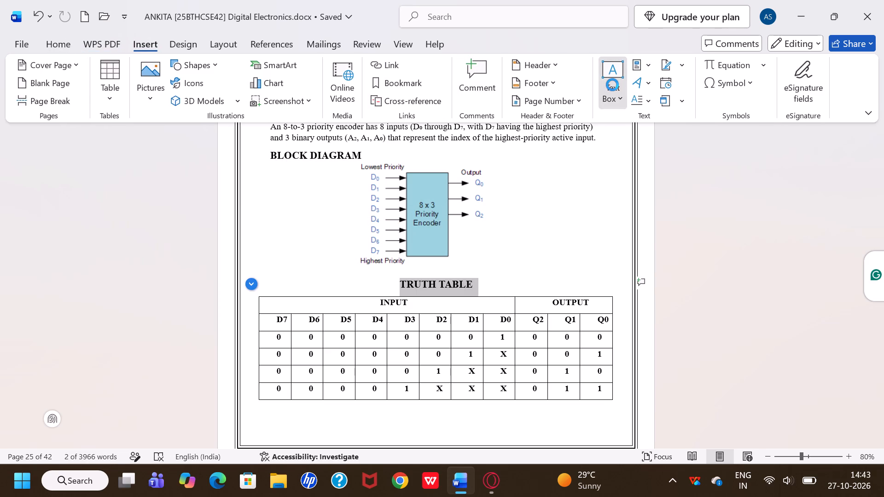
click(663, 413)
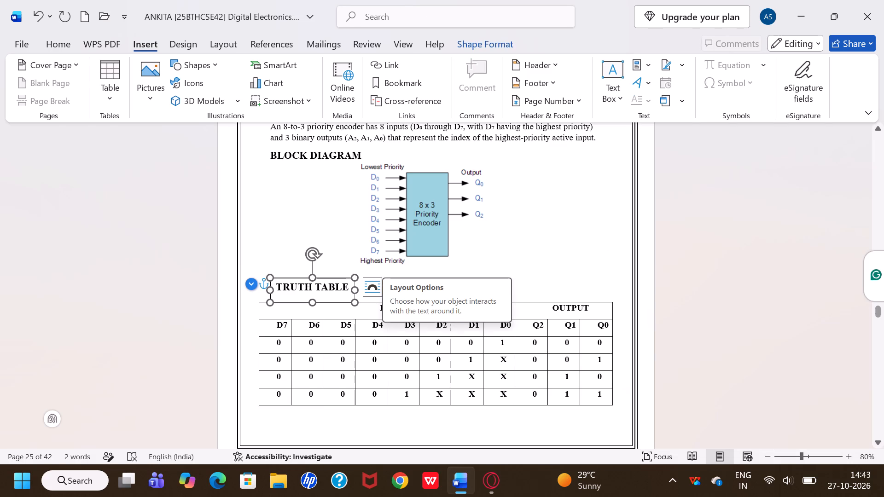
Centre the "TRUTH TABLE" text within its text box.
click(346, 267)
click(332, 292)
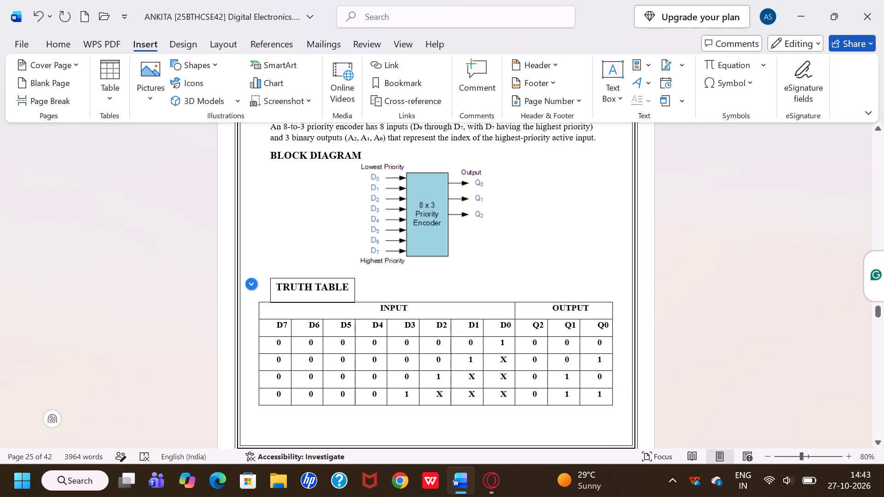
click(60, 44)
click(260, 81)
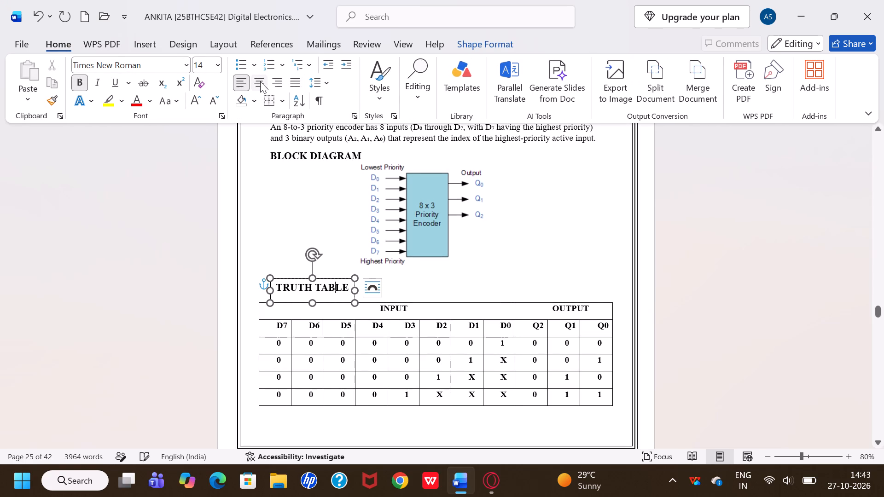
click(257, 84)
click(432, 289)
Move the "TRUTH TABLE" text box to the middle, between the 8 x 3 encoder's block diagram and the table.
click(338, 279)
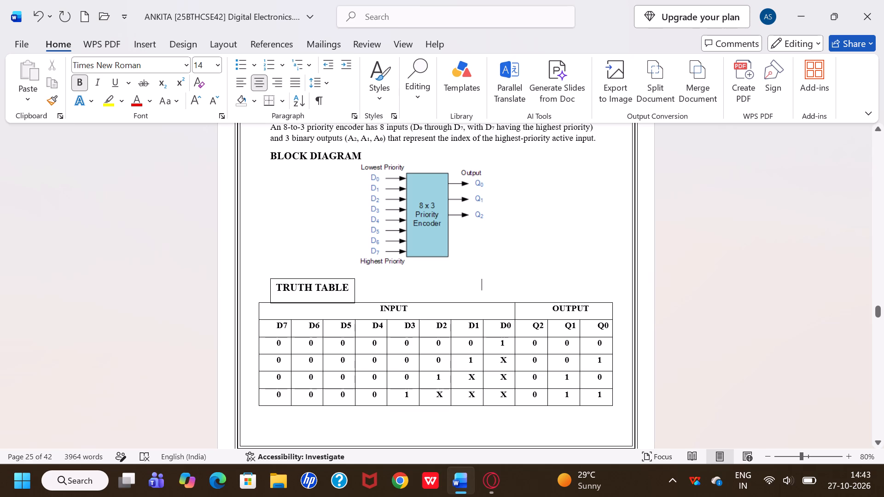
drag(338, 279, 448, 272)
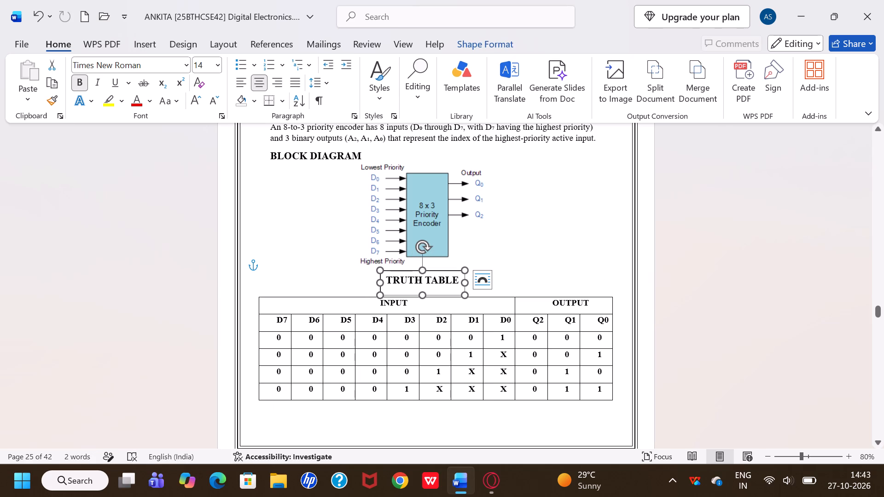
click(549, 256)
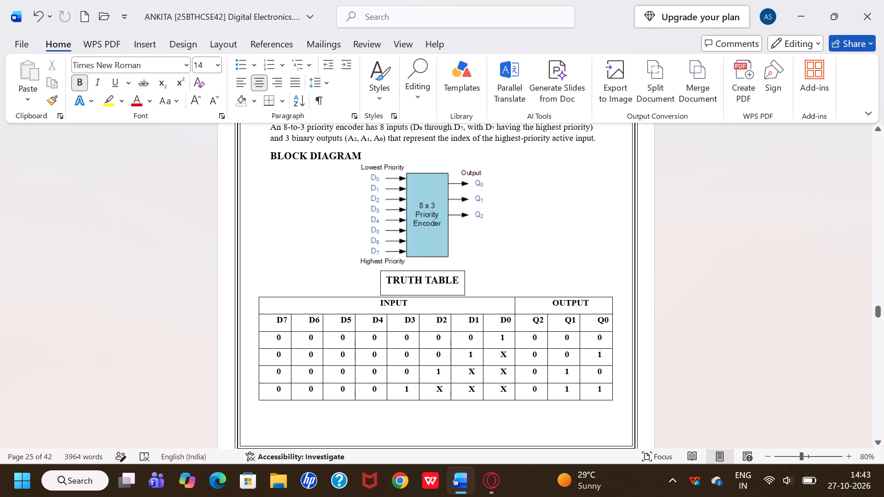
Set the "TRUTH TABLE" text box's outline colour to white.
click(453, 275)
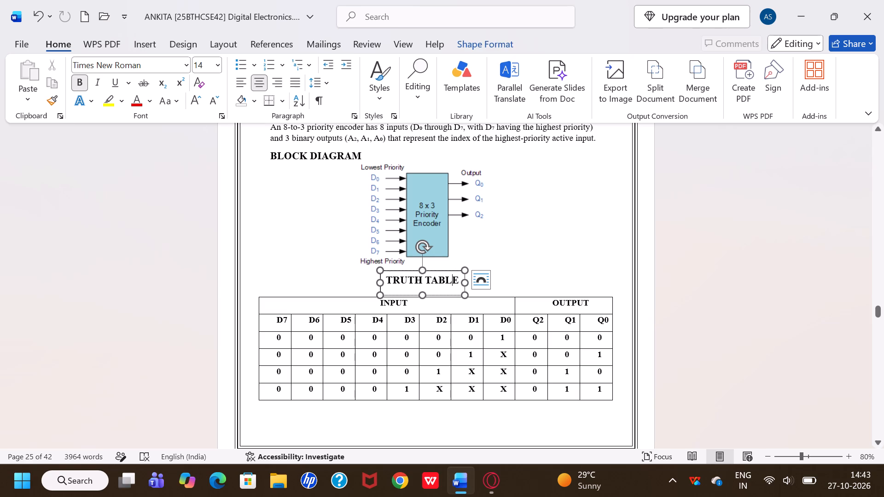
right_click(451, 272)
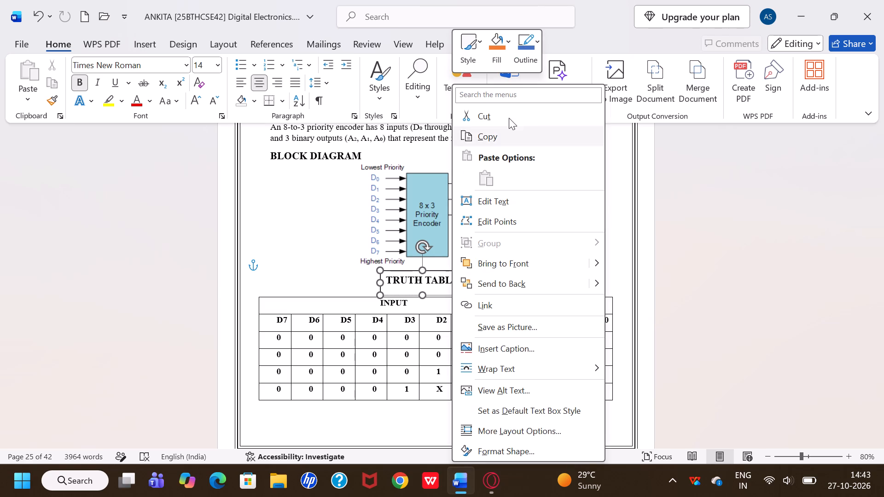
click(538, 44)
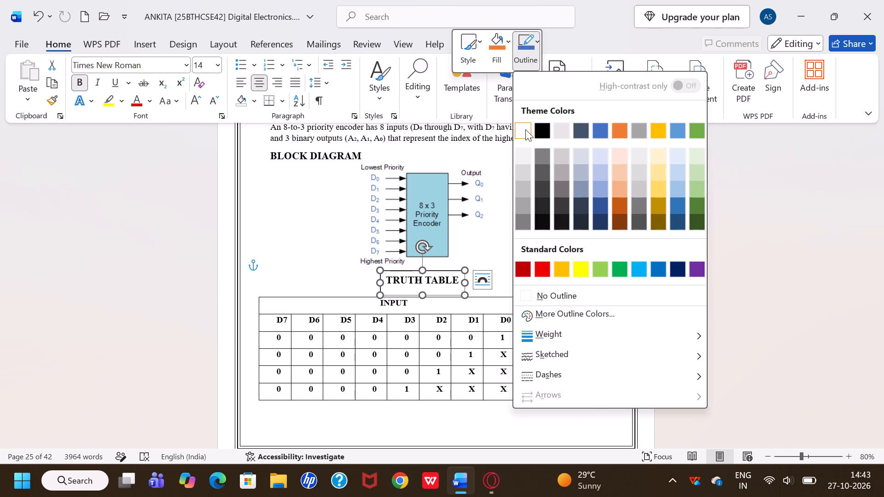
click(525, 129)
click(558, 231)
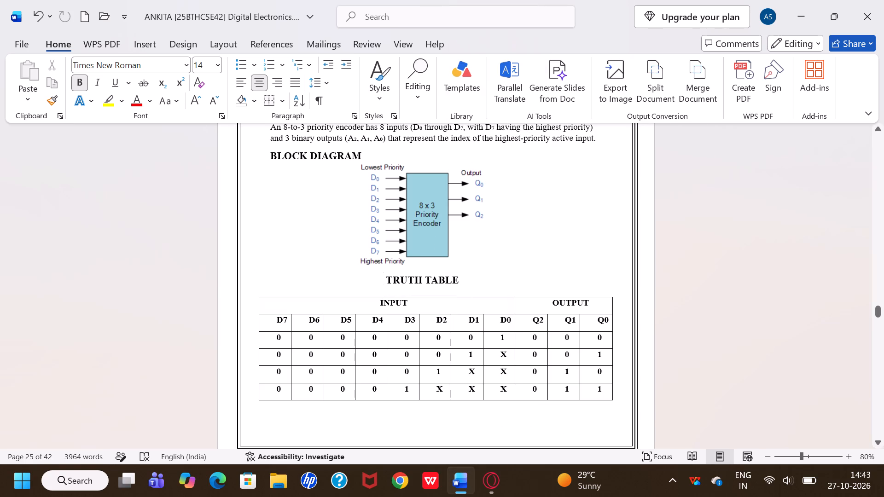
Save the document and export it with WPS PDF as a new PDF to open in WPS Office.
key(ctrl+s)
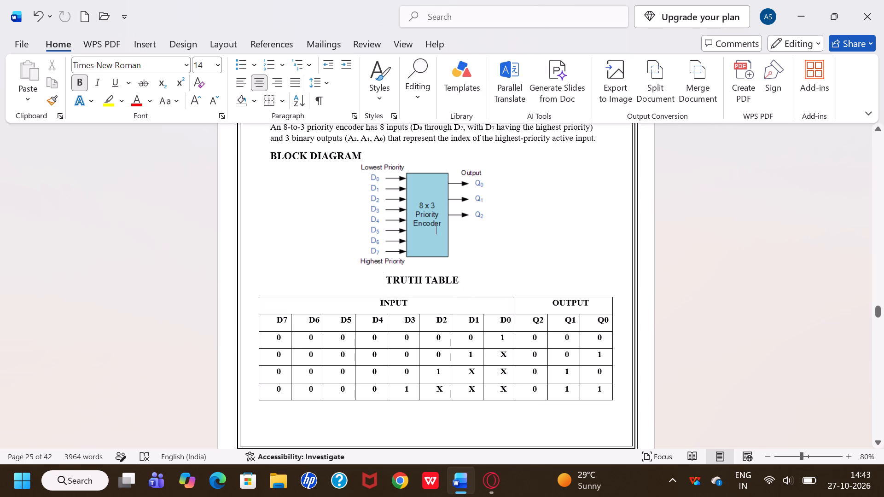
key(ctrl+s)
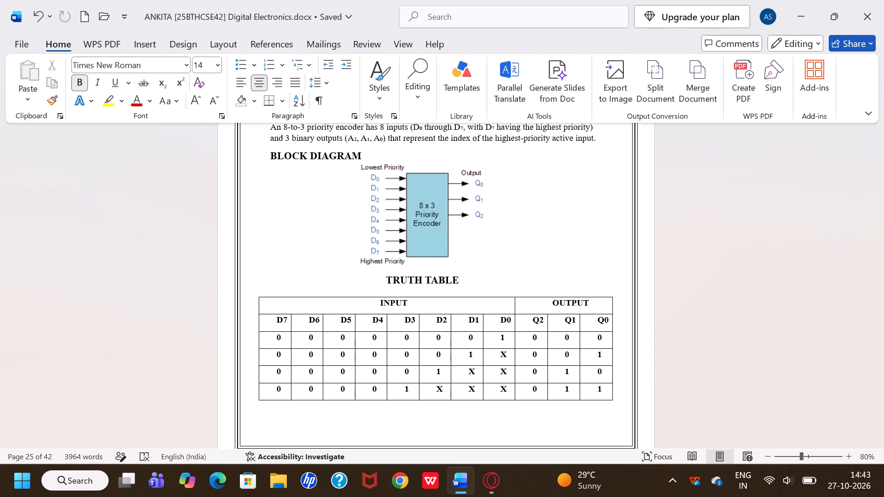
click(104, 41)
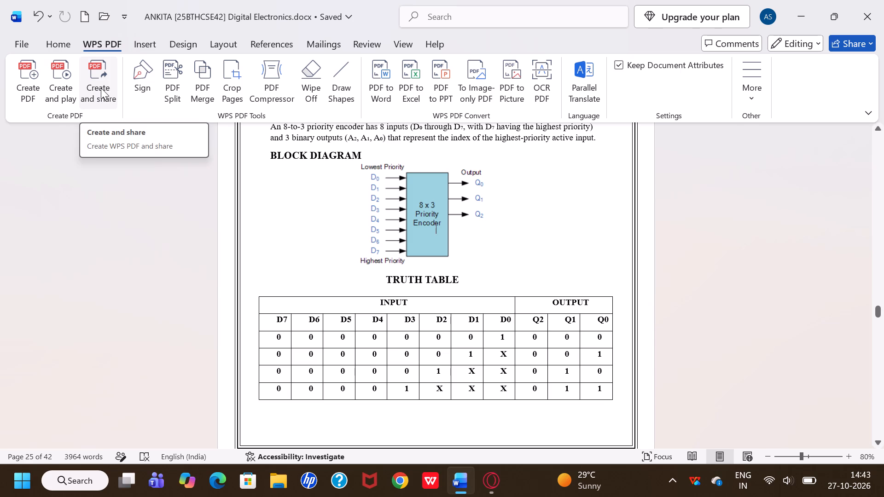
click(101, 88)
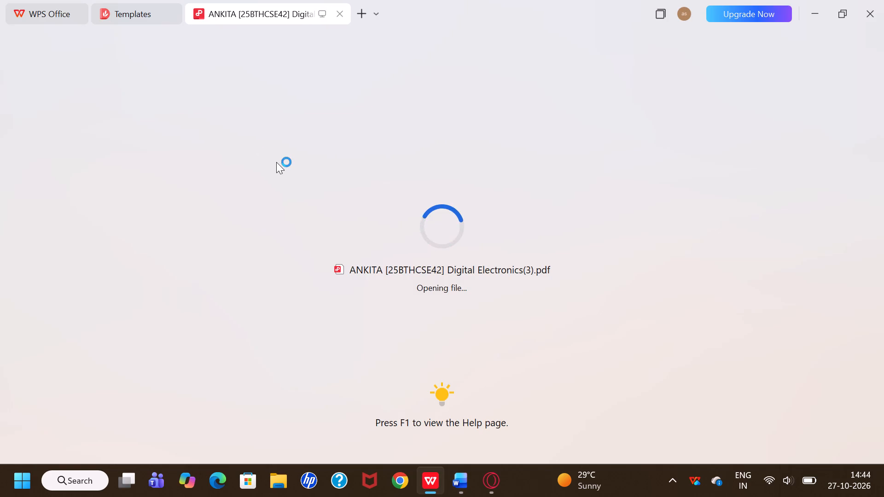
Check the exported PDF's page layout from the cover page through the Full Subtractor simulation.
ctrl+scroll(349, 247, down, 3)
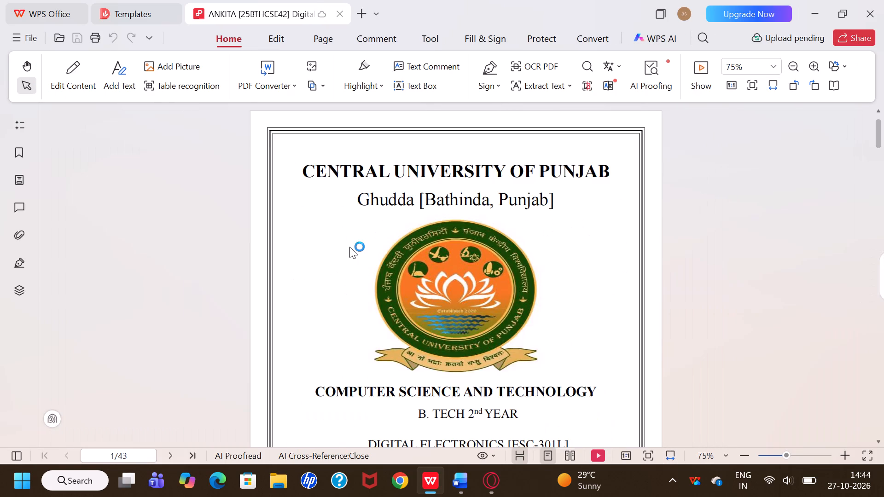
scroll(349, 247, down, 5)
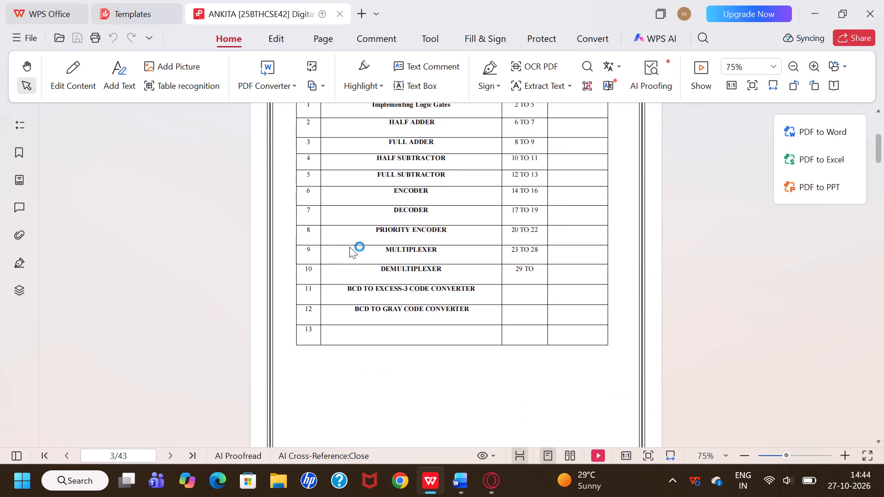
scroll(349, 247, down, 6)
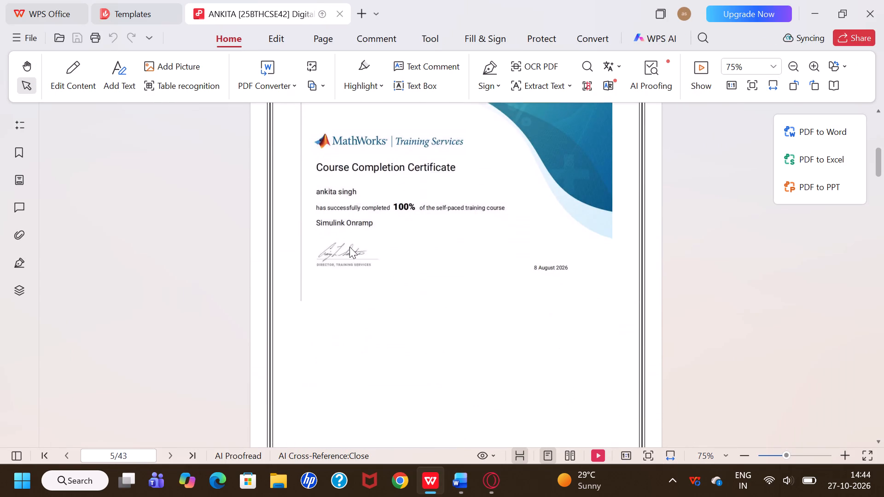
scroll(349, 247, down, 6)
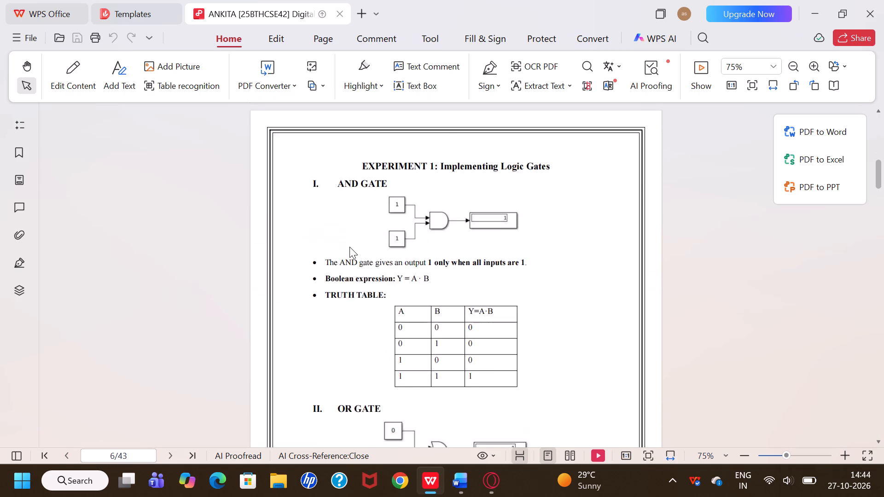
scroll(349, 247, down, 5)
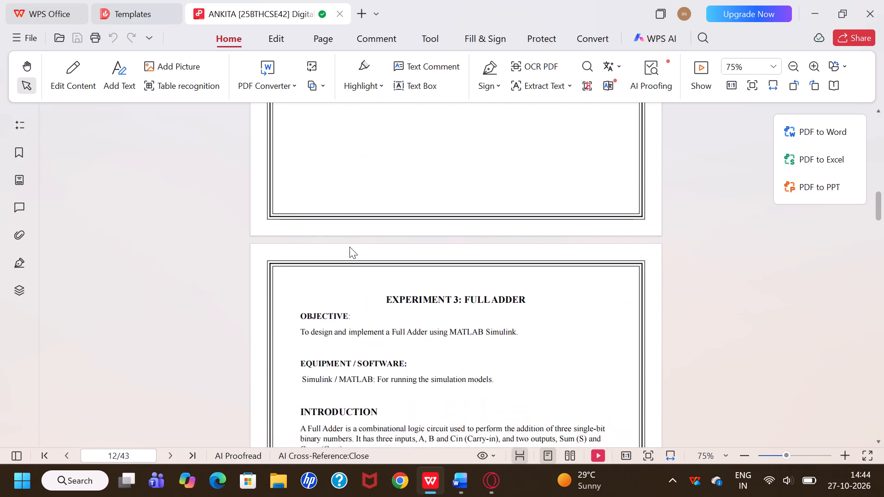
scroll(349, 247, down, 4)
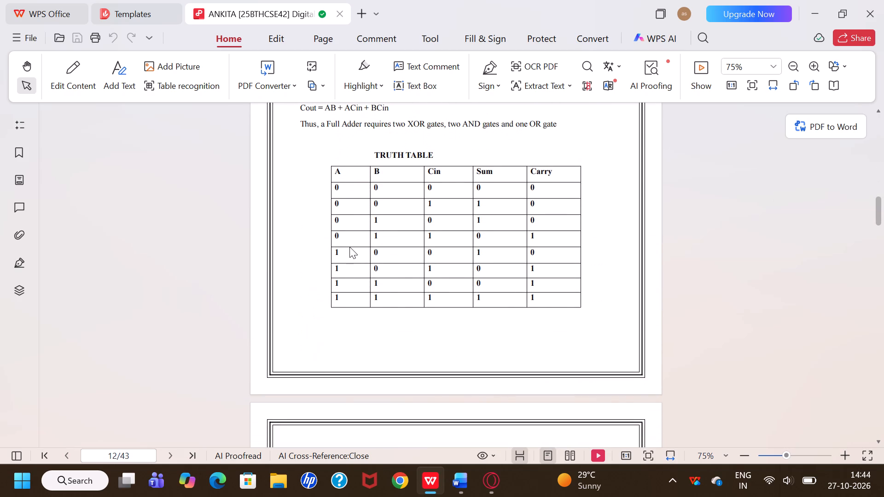
scroll(349, 247, down, 3)
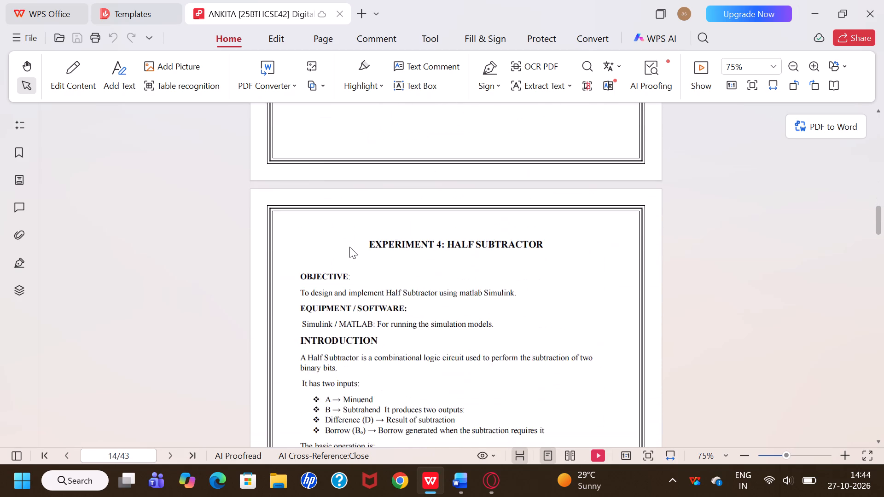
scroll(349, 247, down, 5)
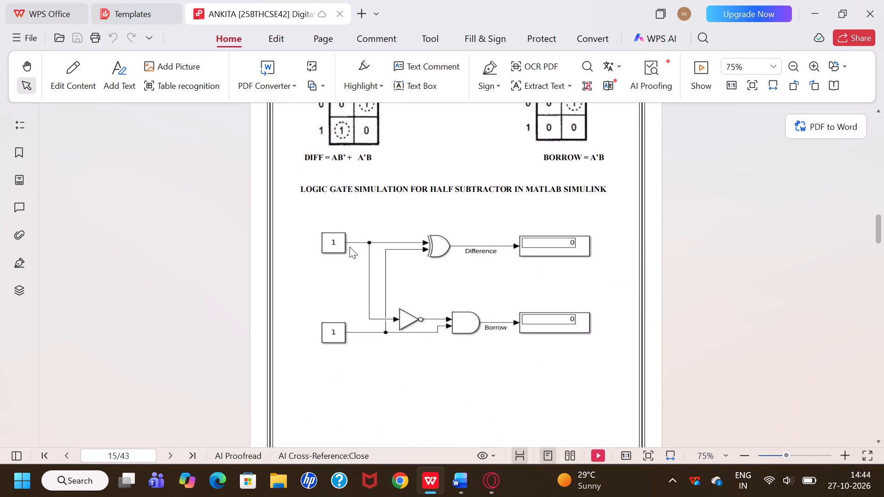
scroll(349, 247, down, 5)
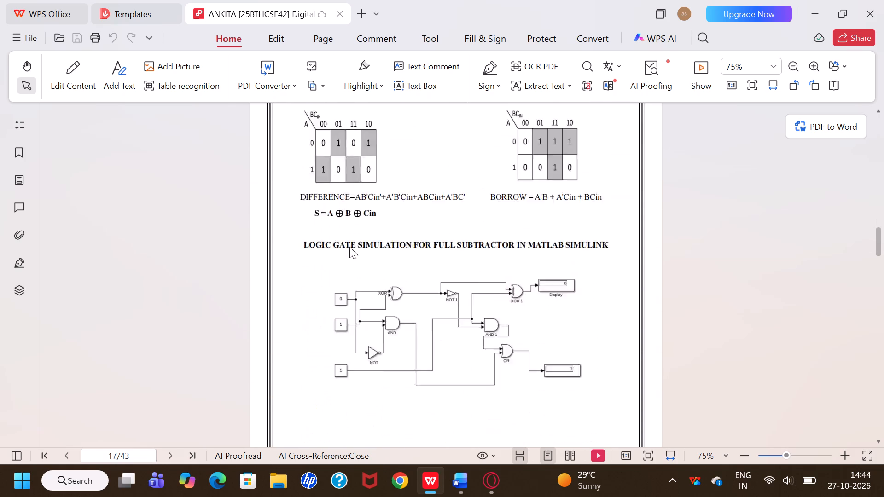
Check the PDF's page layout from the 4:2 encoder through the 4:2 priority encoder's block diagram and table.
scroll(349, 247, down, 5)
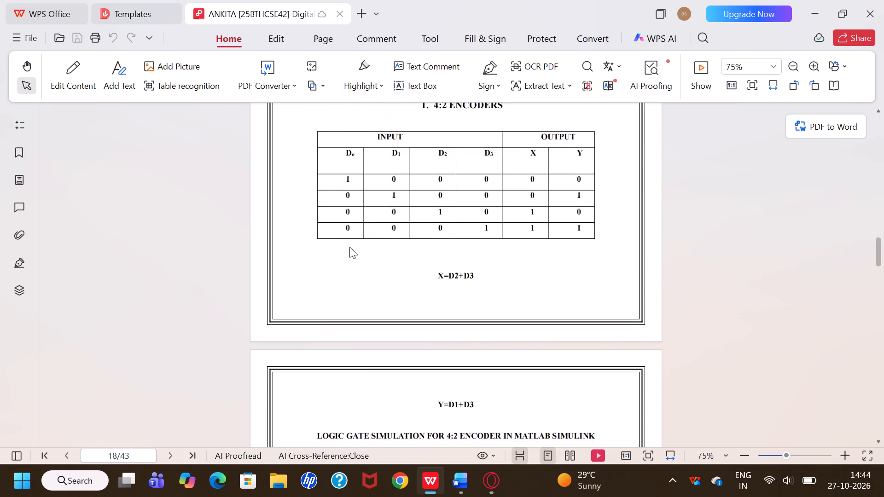
scroll(349, 247, down, 4)
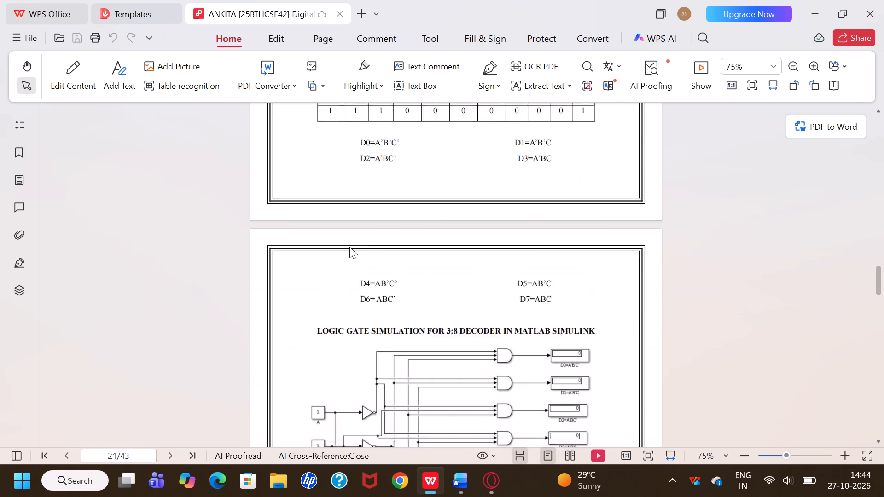
scroll(349, 247, down, 4)
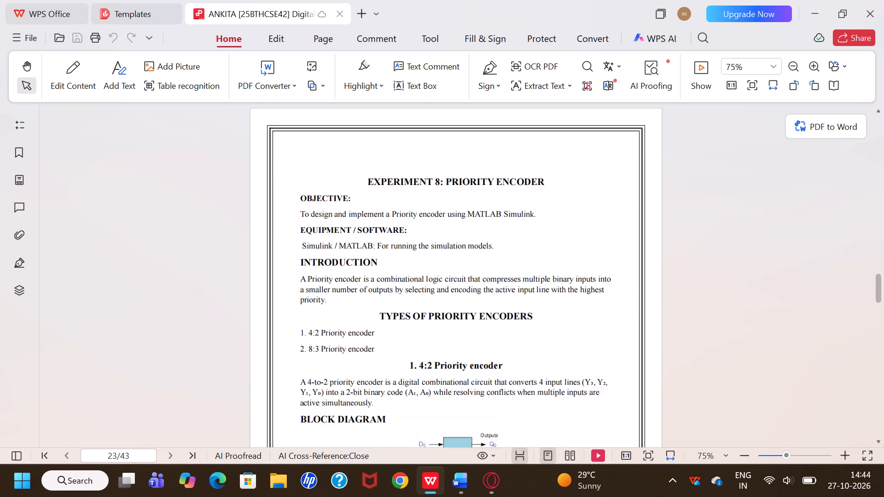
scroll(349, 247, down, 2)
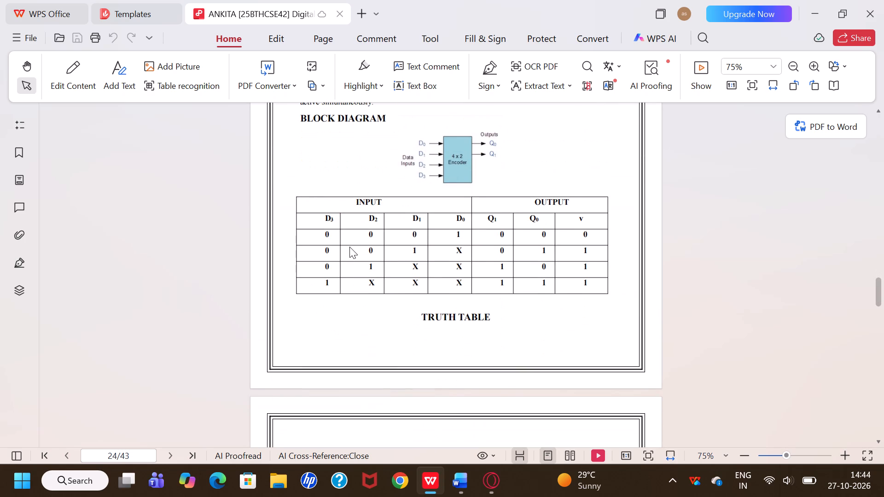
Edit the PDF content to move the "TRUTH TABLE" heading from below the 4:2 priority encoder's table up to the table's top edge.
double_click(437, 310)
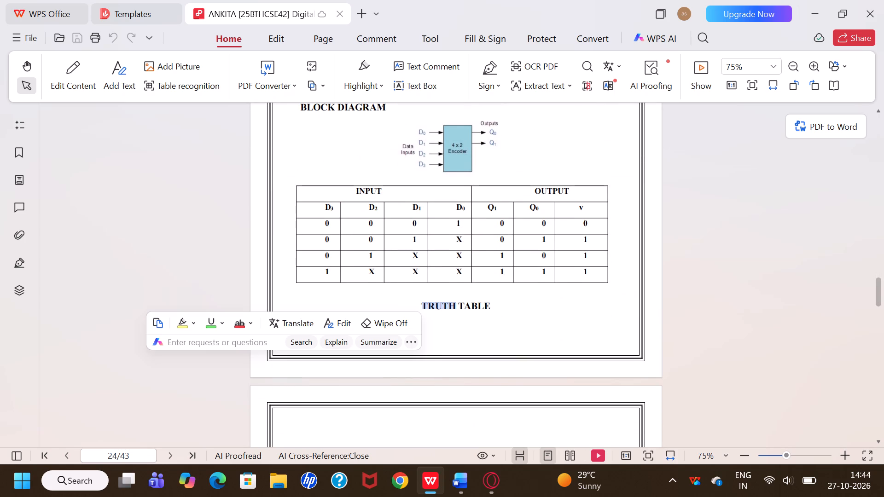
triple_click(437, 310)
click(437, 310)
key(BackSpace)
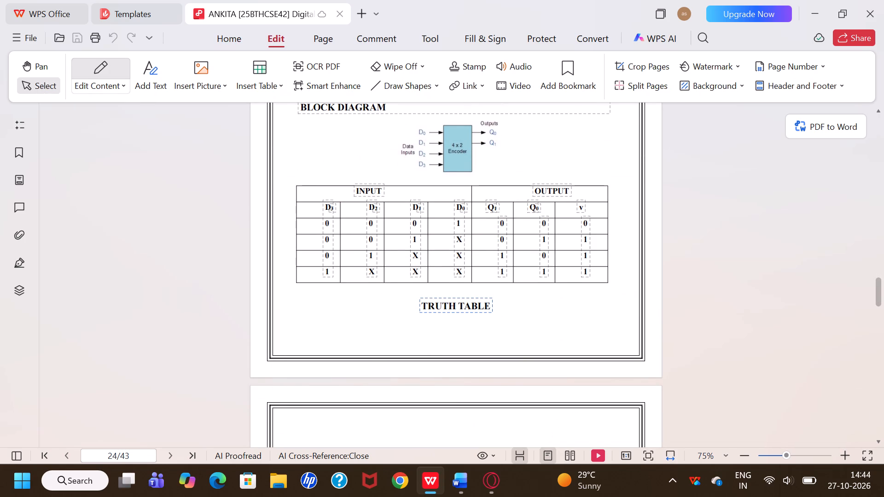
drag(467, 299, 456, 180)
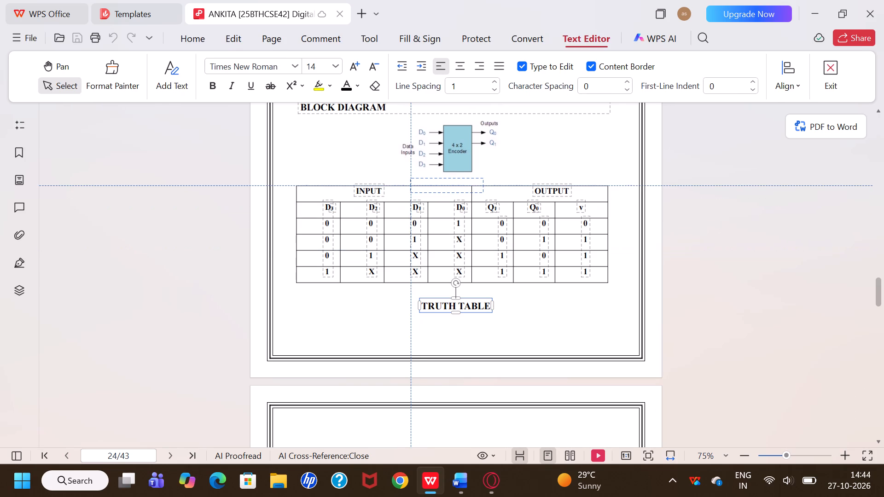
Place the "TRUTH TABLE" heading at the top edge of the 4:2 priority encoder's table.
drag(456, 180, 456, 176)
click(362, 237)
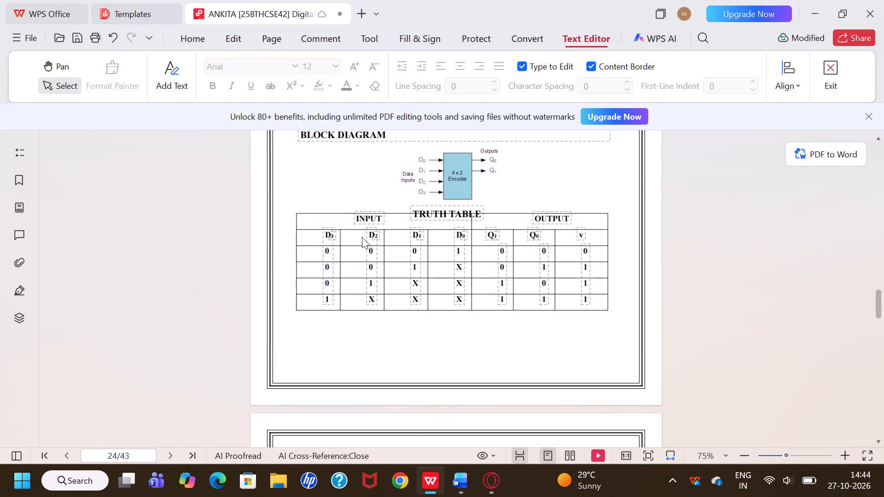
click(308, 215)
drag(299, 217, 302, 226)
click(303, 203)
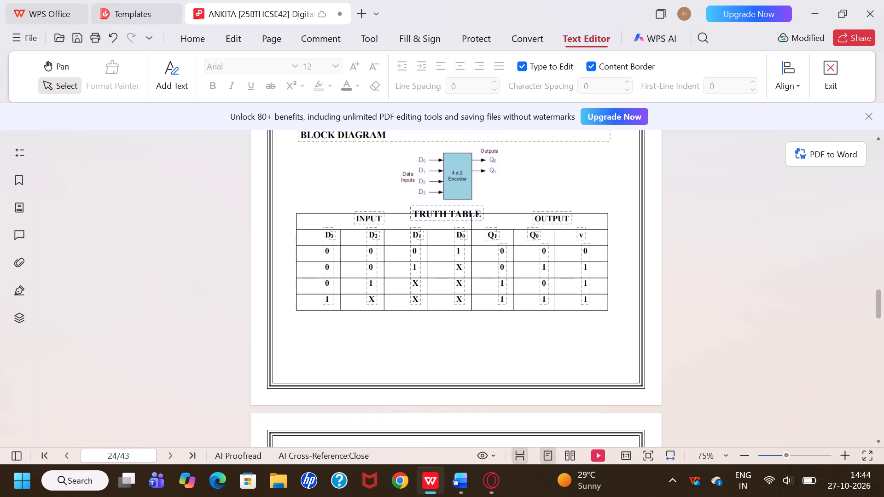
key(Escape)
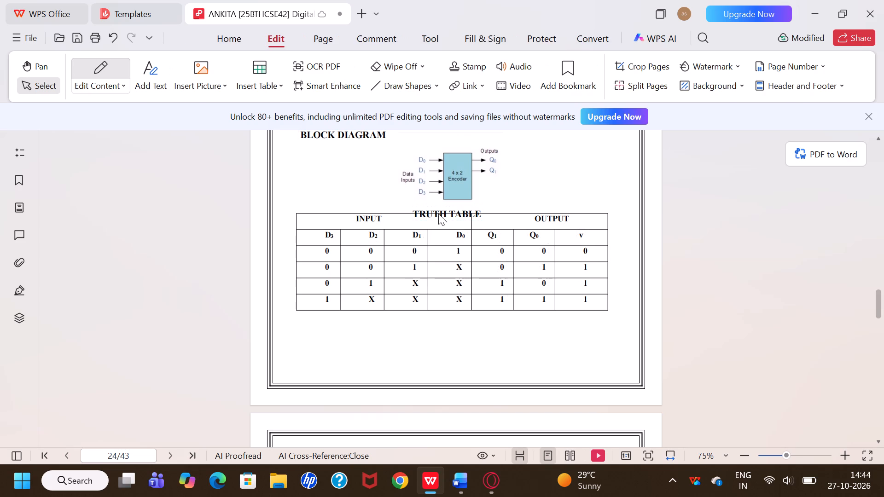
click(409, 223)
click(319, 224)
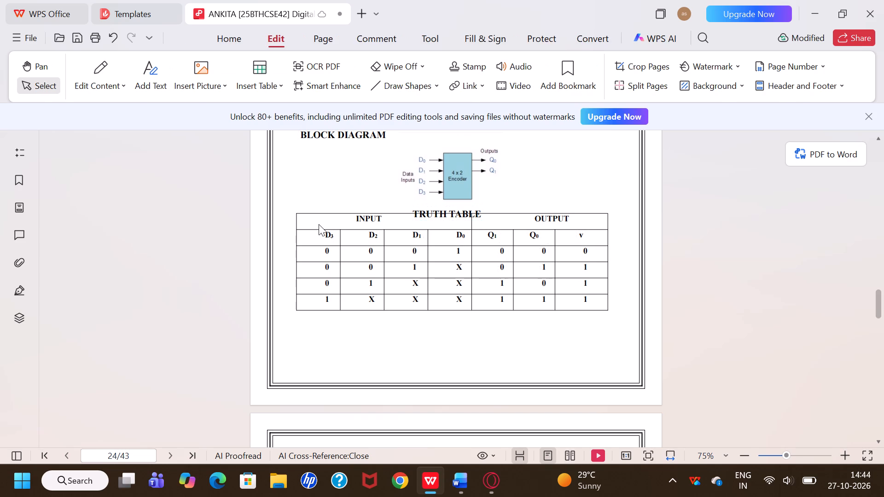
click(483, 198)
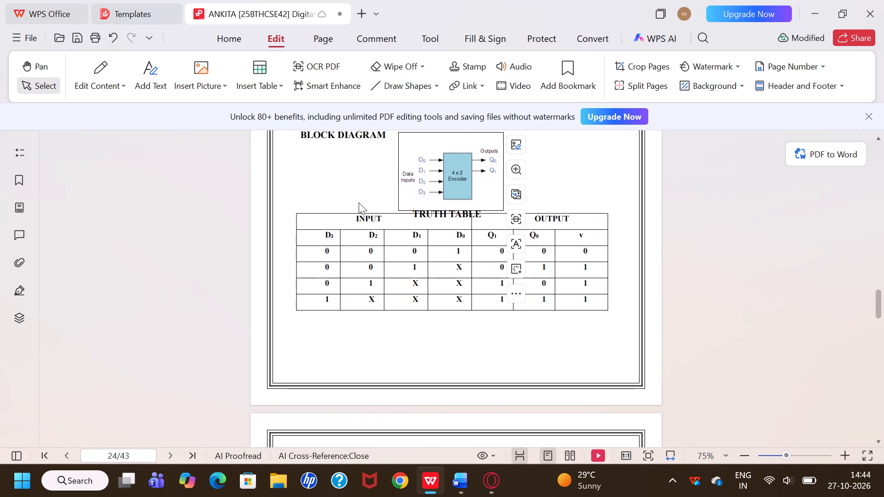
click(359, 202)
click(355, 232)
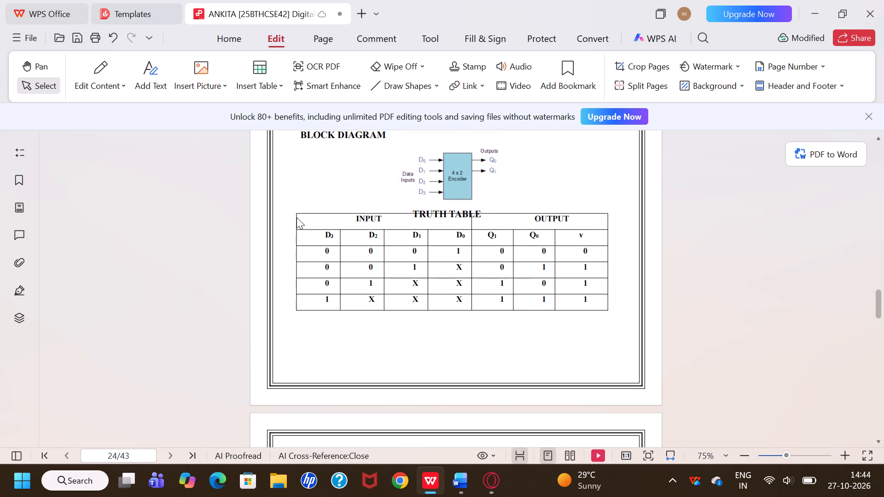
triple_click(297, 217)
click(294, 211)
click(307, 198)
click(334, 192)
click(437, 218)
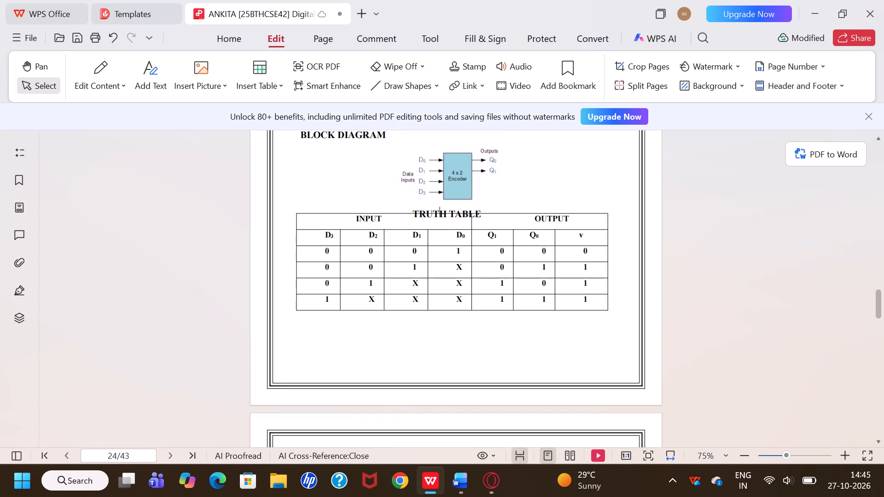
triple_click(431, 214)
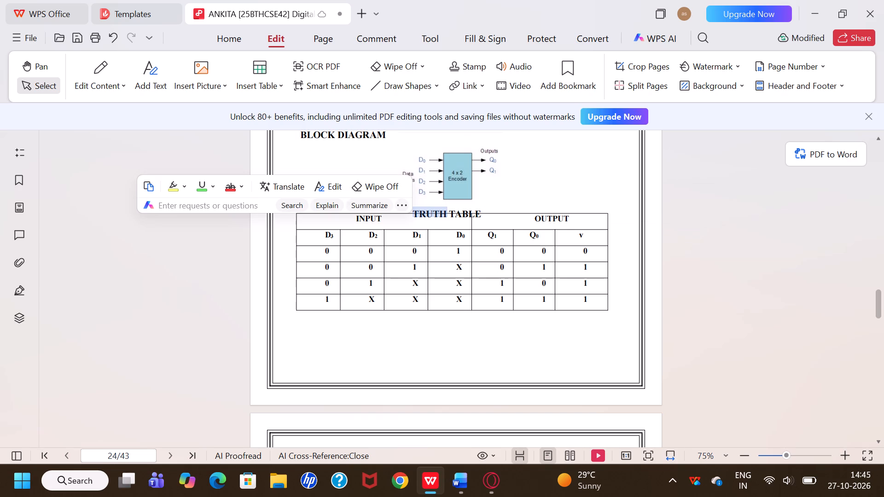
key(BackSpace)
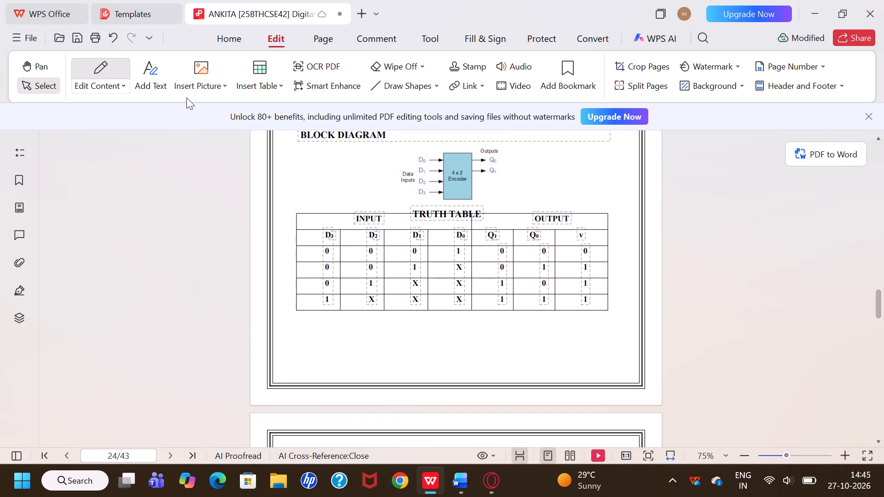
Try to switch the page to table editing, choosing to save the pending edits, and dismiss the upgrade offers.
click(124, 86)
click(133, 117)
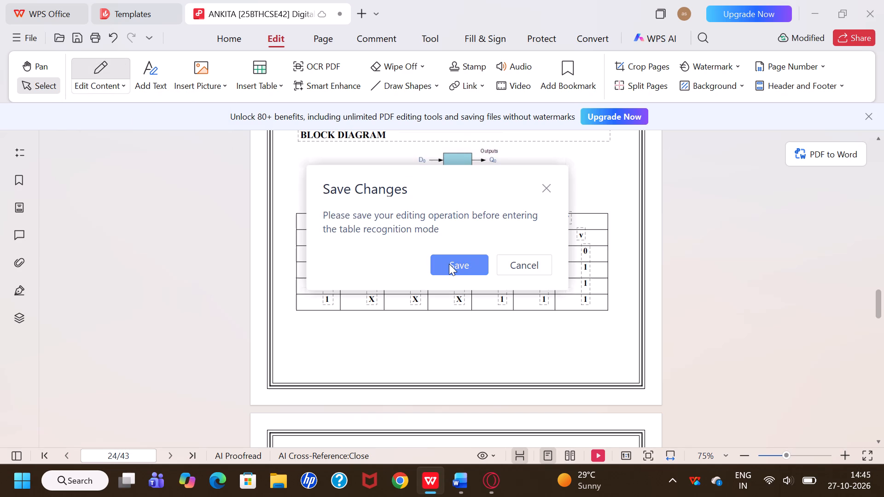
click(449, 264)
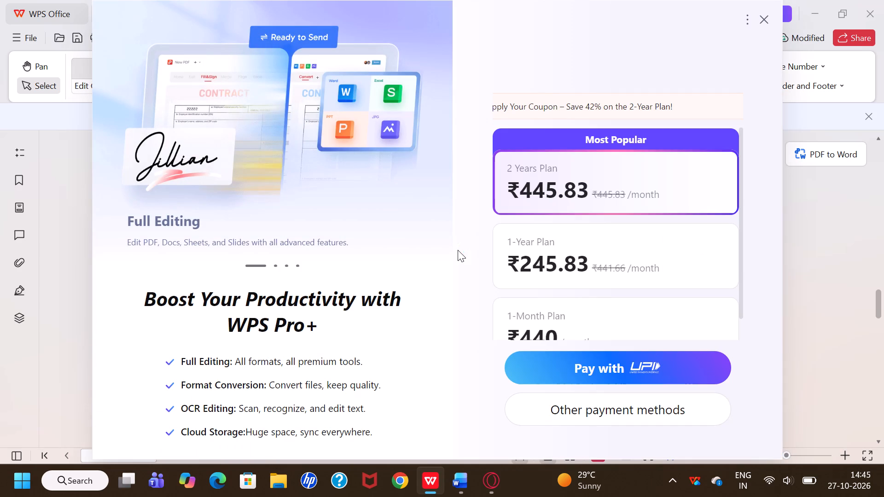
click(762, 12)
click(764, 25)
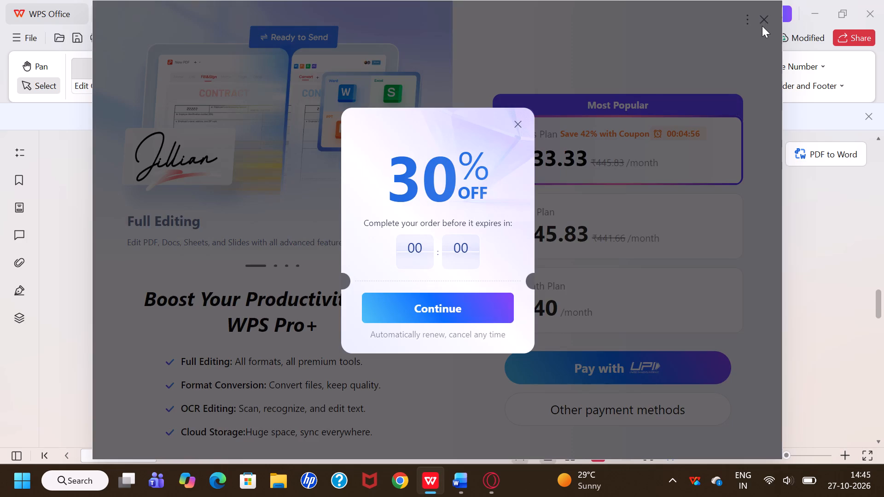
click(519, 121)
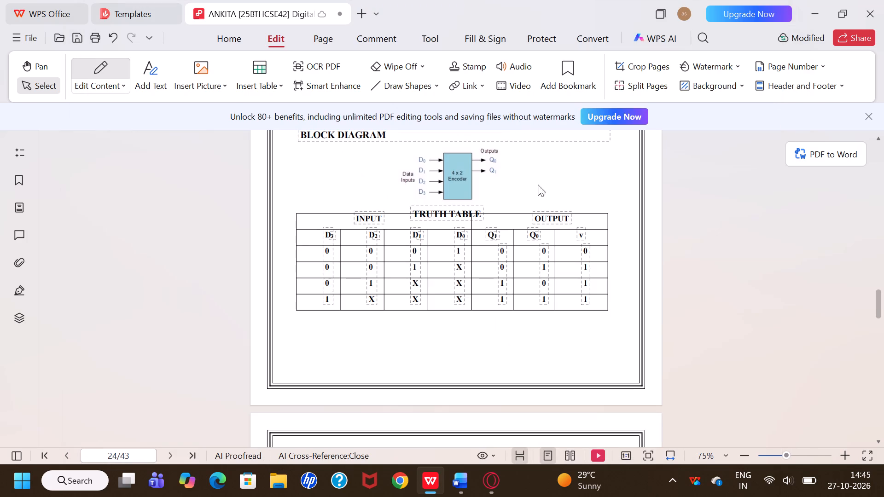
Select the whole 4:2 priority encoder table together with its heading and move them down, away from the block diagram.
click(502, 210)
click(500, 216)
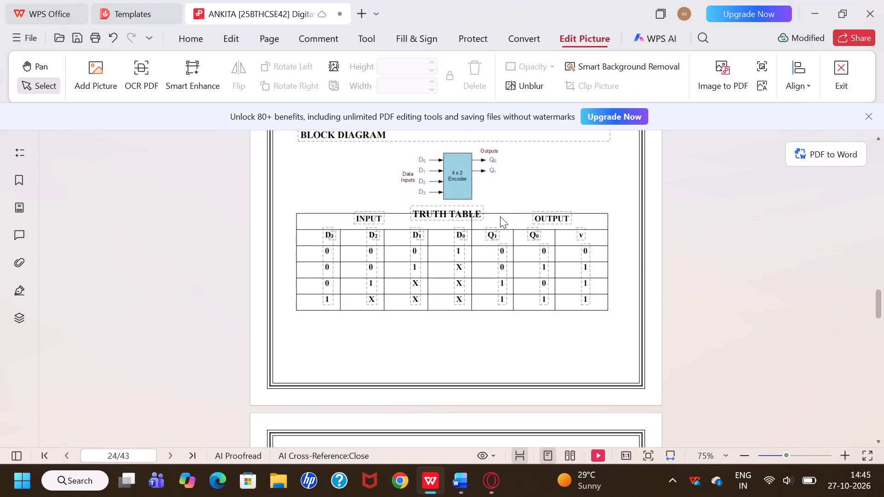
drag(307, 214, 313, 262)
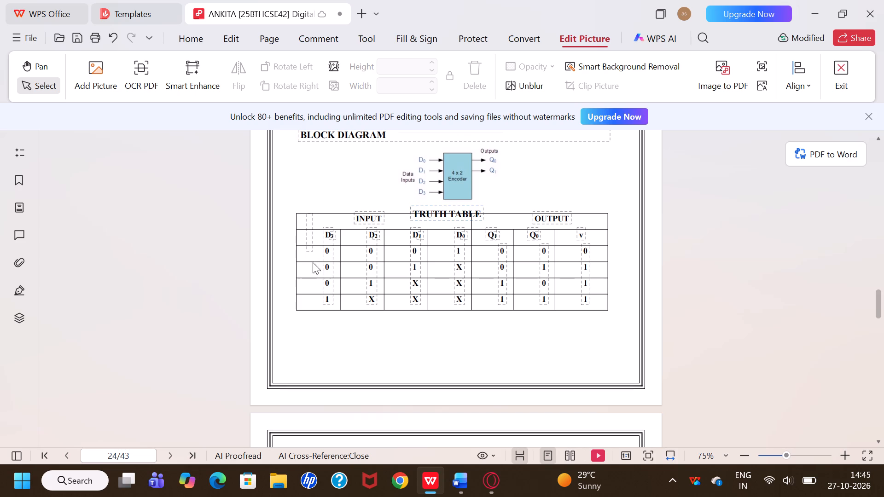
drag(313, 262, 313, 282)
click(281, 246)
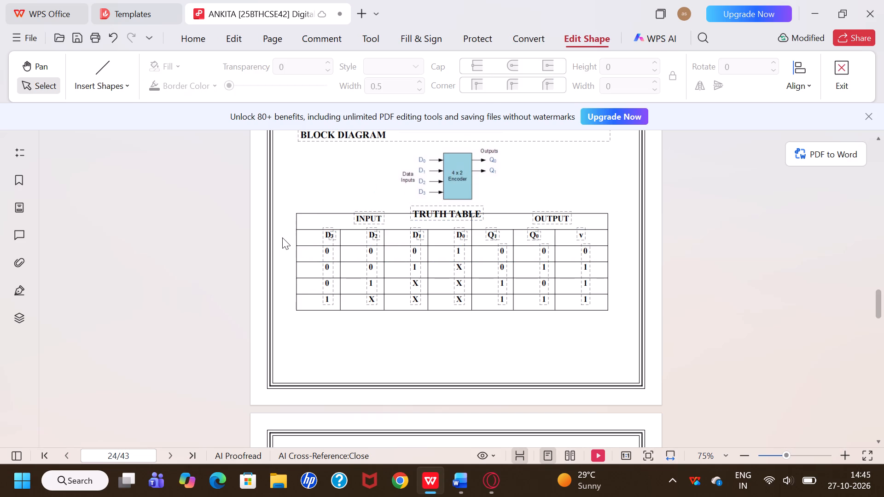
drag(295, 211, 524, 318)
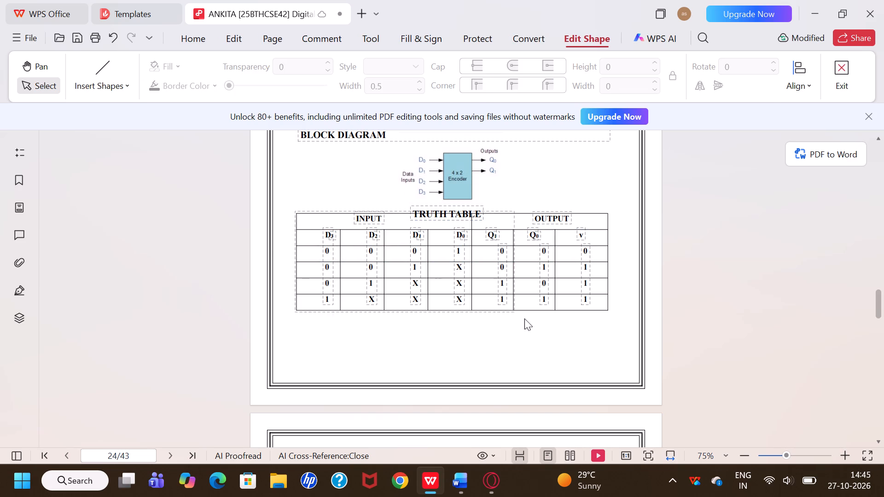
drag(524, 318, 605, 312)
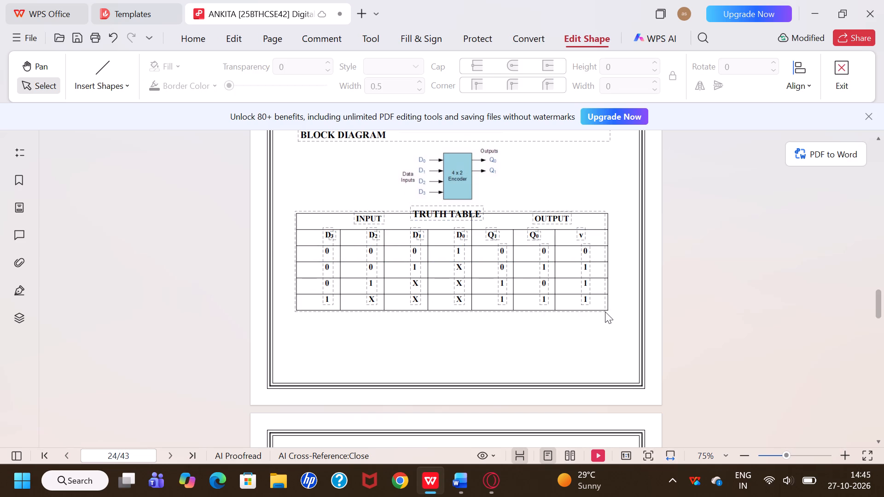
drag(605, 312, 608, 310)
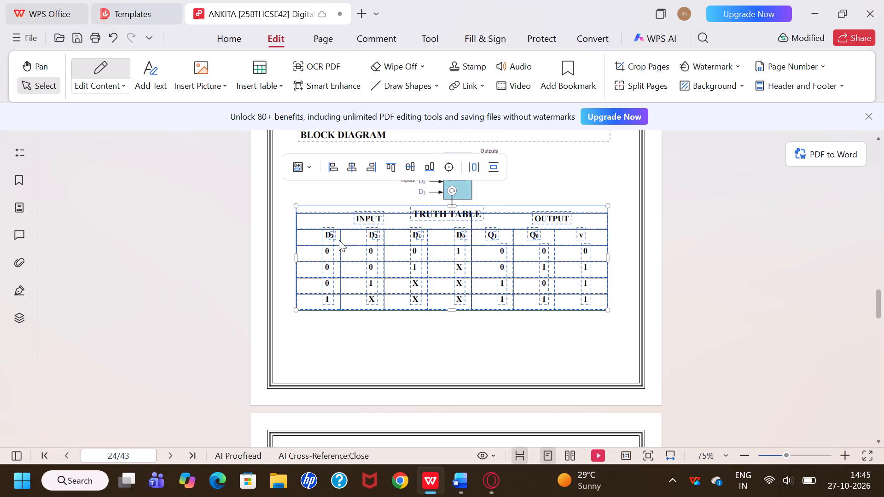
drag(296, 210, 301, 224)
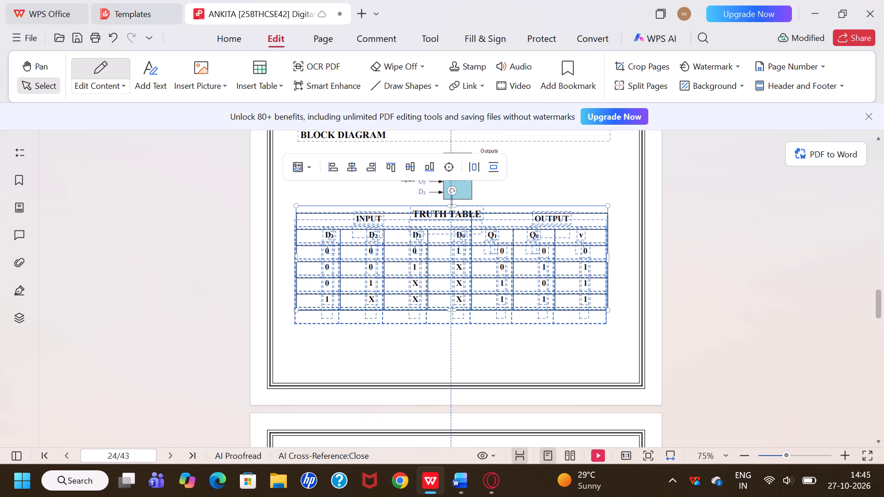
drag(301, 224, 301, 232)
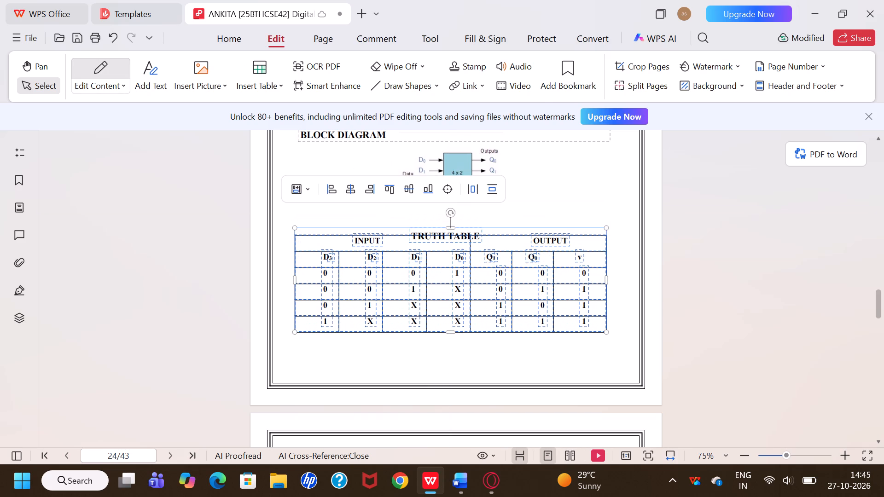
Move the "TRUTH TABLE" heading into the gap between the block diagram and the table, and leave content editing.
click(286, 276)
click(447, 235)
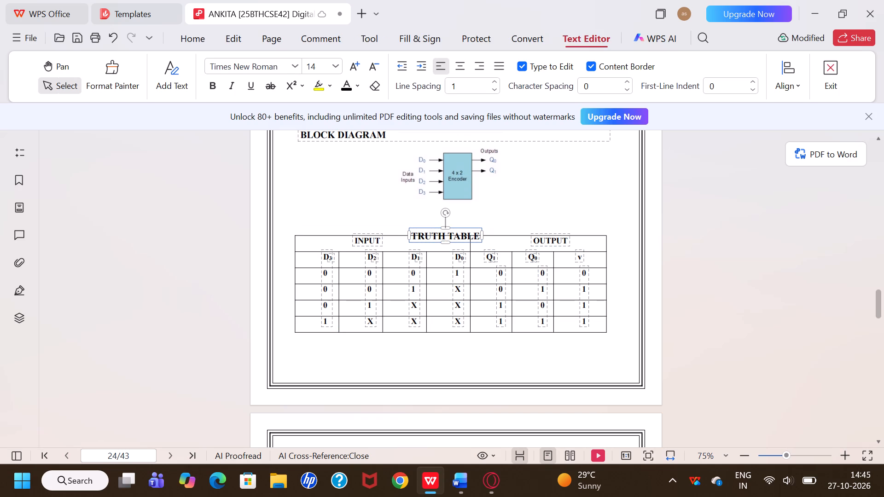
drag(430, 230, 435, 211)
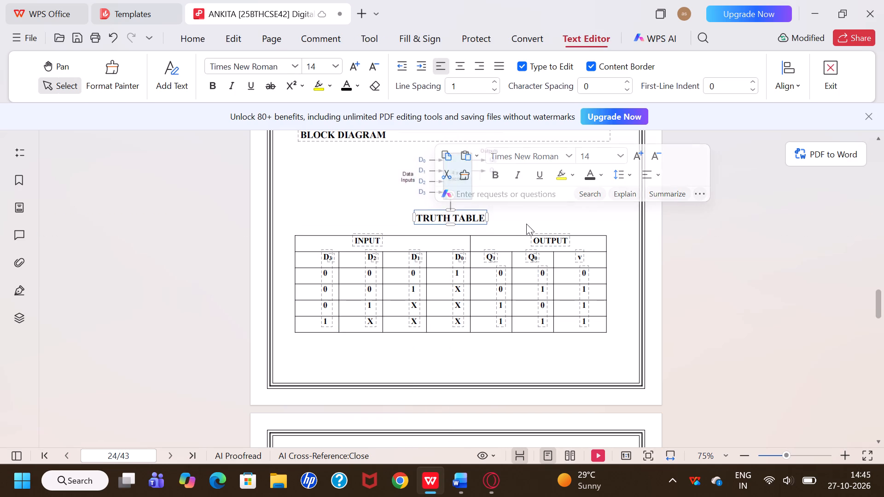
click(529, 224)
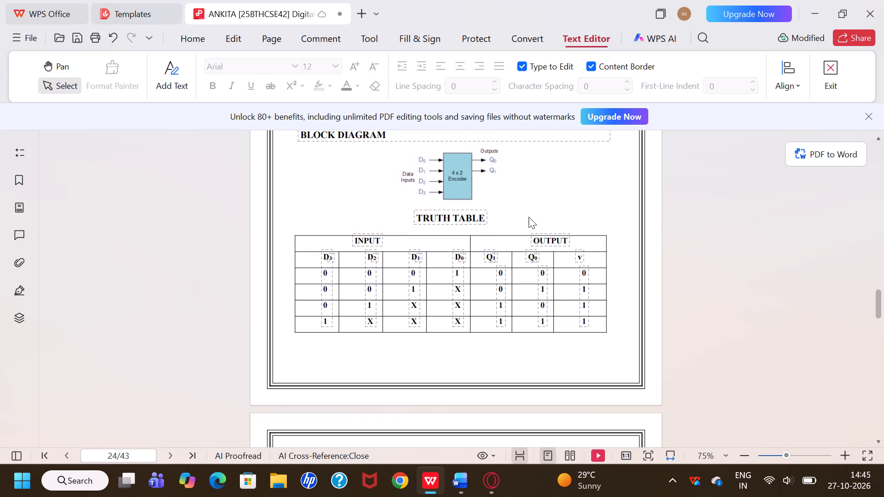
key(Escape)
Check the PDF's page layout from the 4:2 priority encoder simulation through the start of Experiment 9: Multiplexer.
scroll(529, 217, down, 1)
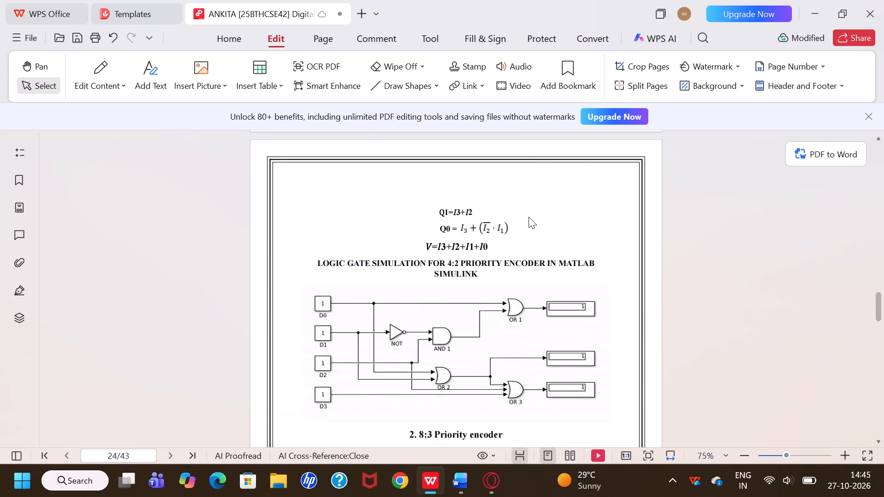
scroll(529, 217, down, 1)
scroll(529, 217, up, 1)
scroll(529, 217, down, 1)
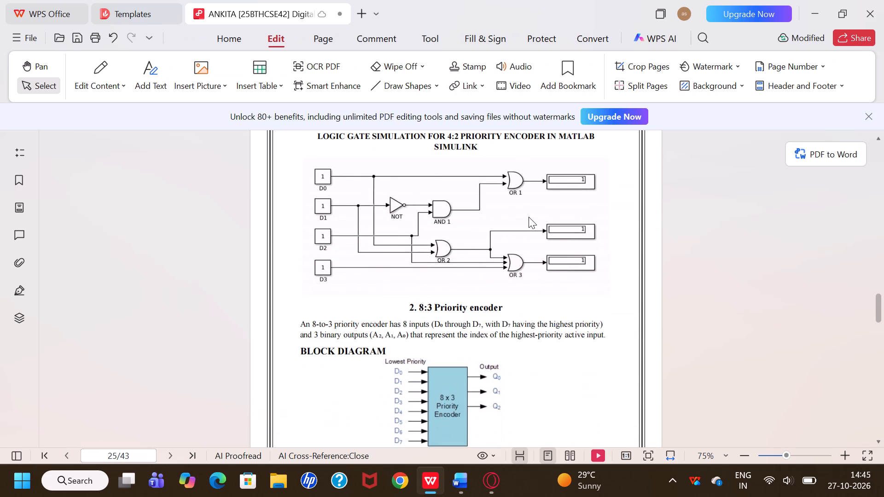
scroll(529, 217, down, 2)
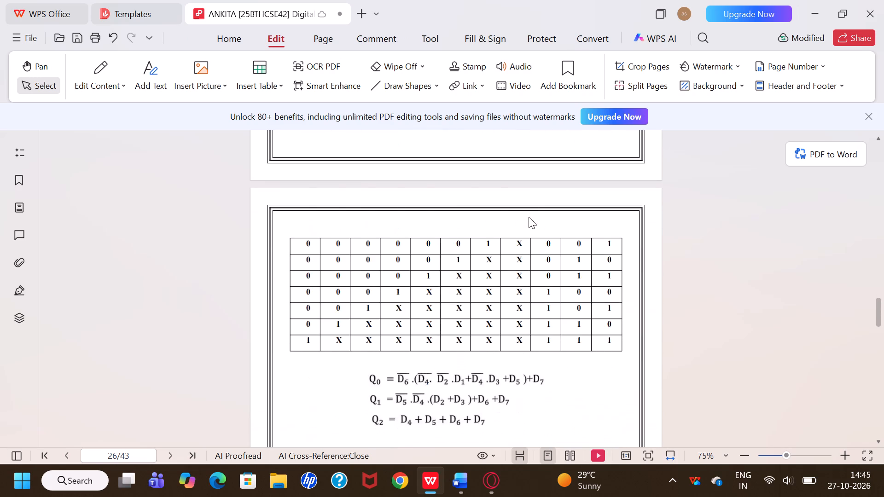
scroll(529, 217, down, 3)
scroll(529, 217, up, 1)
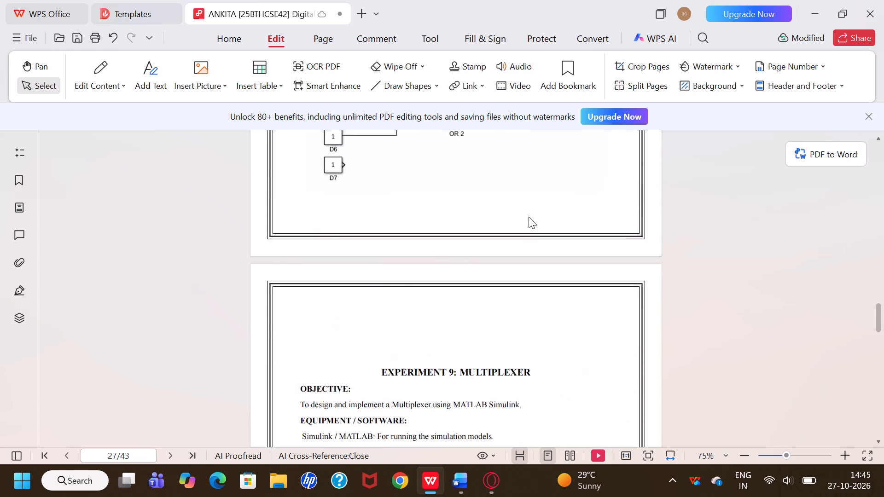
scroll(529, 217, up, 1)
scroll(527, 220, down, 1)
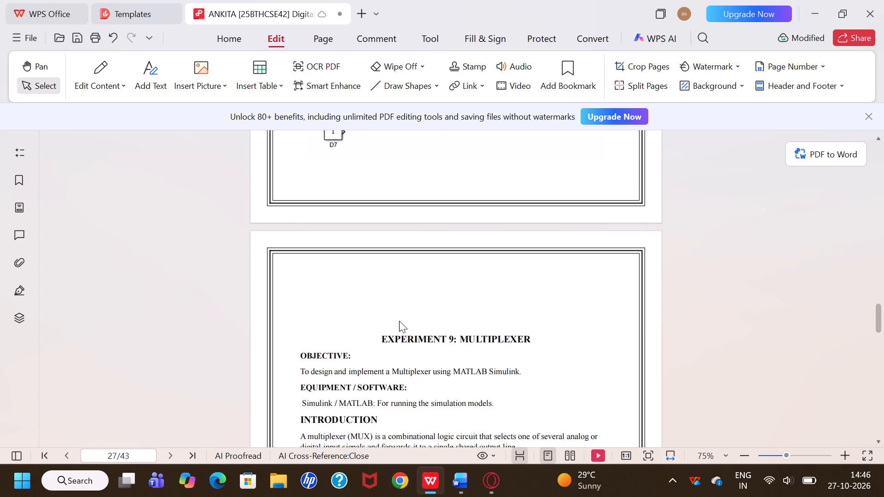
Enable text editing on the PDF page and move the "EXPERIMENT 9: MULTIPLEXER" heading up near the page's top border.
click(395, 322)
drag(385, 340, 557, 341)
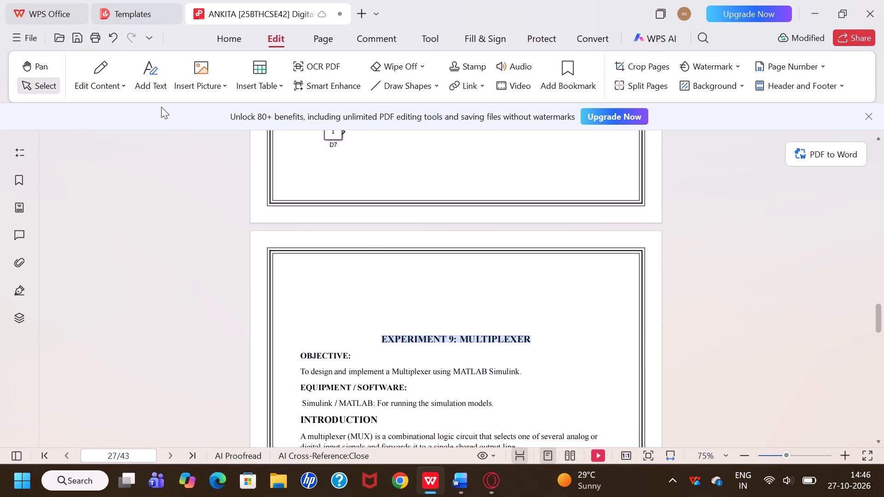
click(389, 297)
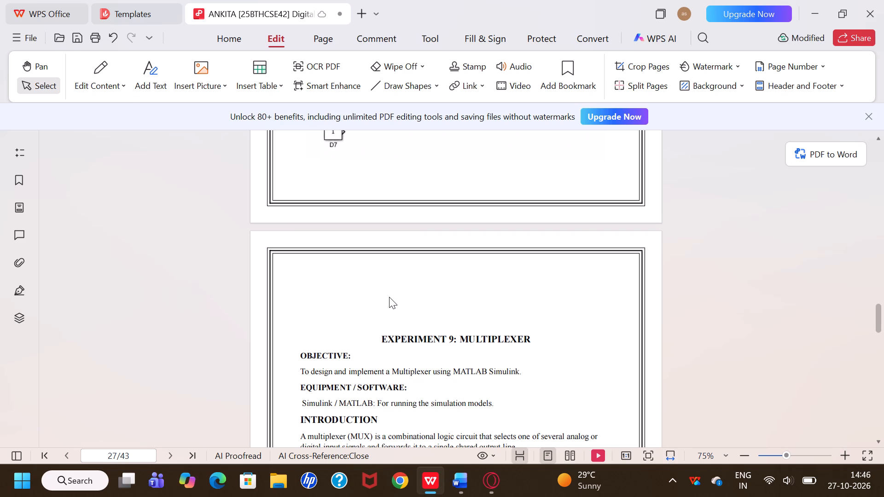
click(373, 333)
click(373, 333)
click(874, 116)
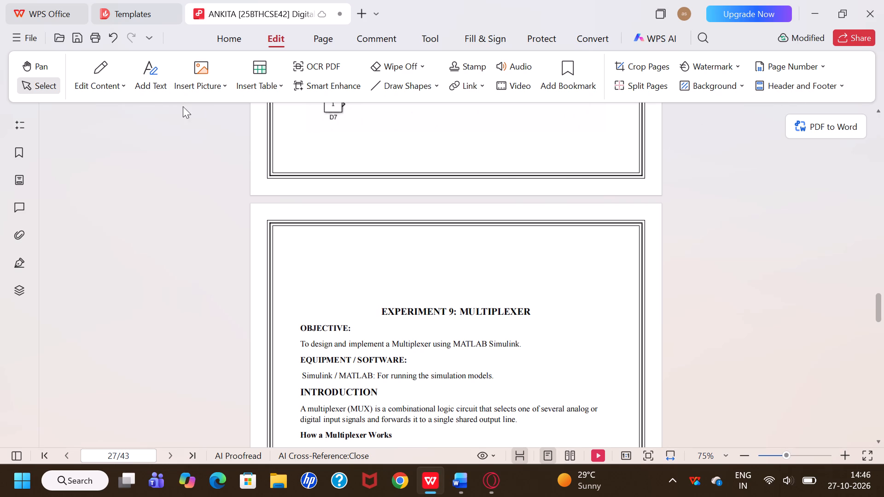
click(159, 80)
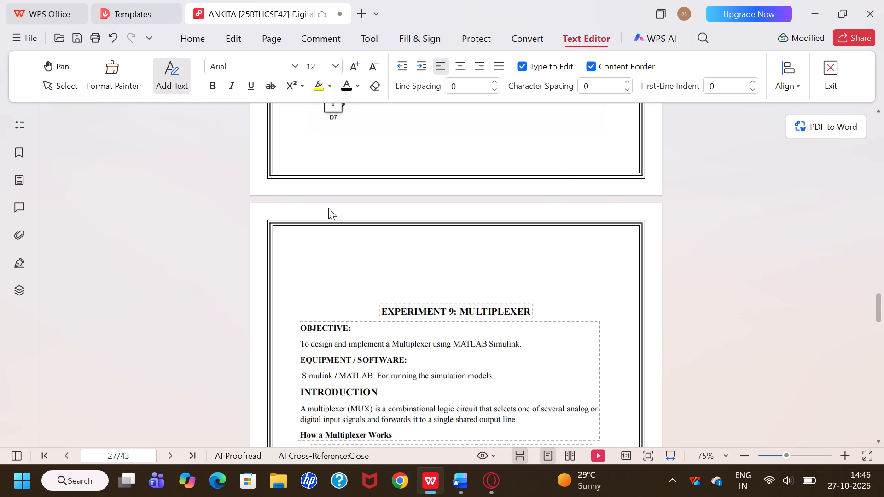
click(354, 271)
drag(379, 306, 384, 260)
triple_click(409, 308)
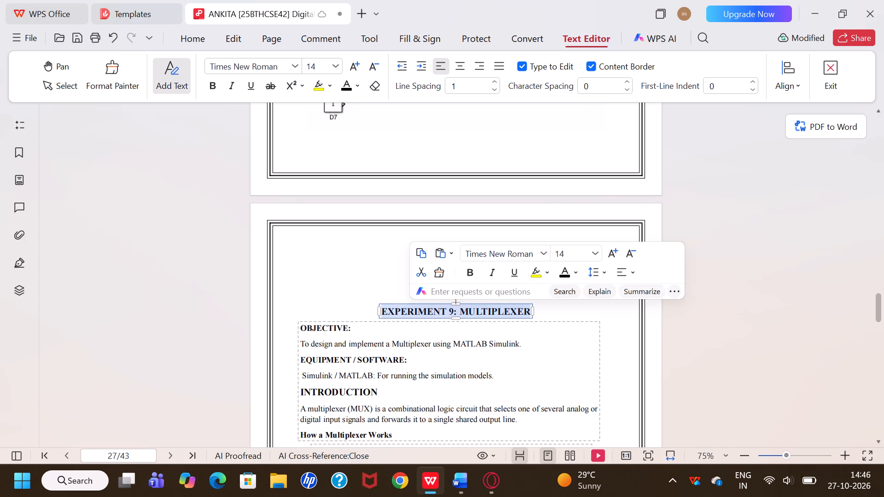
drag(401, 304, 407, 262)
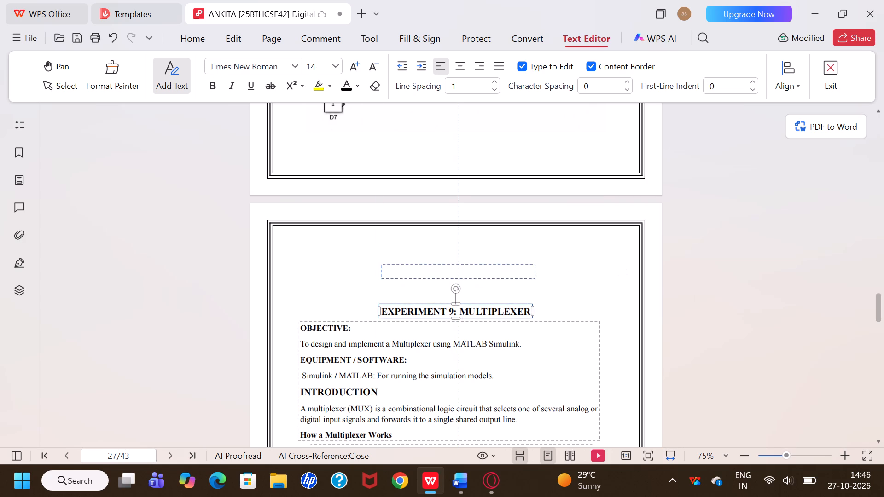
drag(407, 262, 407, 248)
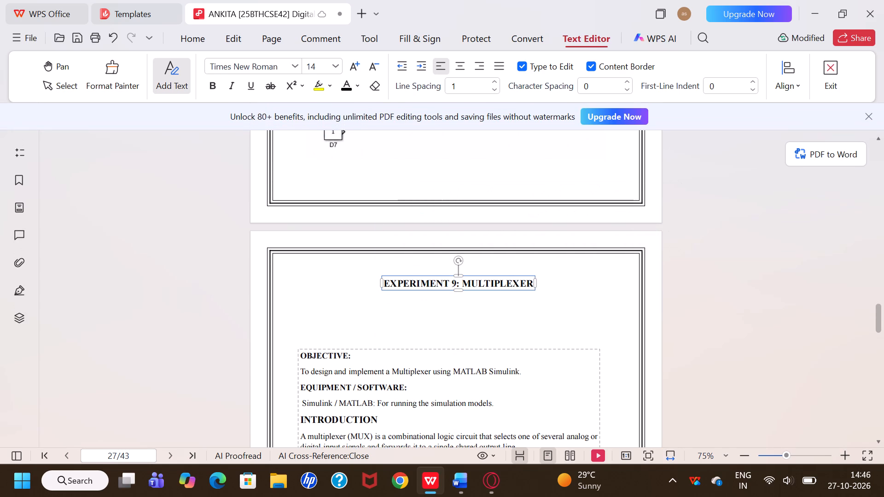
Move the text block from "OBJECTIVE:" through "How a Multiplexer Works" up directly beneath the Experiment 9 heading.
right_drag(428, 349, 435, 310)
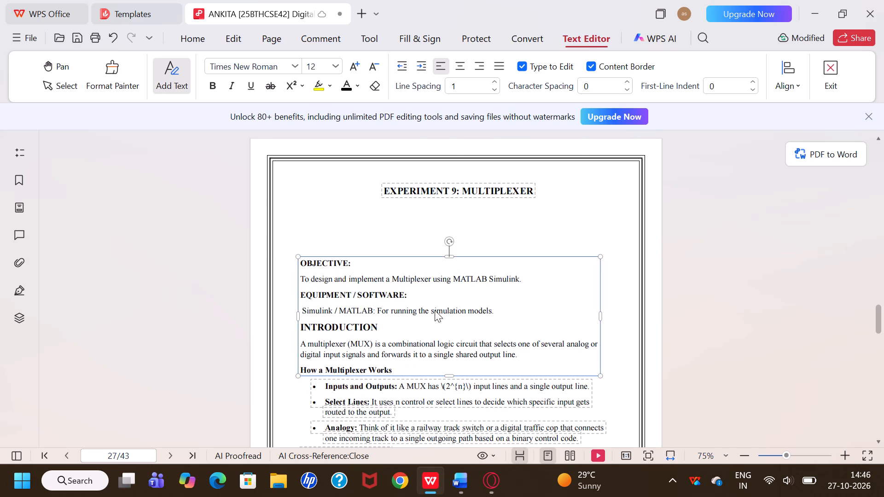
click(413, 254)
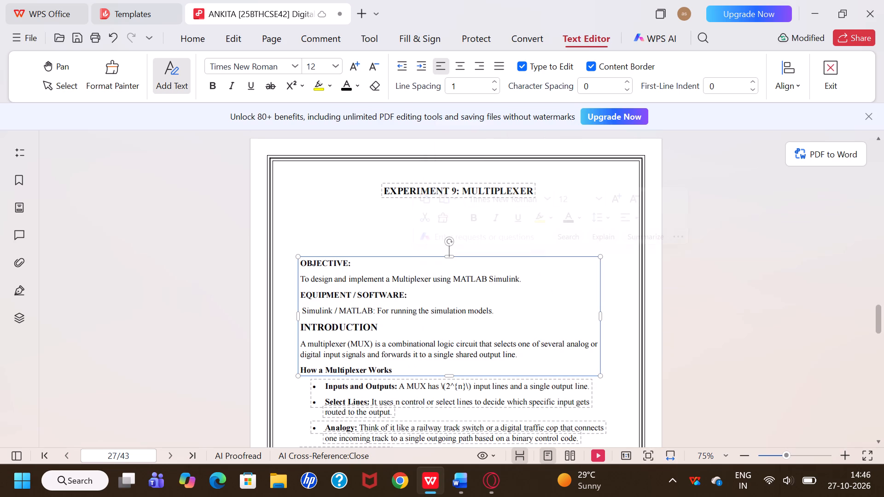
drag(416, 258, 422, 211)
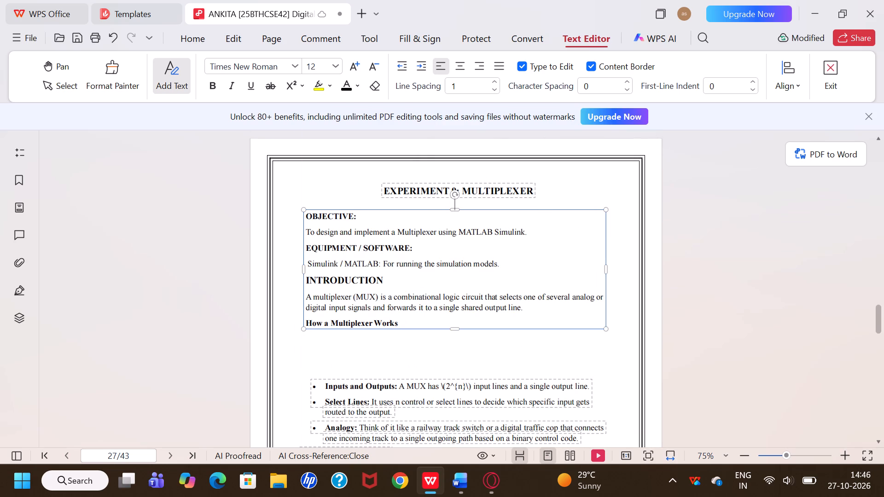
Move the "Inputs and Outputs" and "Select Lines" bullets, with the "routed to the output." line, up beneath "How a Multiplexer Works".
scroll(456, 343, down, 1)
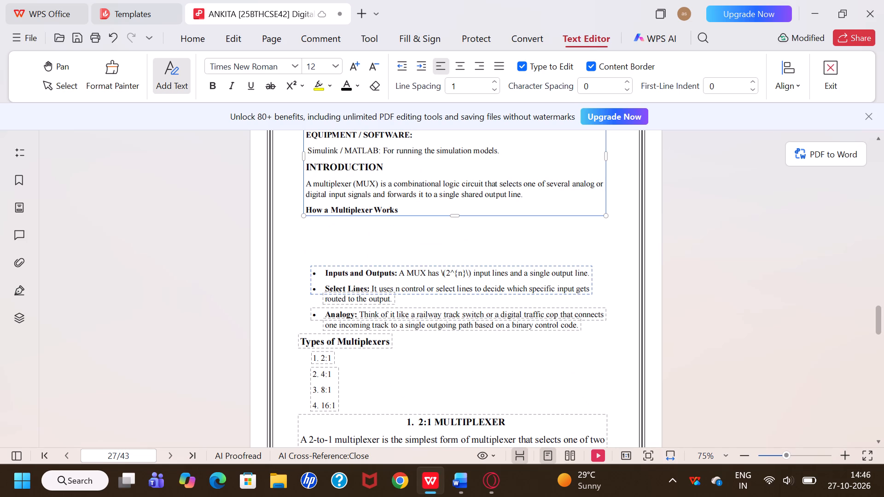
drag(455, 266, 456, 241)
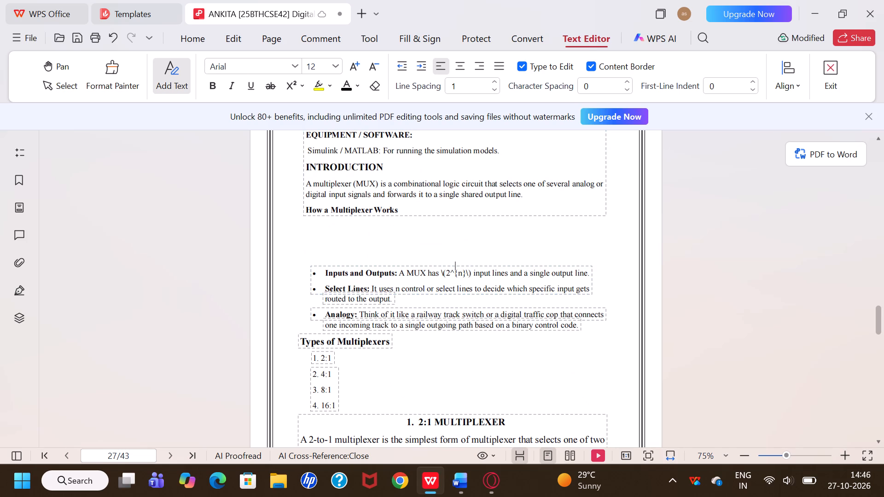
drag(456, 241, 456, 234)
click(456, 234)
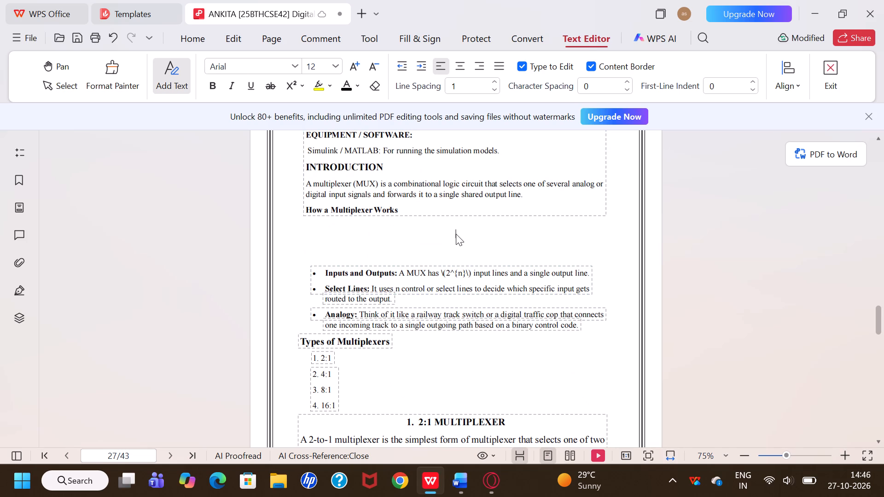
click(456, 234)
click(456, 234)
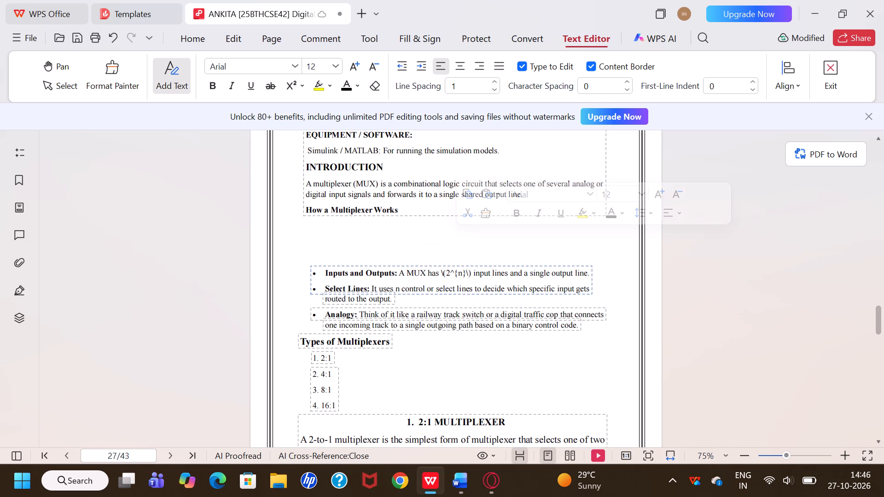
drag(348, 266, 351, 240)
drag(326, 266, 326, 235)
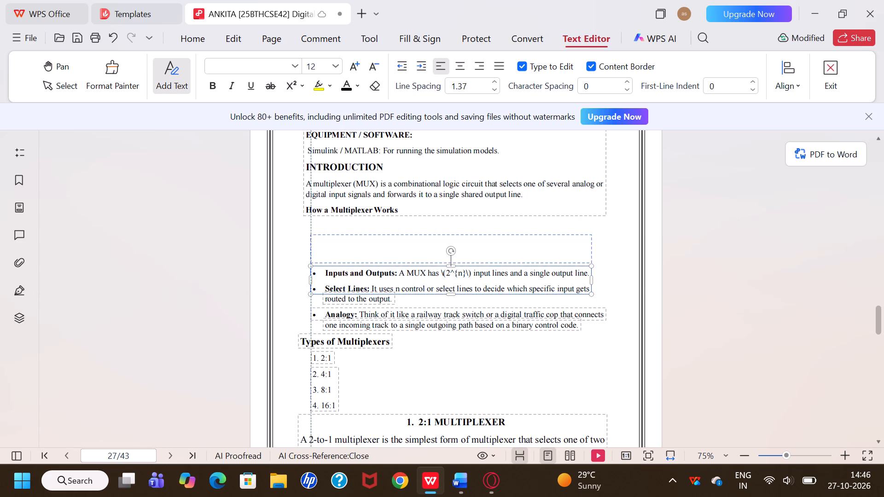
drag(326, 235, 318, 229)
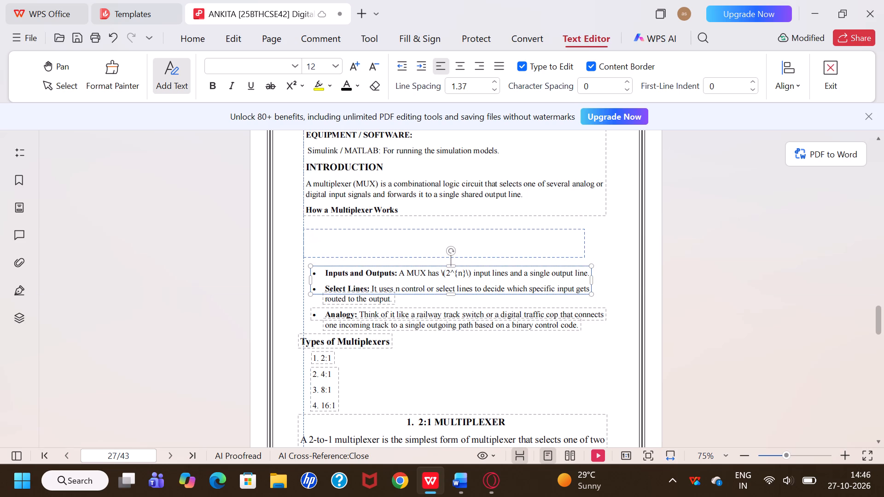
drag(318, 229, 318, 221)
click(339, 266)
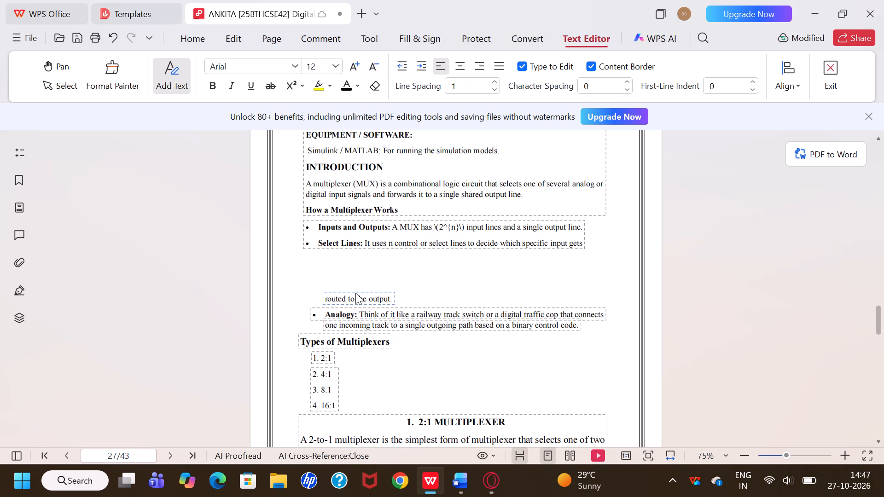
drag(347, 293, 345, 262)
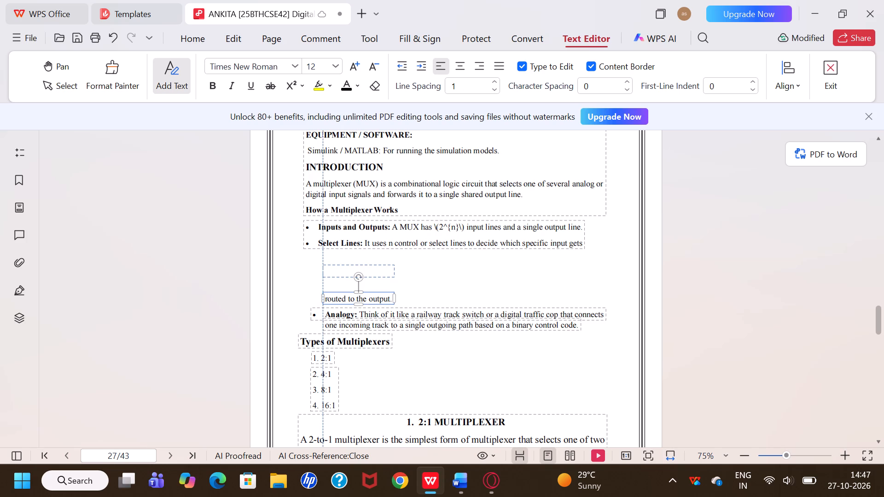
drag(345, 262, 346, 255)
click(378, 277)
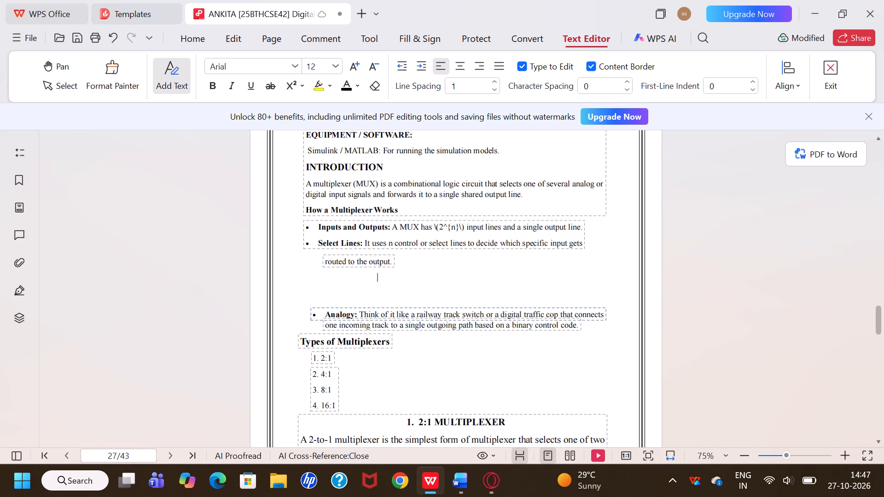
Move both lines of the "Analogy" bullet up beneath the "routed to the output." line.
drag(384, 308, 373, 276)
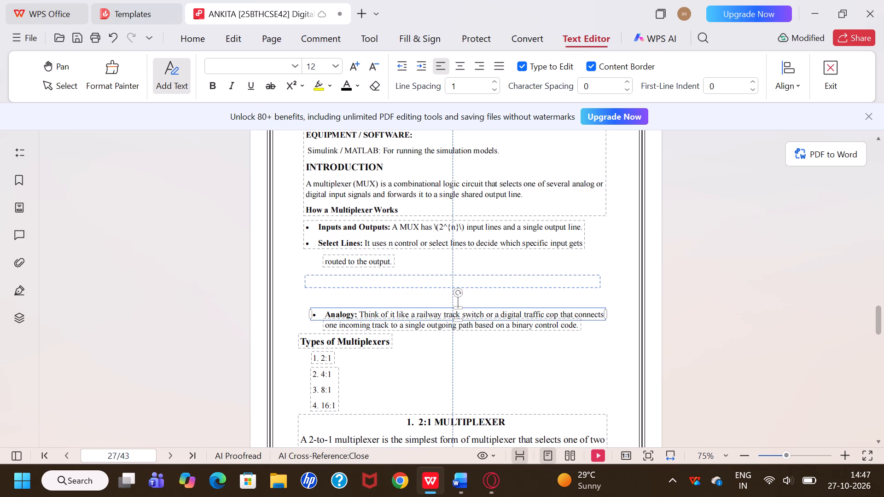
drag(373, 276, 373, 276)
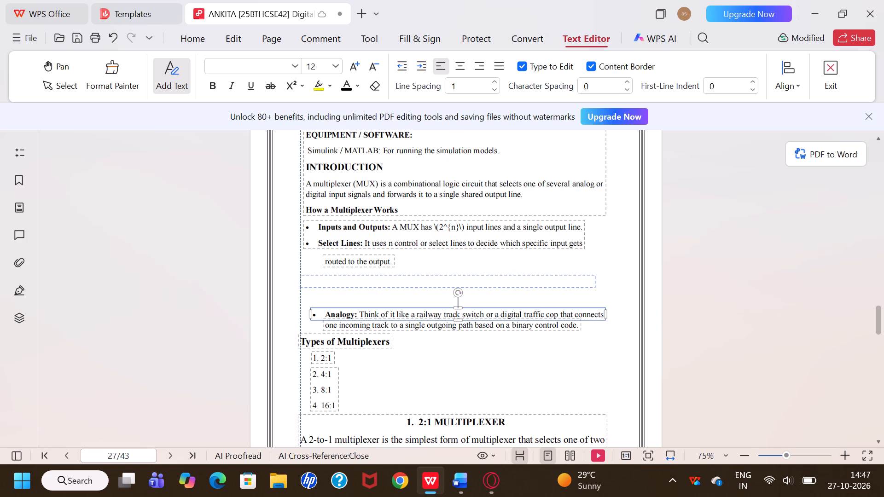
drag(373, 276, 377, 276)
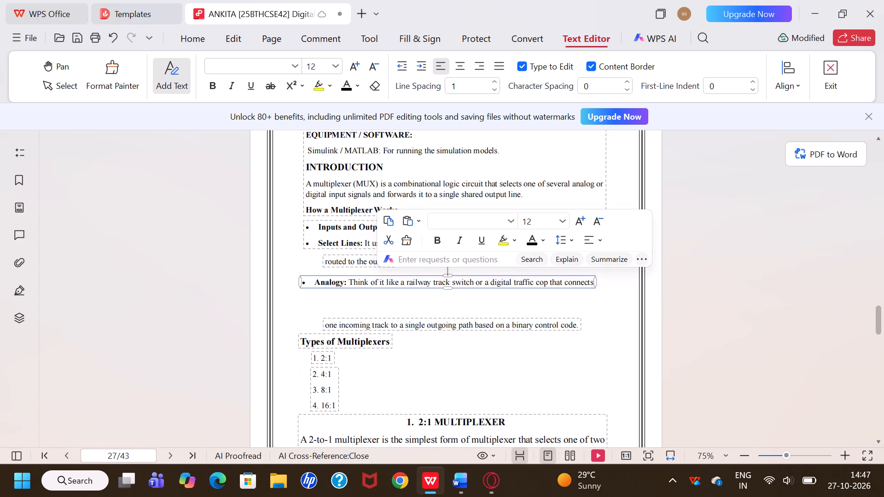
click(377, 276)
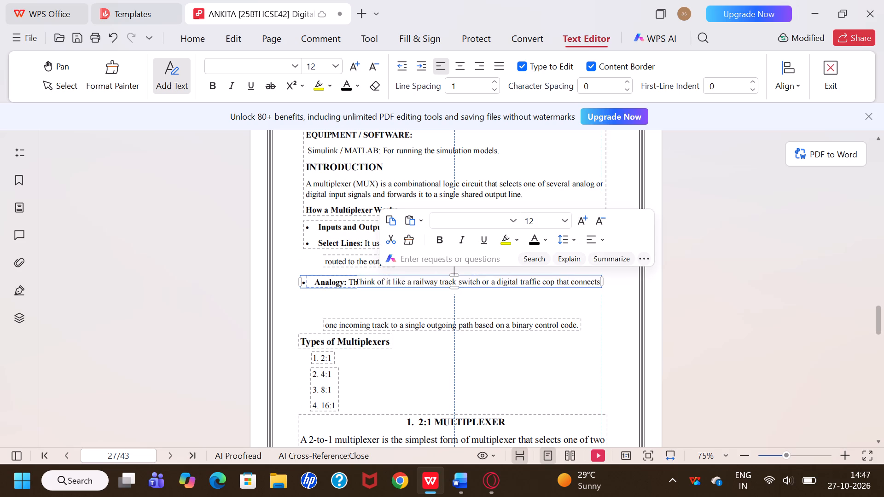
click(360, 306)
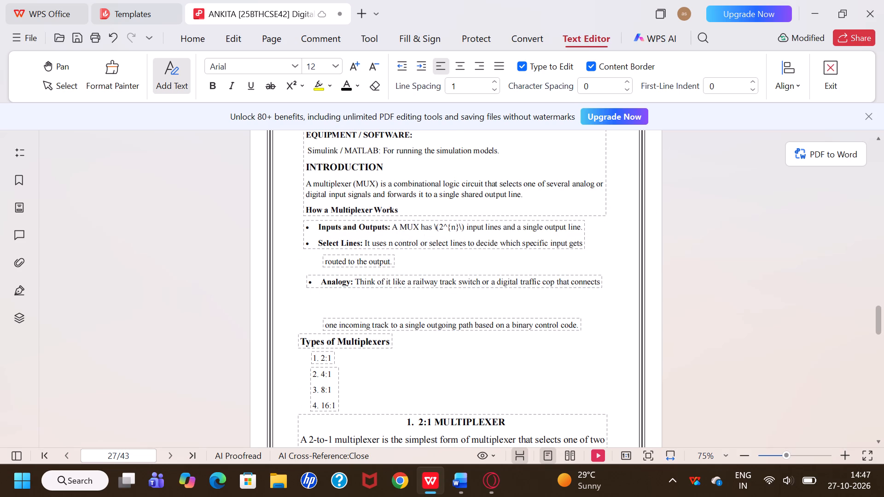
drag(370, 319, 371, 295)
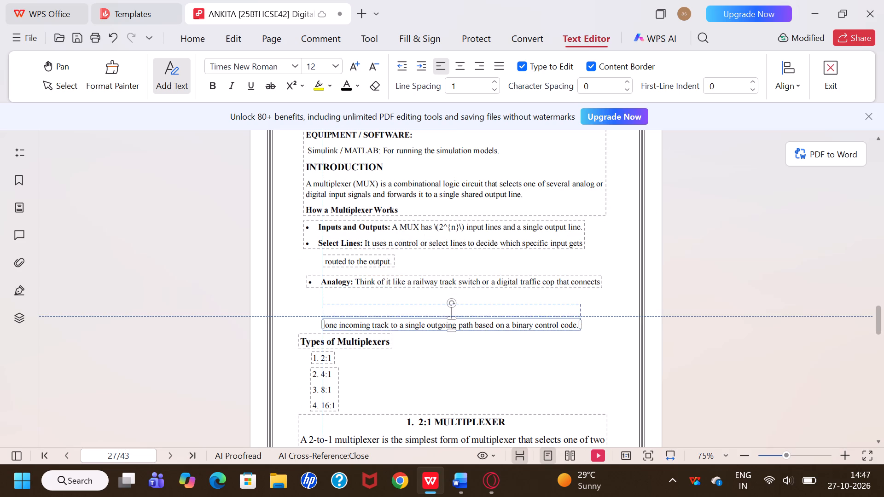
drag(371, 295, 371, 292)
Close the gap above the "Types of Multiplexers" heading by moving it up beneath the "Analogy" bullet.
click(372, 313)
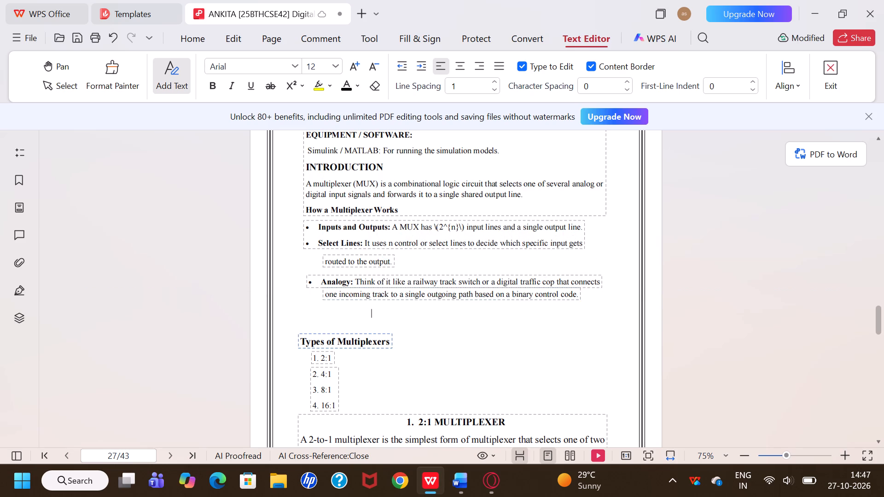
key(BackSpace)
key(BackSpace)
drag(357, 333, 358, 310)
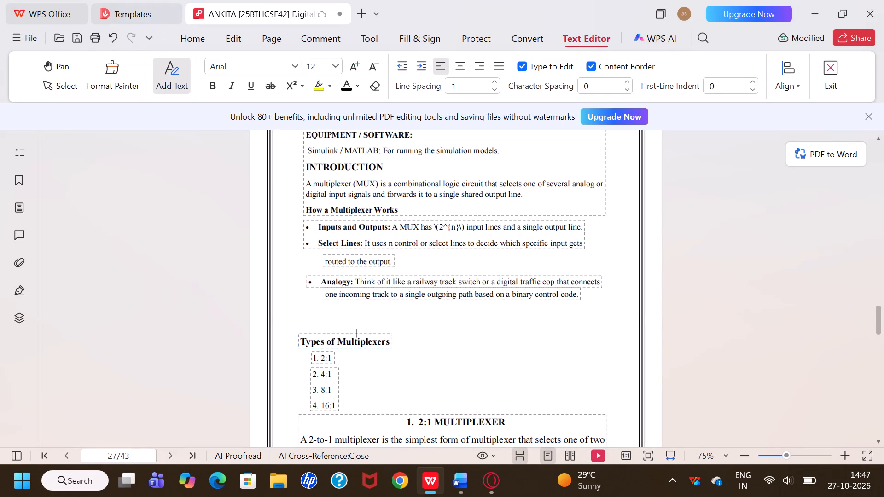
drag(378, 335, 375, 309)
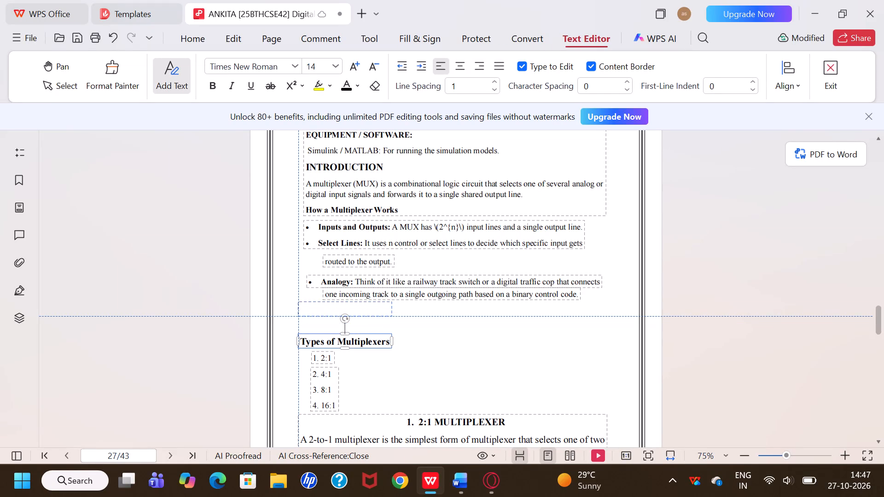
drag(375, 309, 376, 313)
click(378, 348)
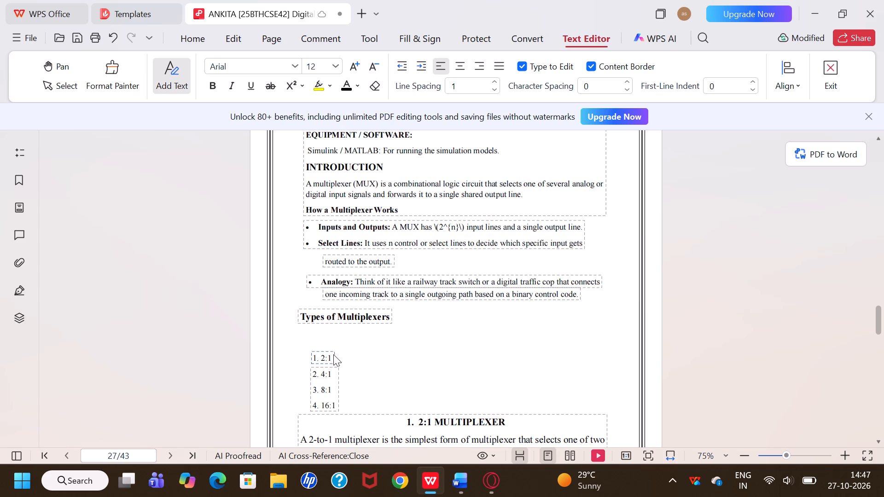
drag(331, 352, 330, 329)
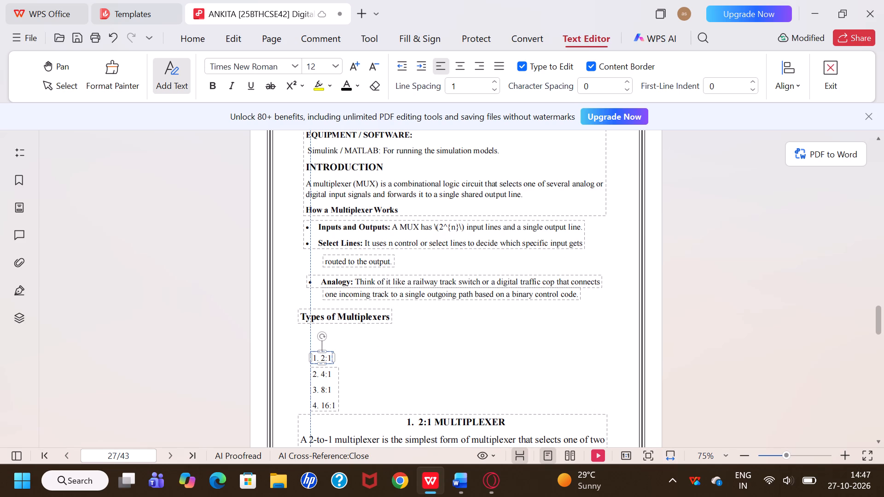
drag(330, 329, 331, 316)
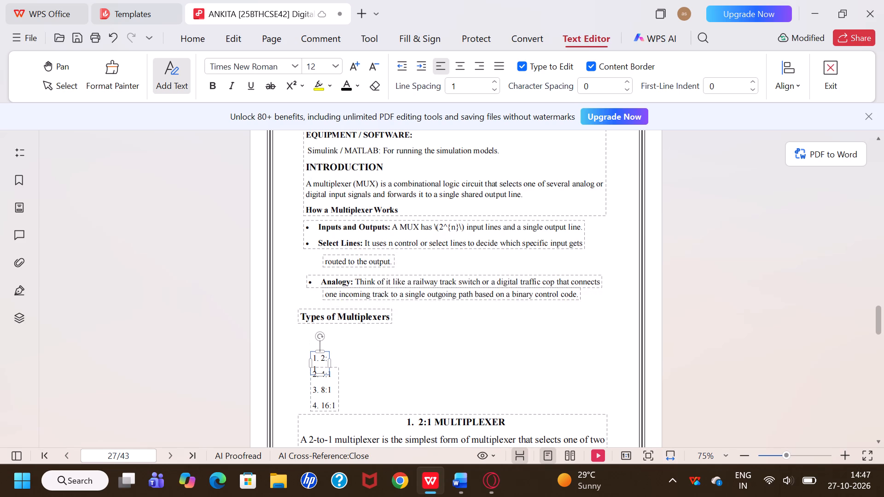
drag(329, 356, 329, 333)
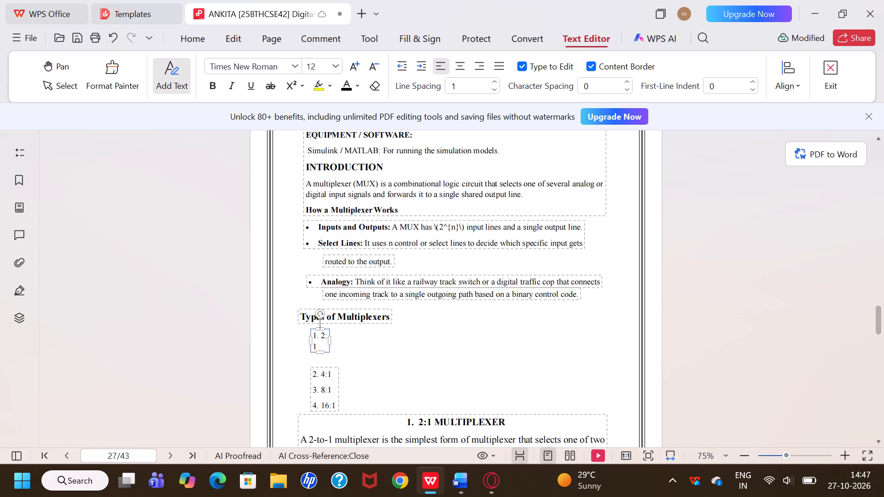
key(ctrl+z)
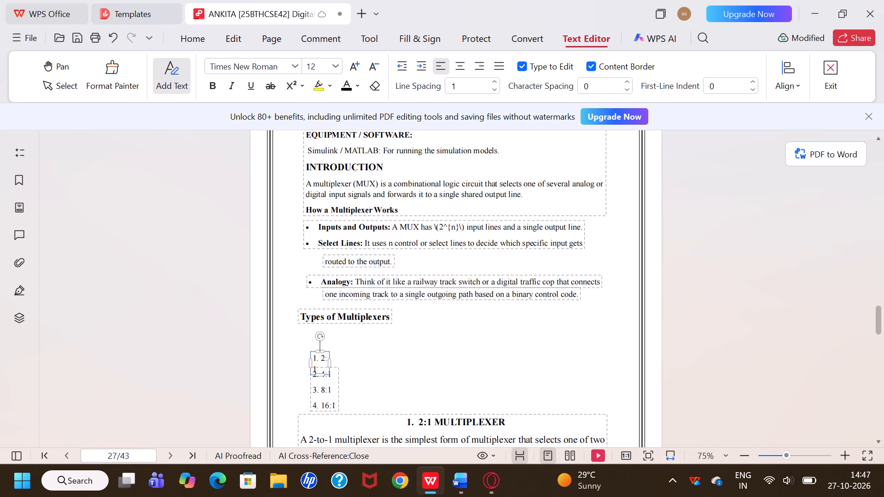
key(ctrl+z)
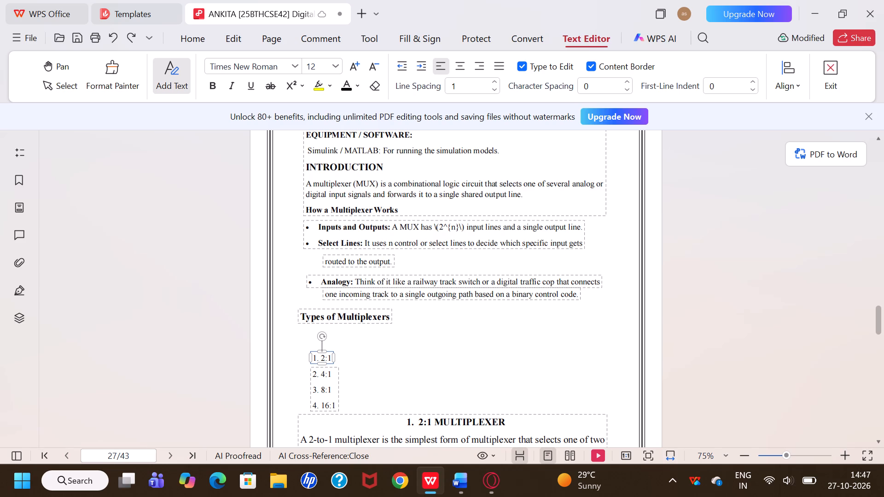
Move the "1. 2:1" list item up beneath the "Types of Multiplexers" heading, leaving a small gap below the heading.
drag(313, 352, 314, 333)
drag(314, 333, 313, 329)
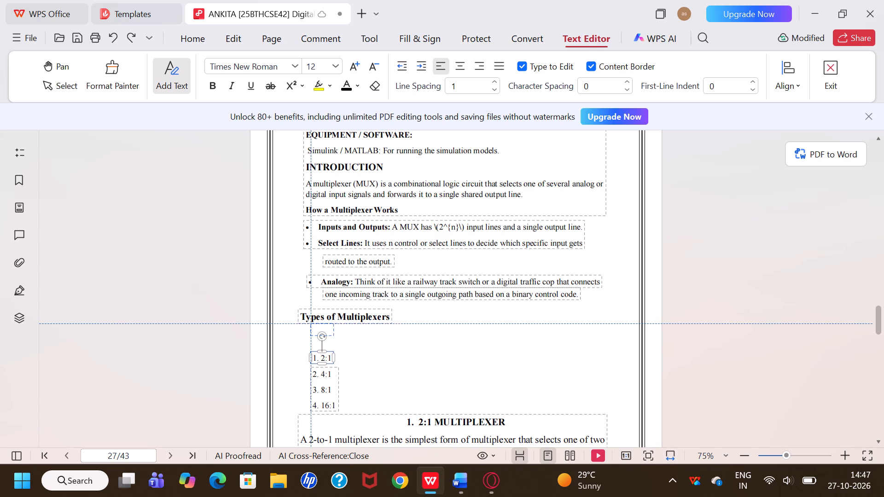
drag(313, 329, 313, 329)
click(359, 346)
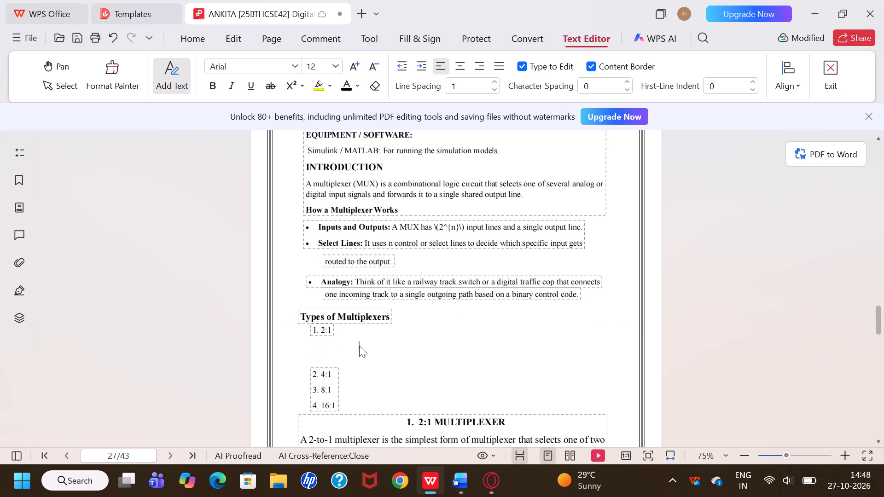
click(331, 330)
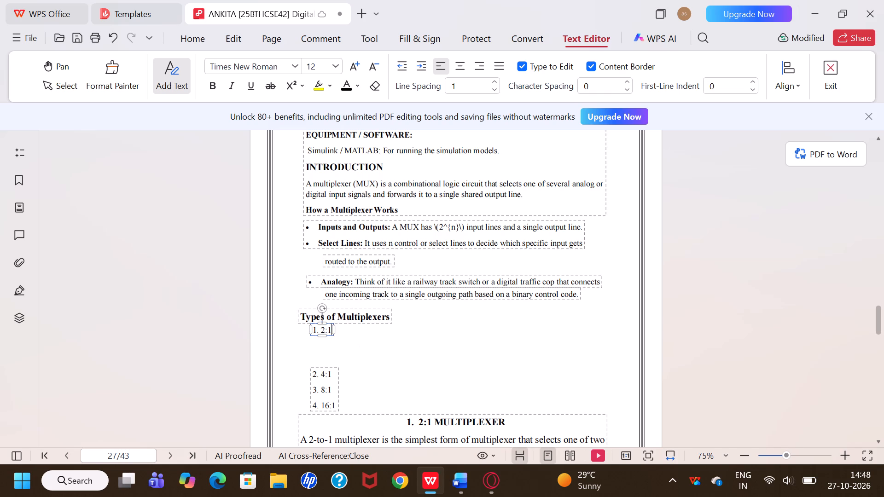
drag(331, 335, 331, 338)
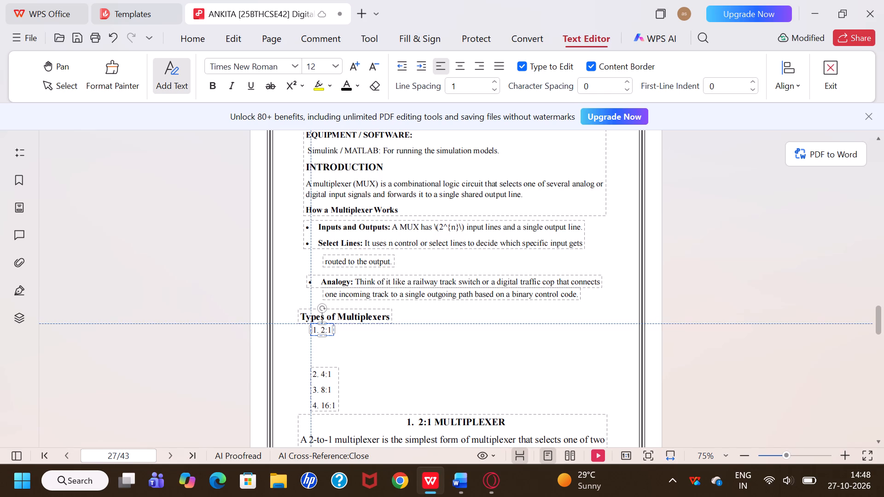
drag(331, 338, 332, 338)
drag(332, 338, 332, 343)
drag(332, 343, 333, 341)
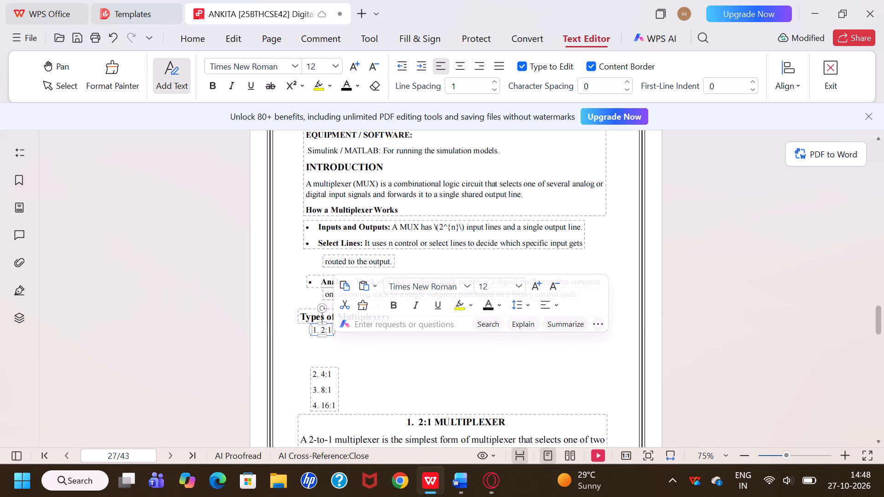
drag(330, 336, 331, 341)
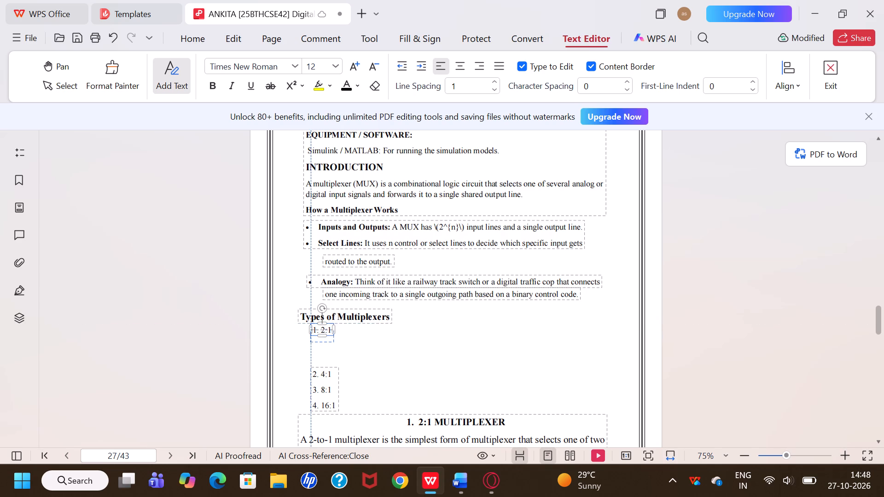
drag(331, 341, 331, 347)
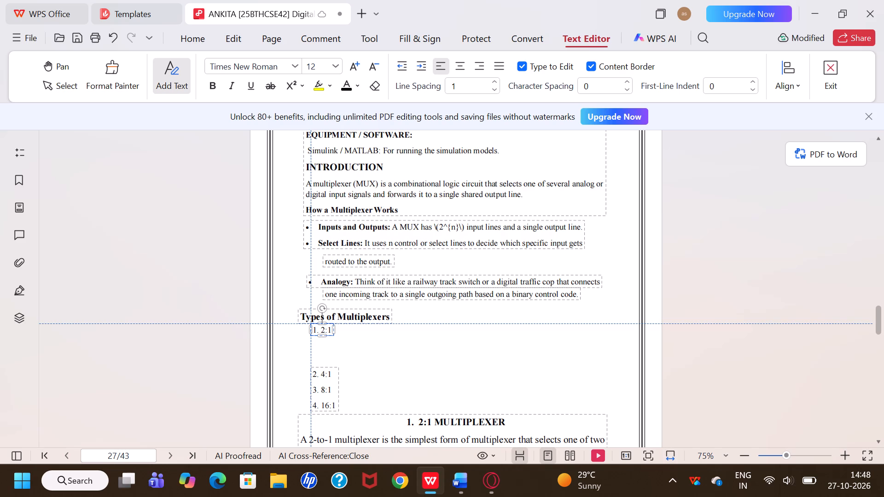
drag(331, 347, 326, 340)
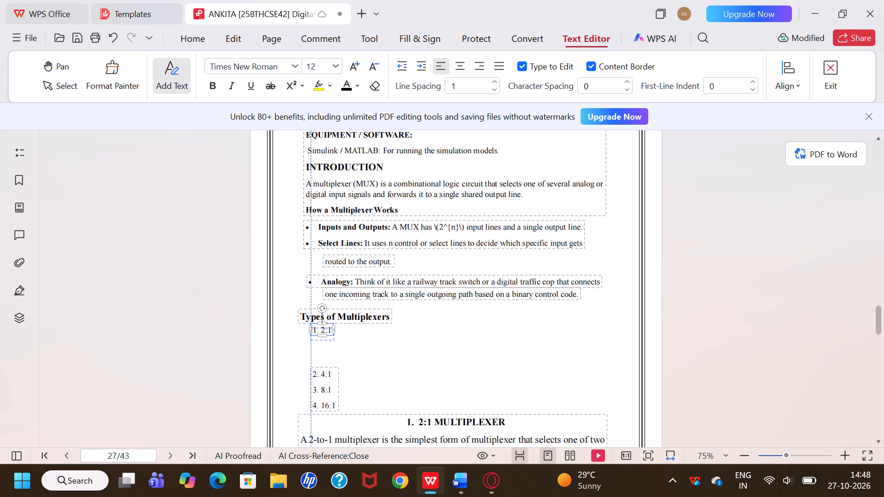
drag(326, 340, 328, 341)
click(366, 343)
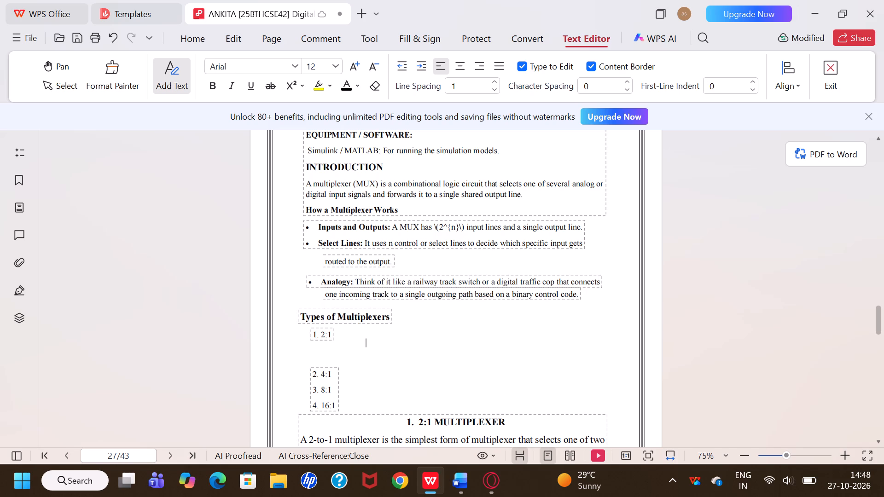
Move the list block with "2. 4:1", "3. 8:1" and "4. 16:1" up directly beneath "1. 2:1".
drag(334, 368, 335, 344)
click(375, 360)
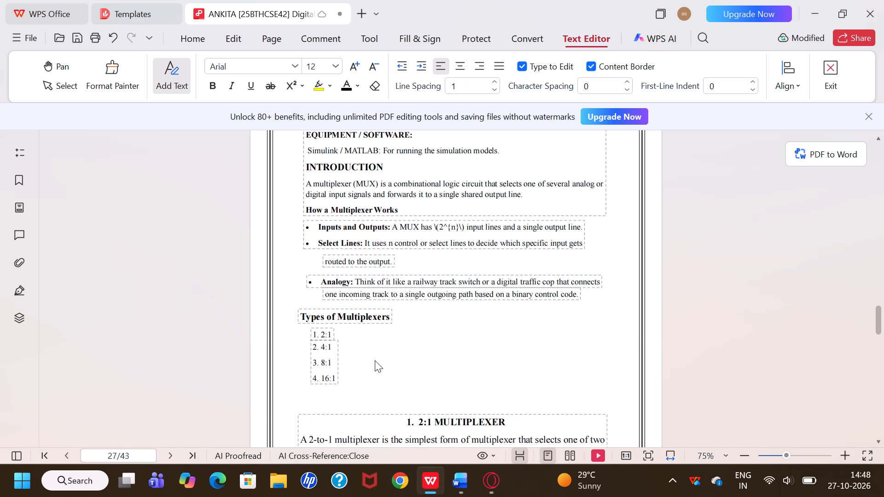
Move the "1. 2:1 MULTIPLEXER" heading and paragraph block up closer to the "4. 16:1" list item.
scroll(375, 360, down, 1)
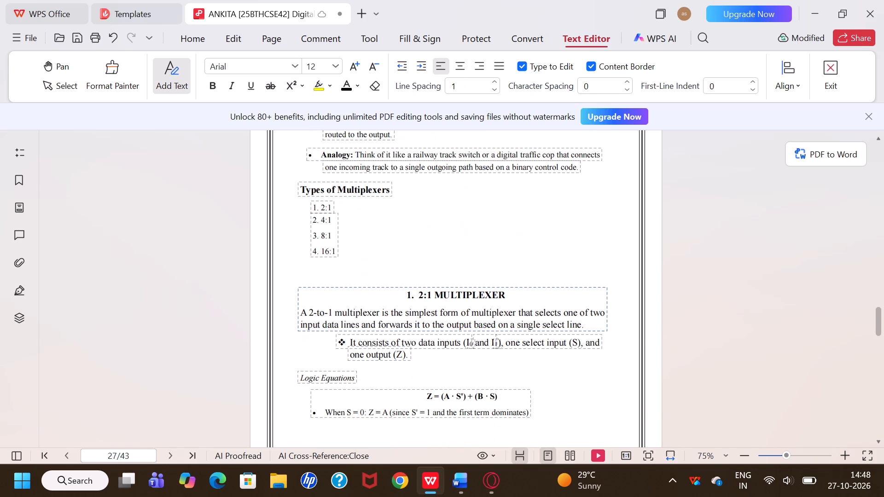
drag(390, 289, 390, 272)
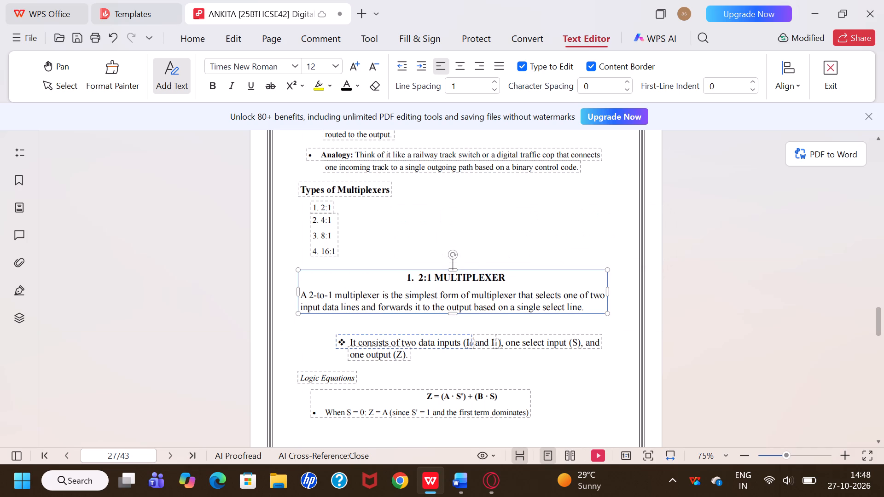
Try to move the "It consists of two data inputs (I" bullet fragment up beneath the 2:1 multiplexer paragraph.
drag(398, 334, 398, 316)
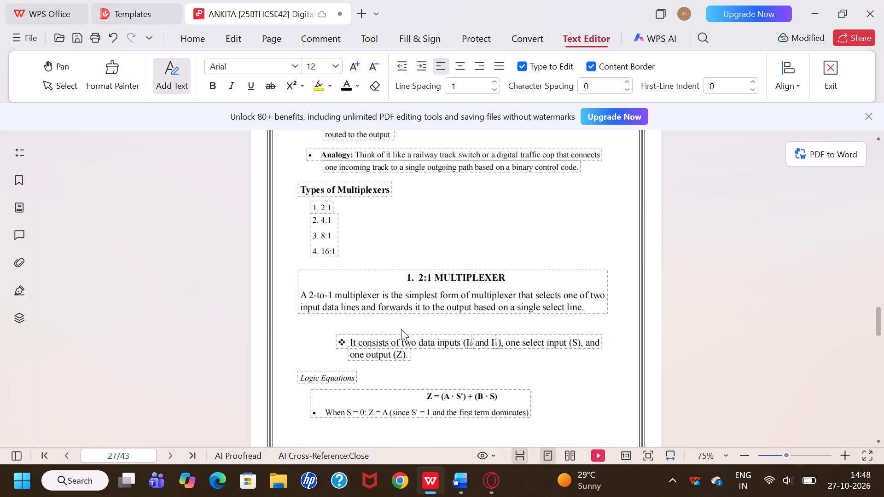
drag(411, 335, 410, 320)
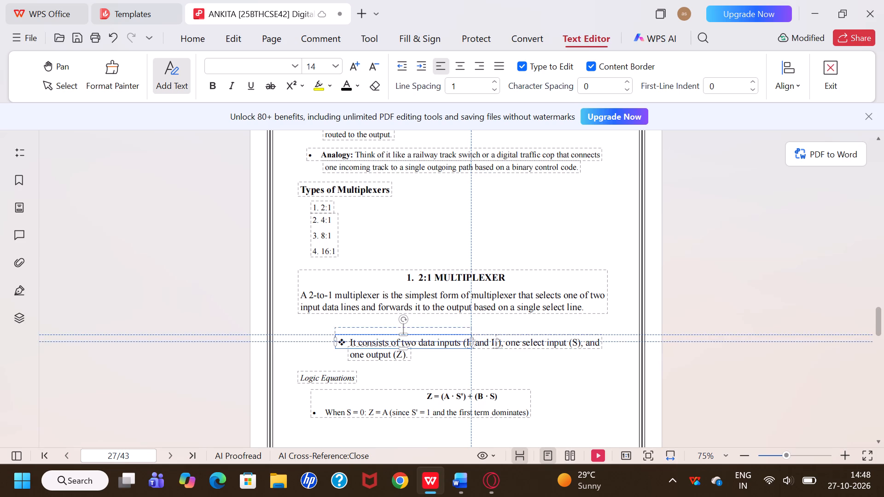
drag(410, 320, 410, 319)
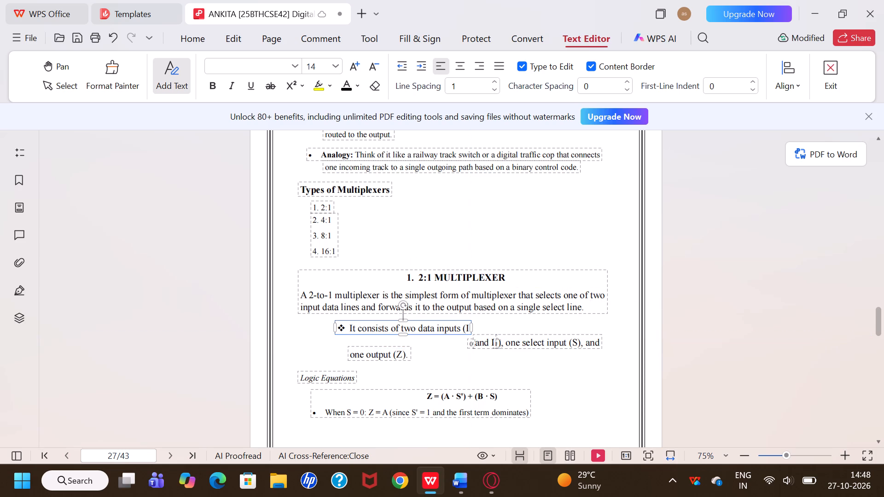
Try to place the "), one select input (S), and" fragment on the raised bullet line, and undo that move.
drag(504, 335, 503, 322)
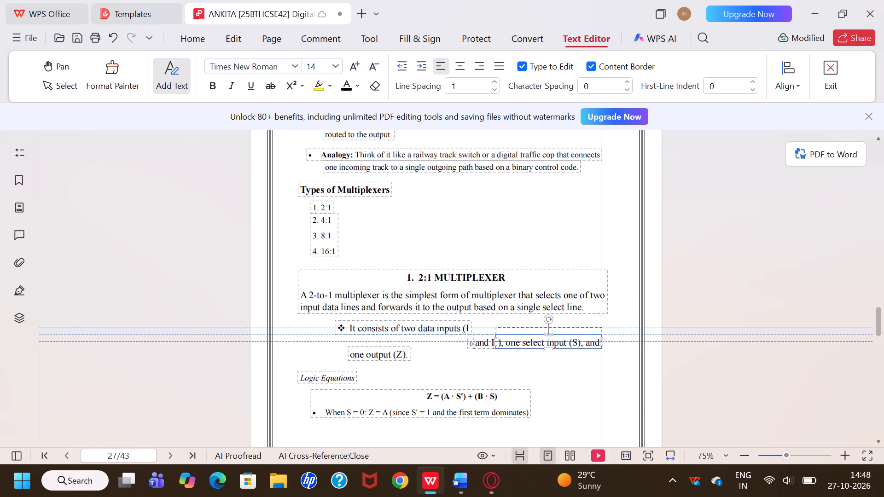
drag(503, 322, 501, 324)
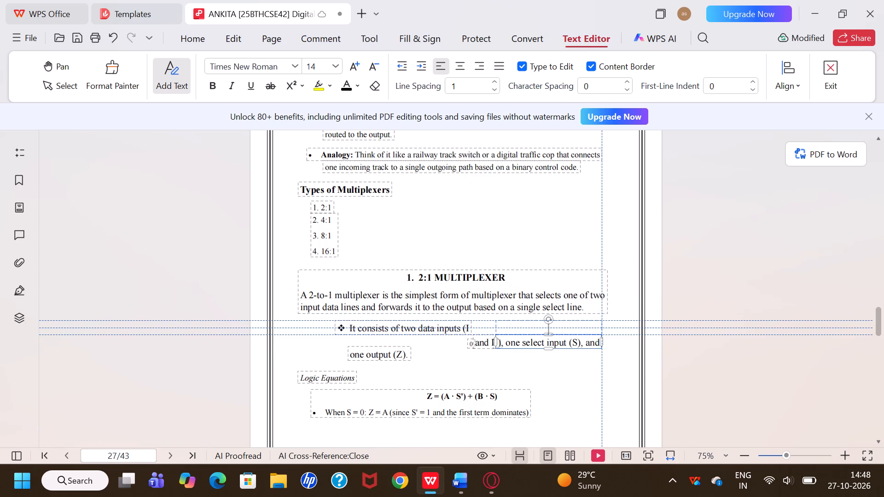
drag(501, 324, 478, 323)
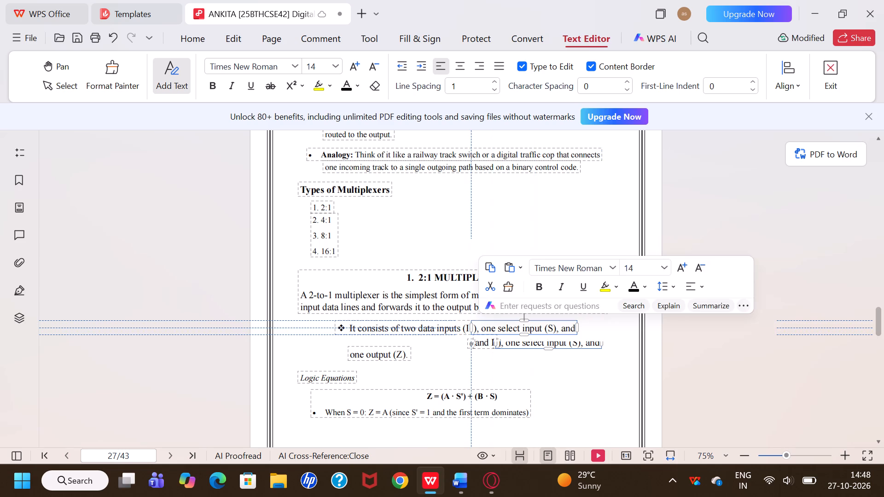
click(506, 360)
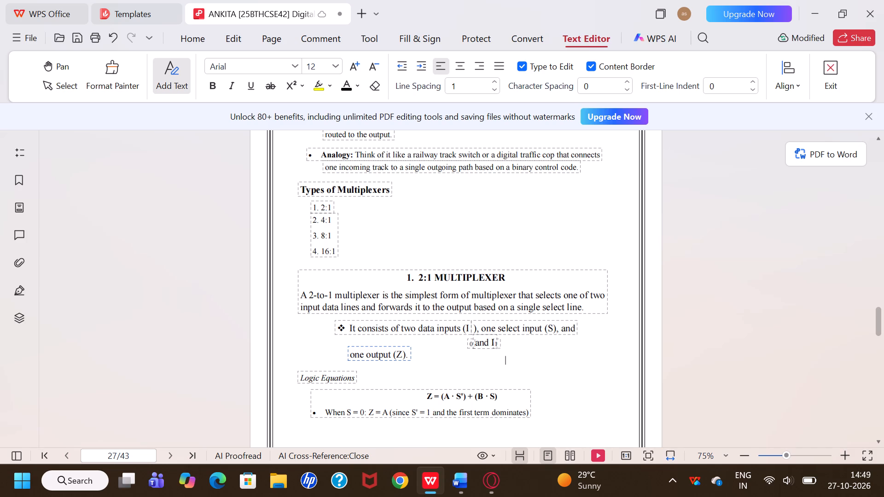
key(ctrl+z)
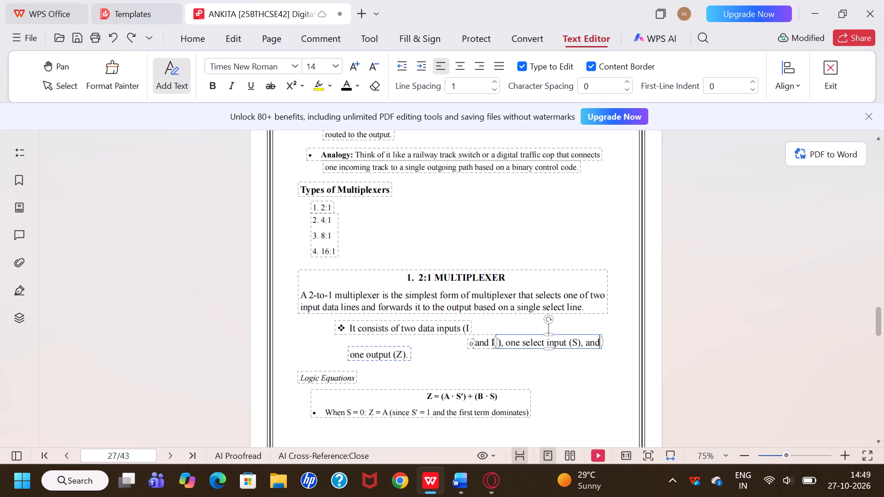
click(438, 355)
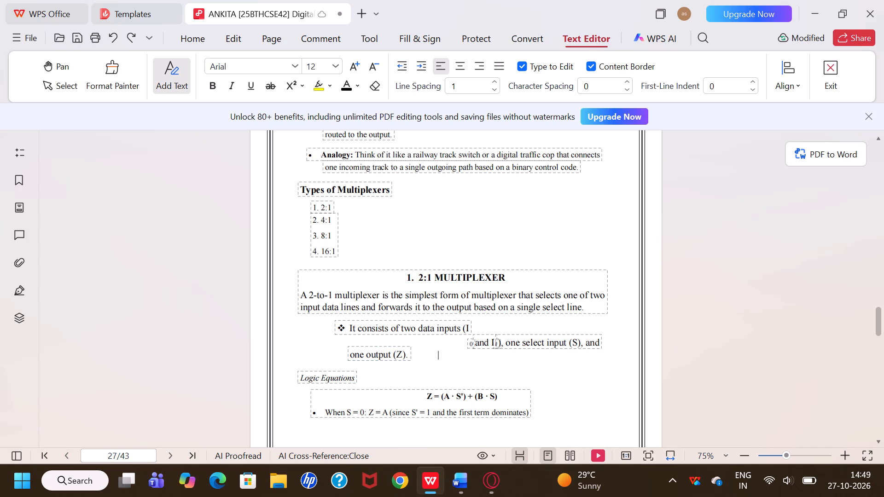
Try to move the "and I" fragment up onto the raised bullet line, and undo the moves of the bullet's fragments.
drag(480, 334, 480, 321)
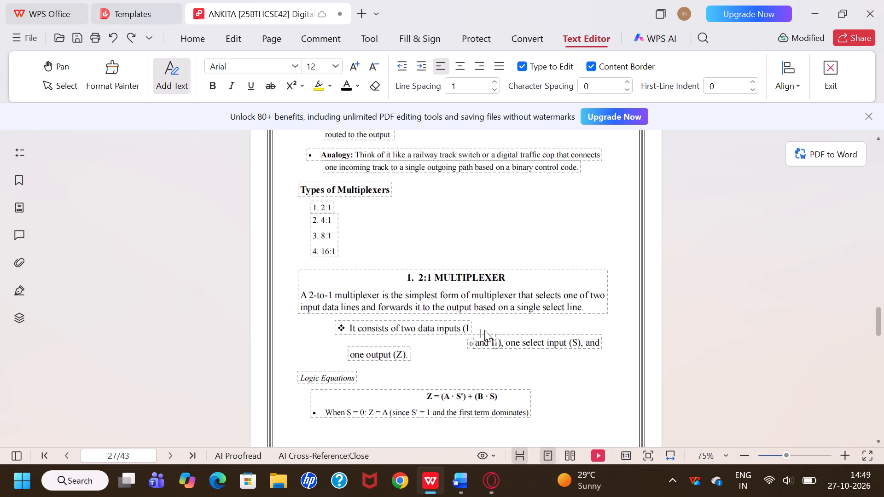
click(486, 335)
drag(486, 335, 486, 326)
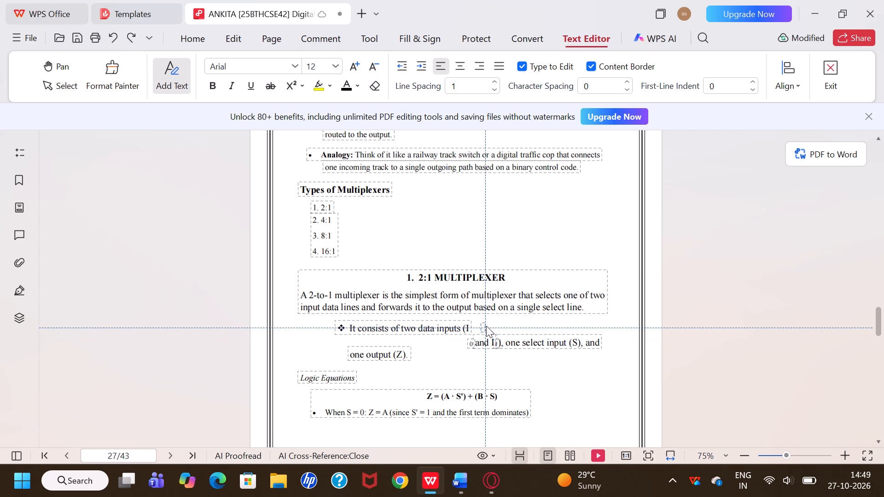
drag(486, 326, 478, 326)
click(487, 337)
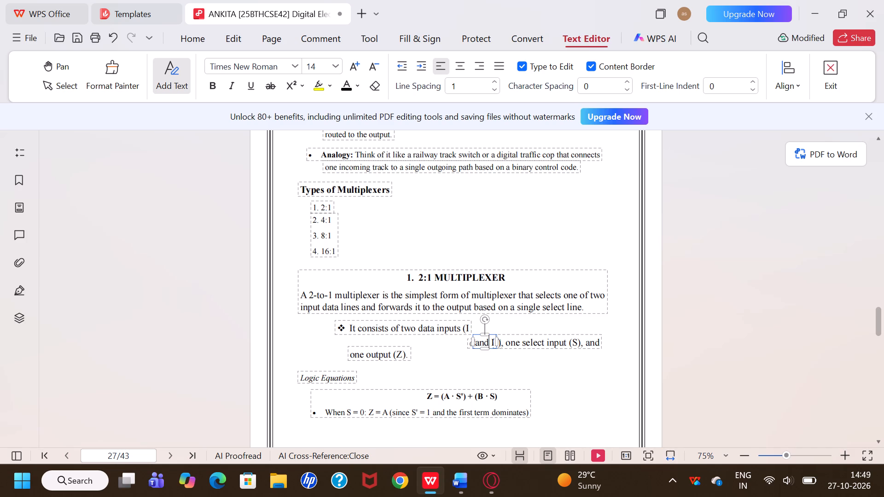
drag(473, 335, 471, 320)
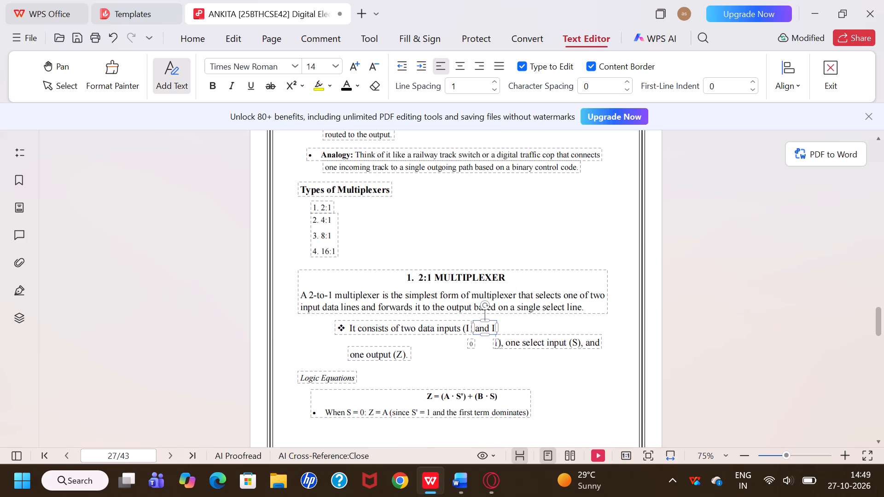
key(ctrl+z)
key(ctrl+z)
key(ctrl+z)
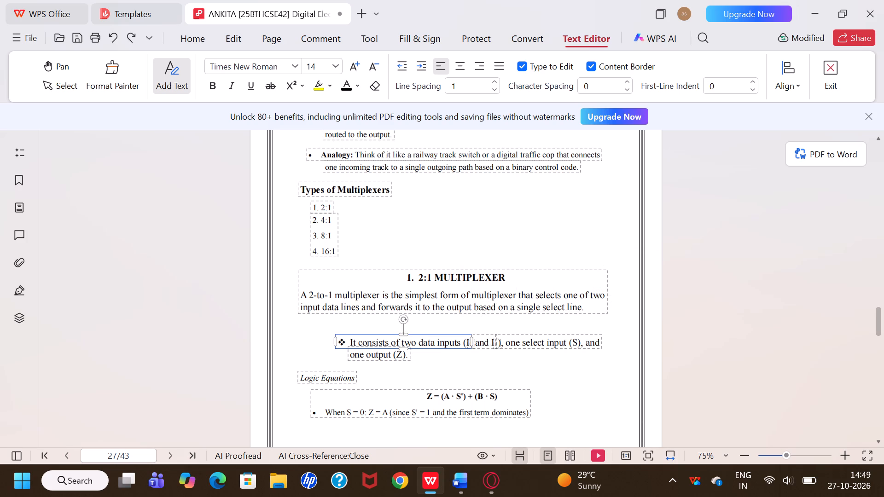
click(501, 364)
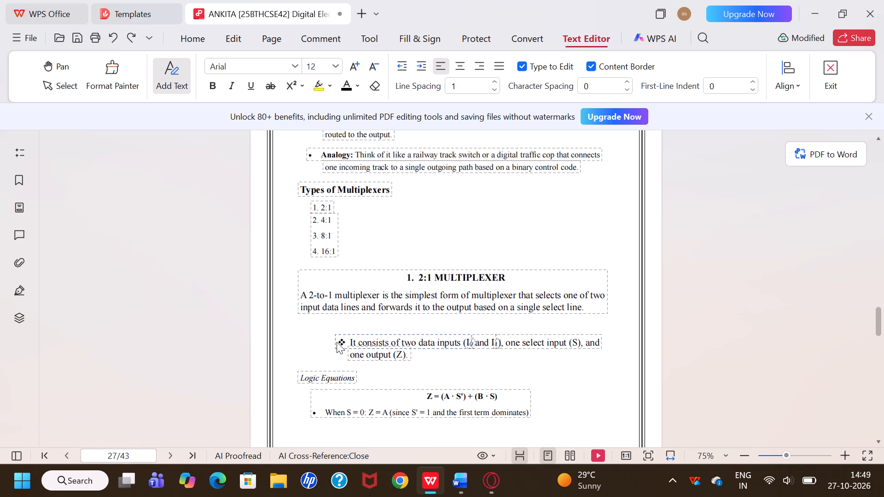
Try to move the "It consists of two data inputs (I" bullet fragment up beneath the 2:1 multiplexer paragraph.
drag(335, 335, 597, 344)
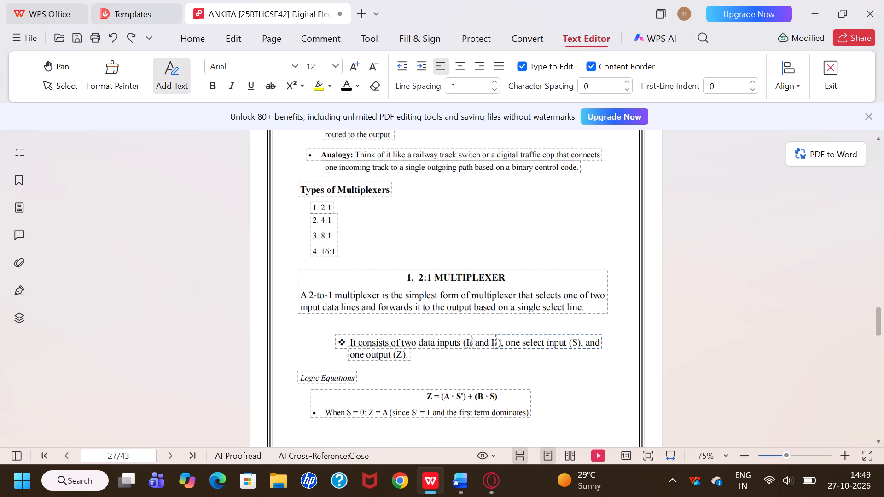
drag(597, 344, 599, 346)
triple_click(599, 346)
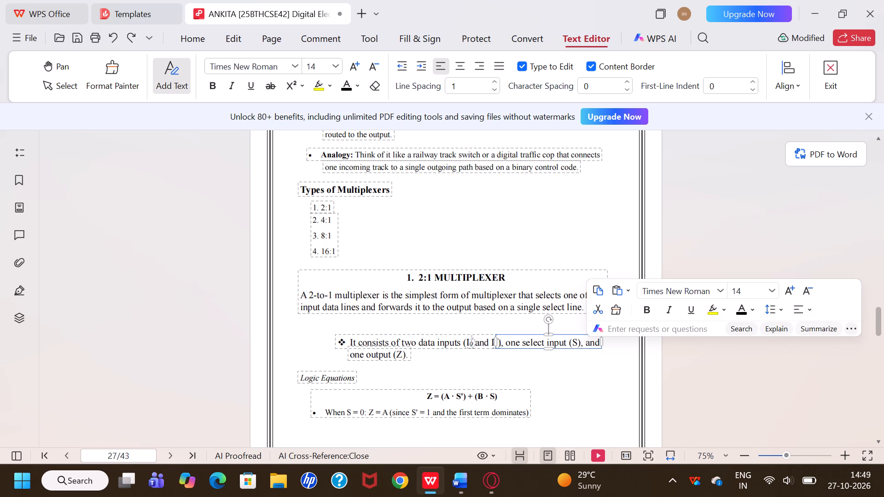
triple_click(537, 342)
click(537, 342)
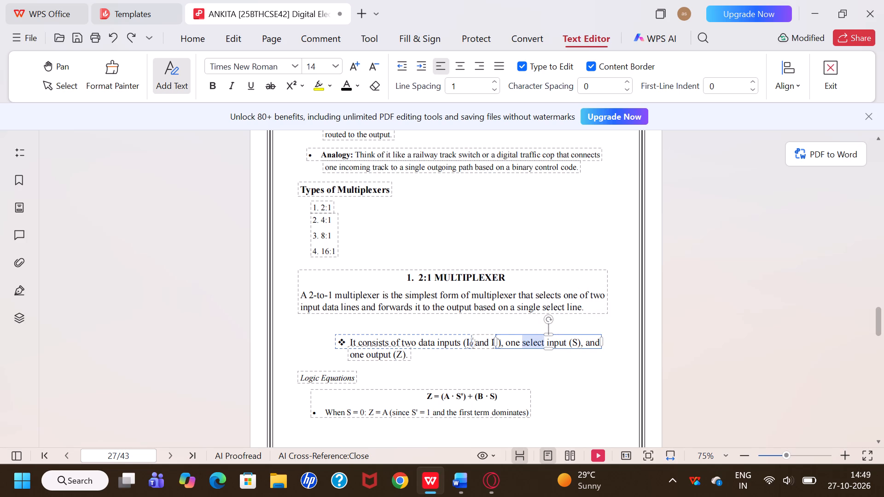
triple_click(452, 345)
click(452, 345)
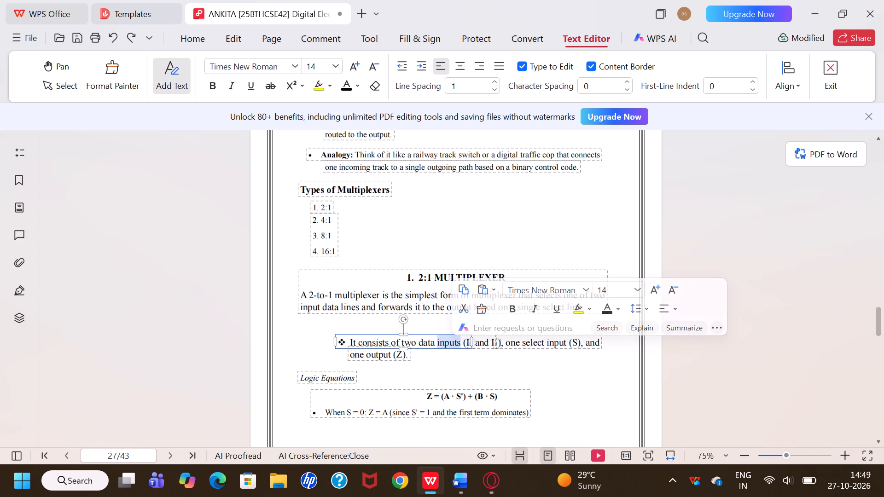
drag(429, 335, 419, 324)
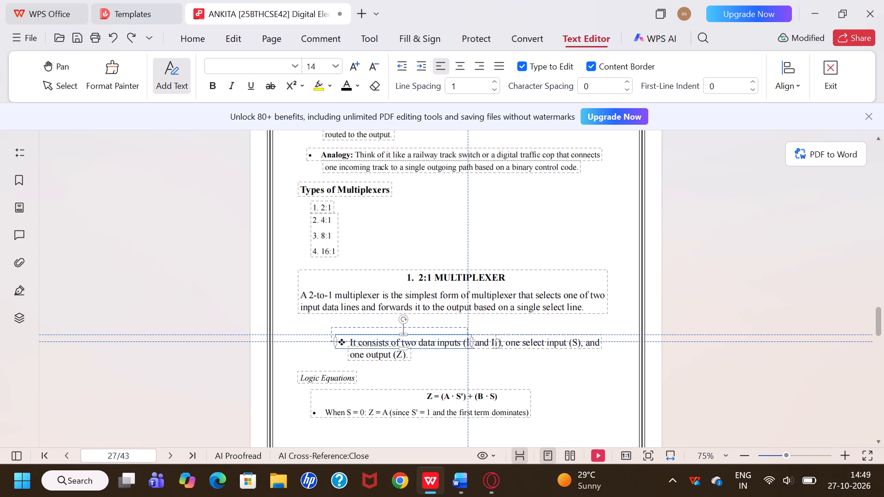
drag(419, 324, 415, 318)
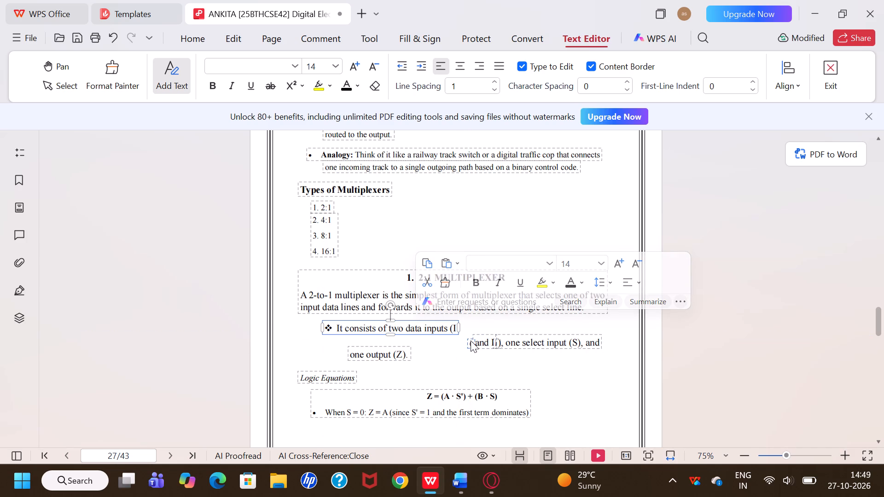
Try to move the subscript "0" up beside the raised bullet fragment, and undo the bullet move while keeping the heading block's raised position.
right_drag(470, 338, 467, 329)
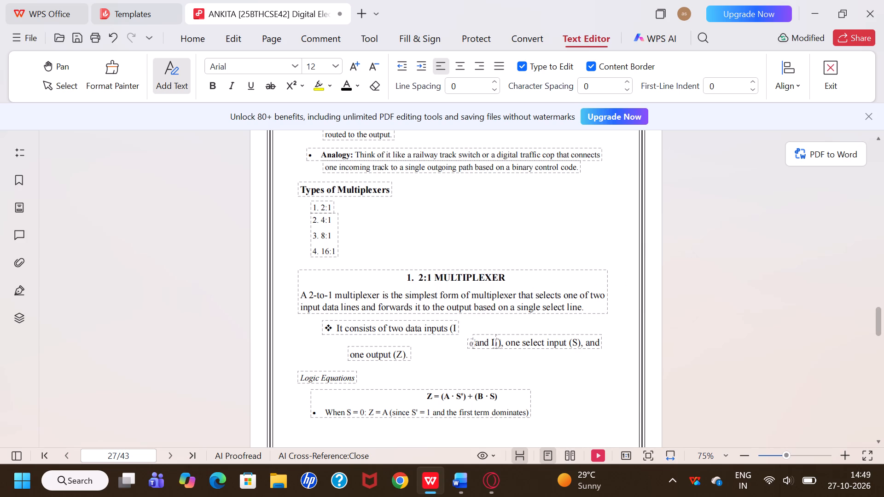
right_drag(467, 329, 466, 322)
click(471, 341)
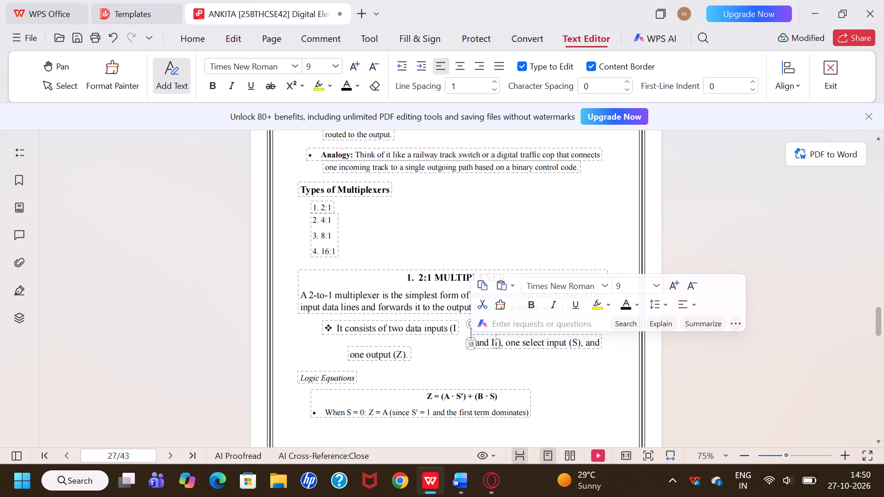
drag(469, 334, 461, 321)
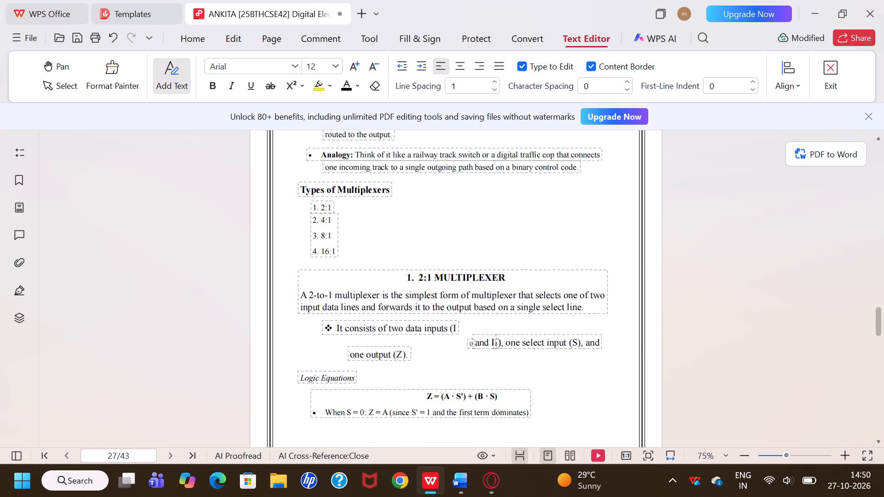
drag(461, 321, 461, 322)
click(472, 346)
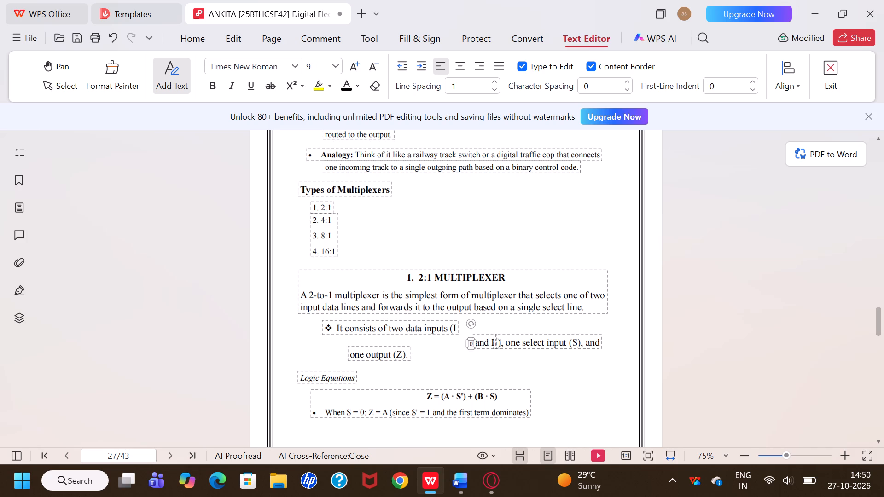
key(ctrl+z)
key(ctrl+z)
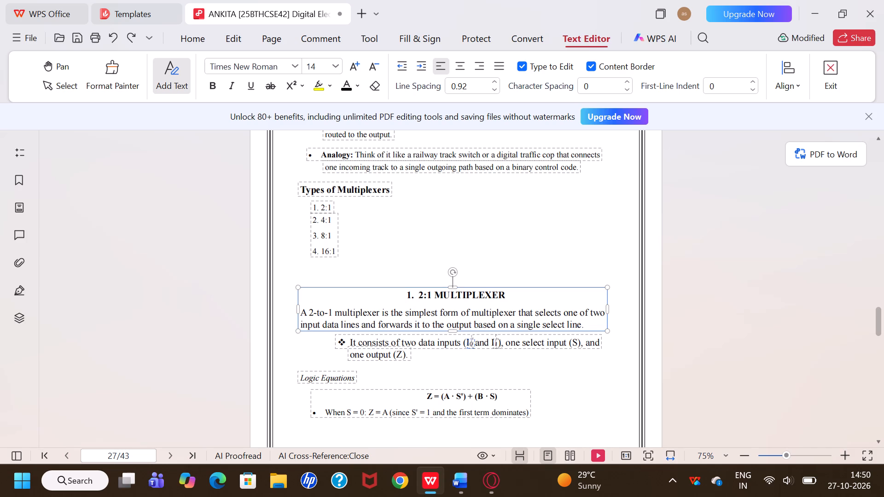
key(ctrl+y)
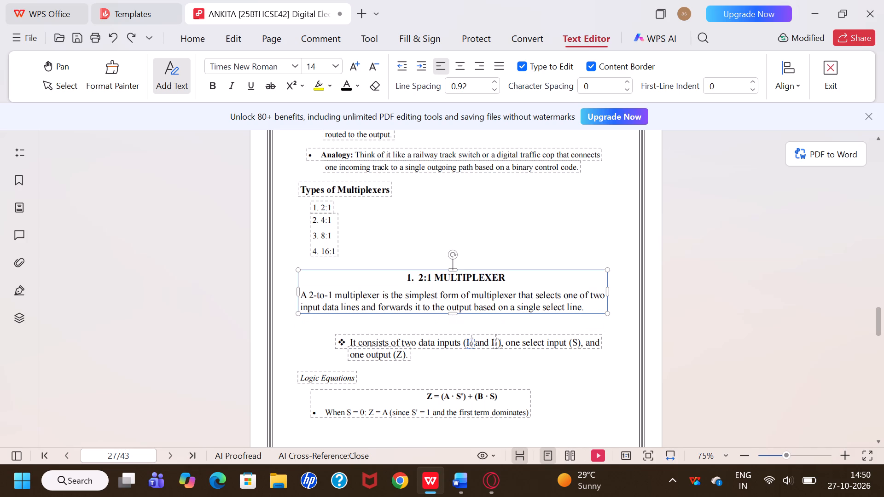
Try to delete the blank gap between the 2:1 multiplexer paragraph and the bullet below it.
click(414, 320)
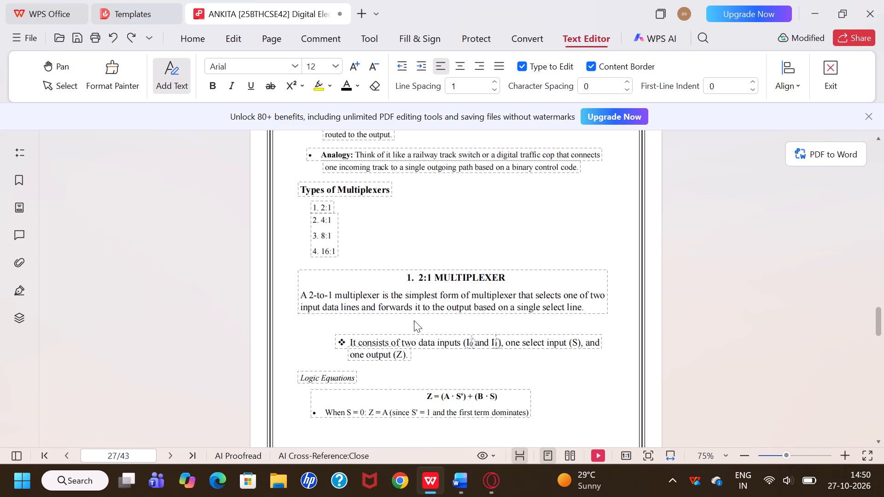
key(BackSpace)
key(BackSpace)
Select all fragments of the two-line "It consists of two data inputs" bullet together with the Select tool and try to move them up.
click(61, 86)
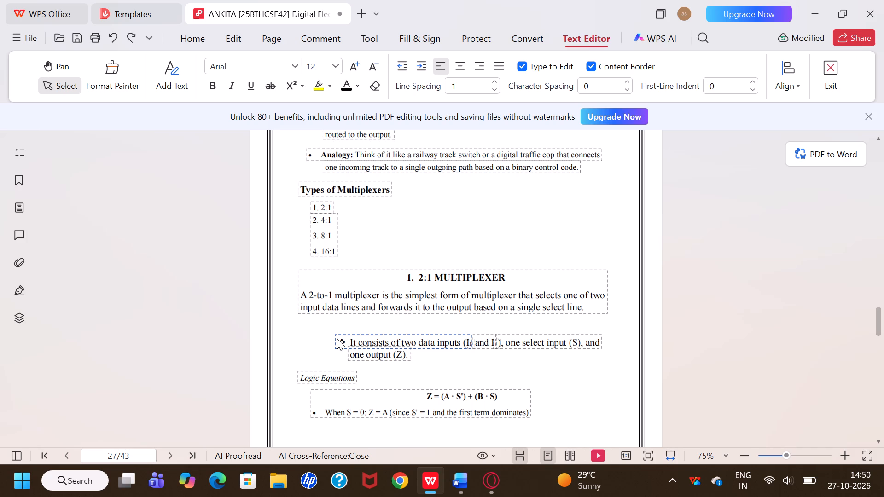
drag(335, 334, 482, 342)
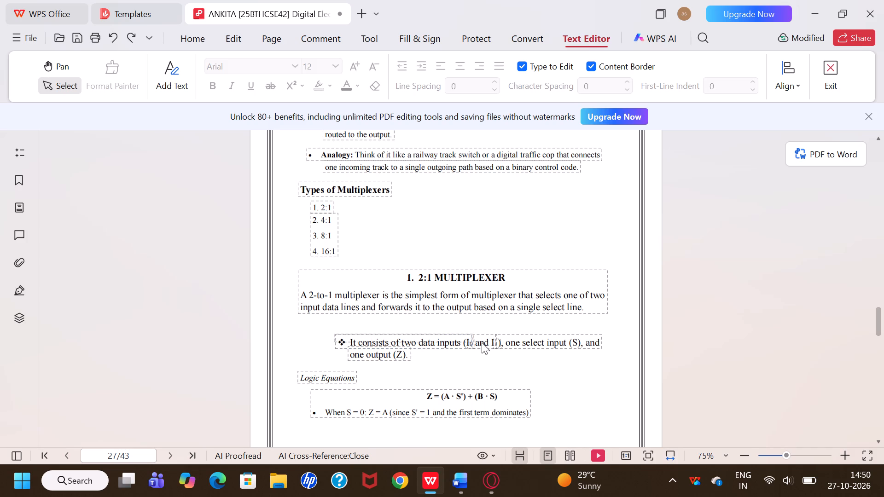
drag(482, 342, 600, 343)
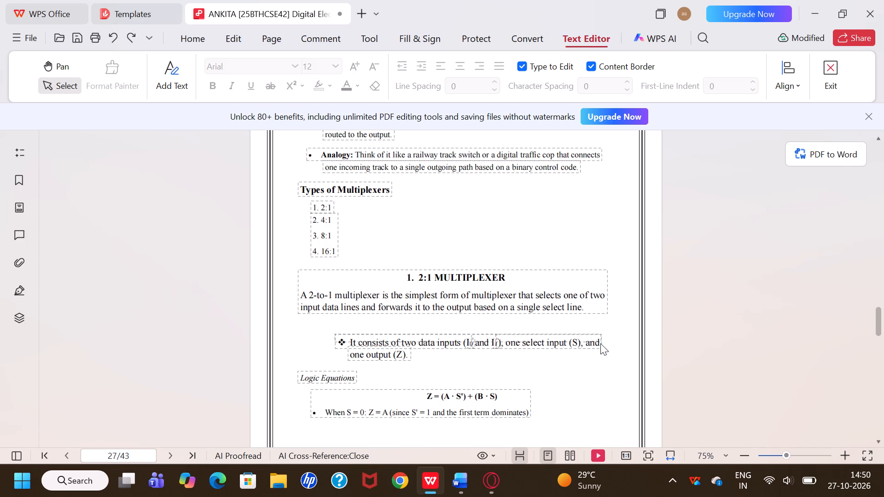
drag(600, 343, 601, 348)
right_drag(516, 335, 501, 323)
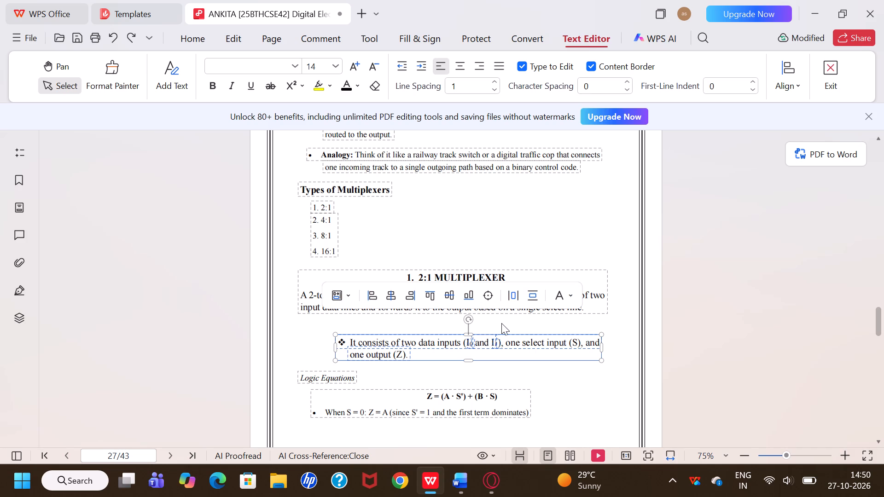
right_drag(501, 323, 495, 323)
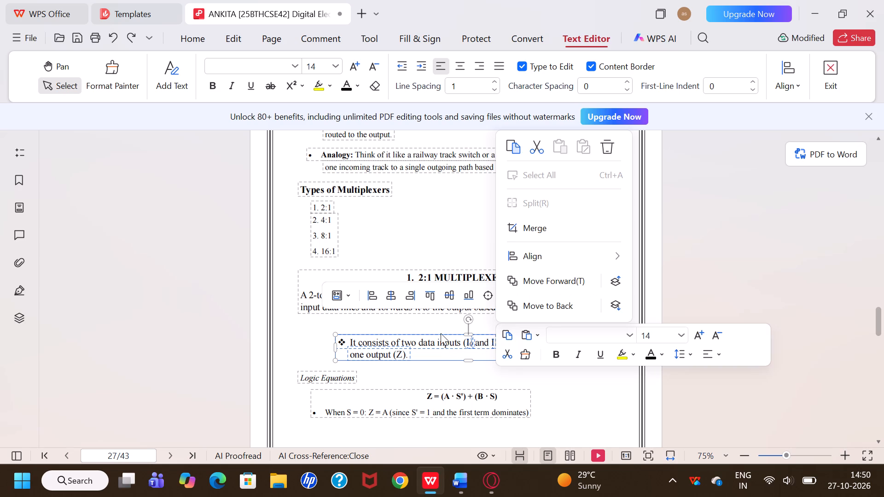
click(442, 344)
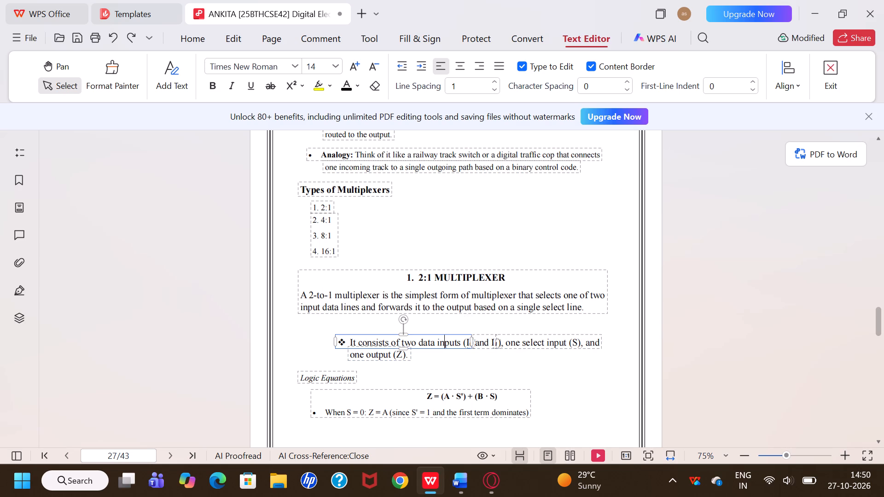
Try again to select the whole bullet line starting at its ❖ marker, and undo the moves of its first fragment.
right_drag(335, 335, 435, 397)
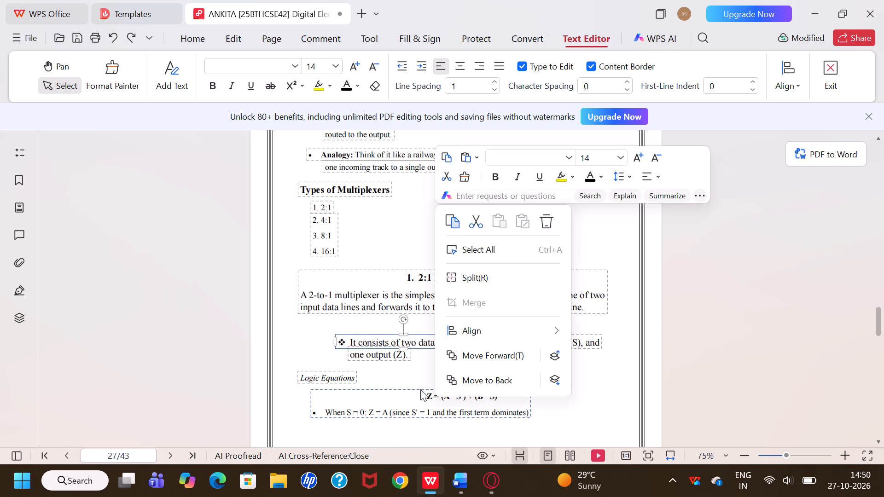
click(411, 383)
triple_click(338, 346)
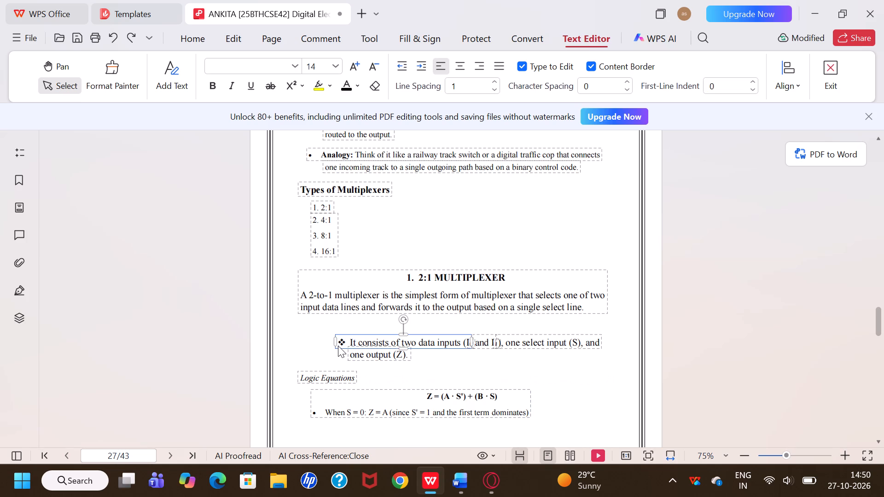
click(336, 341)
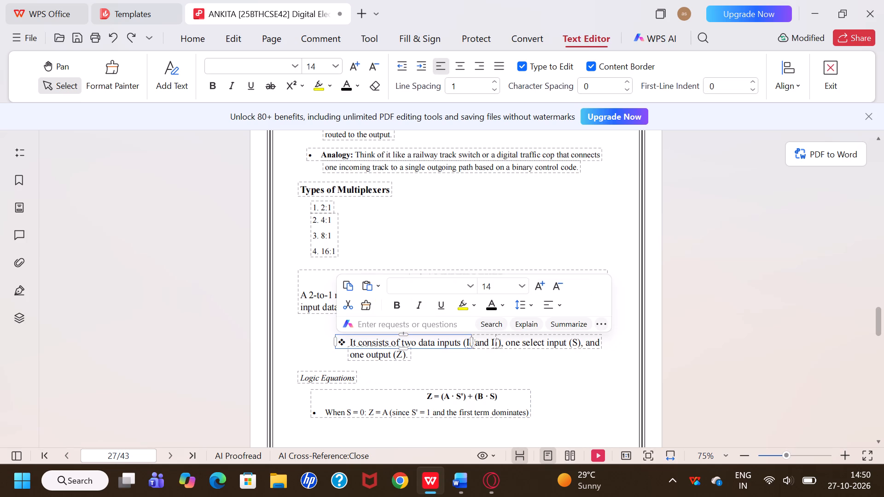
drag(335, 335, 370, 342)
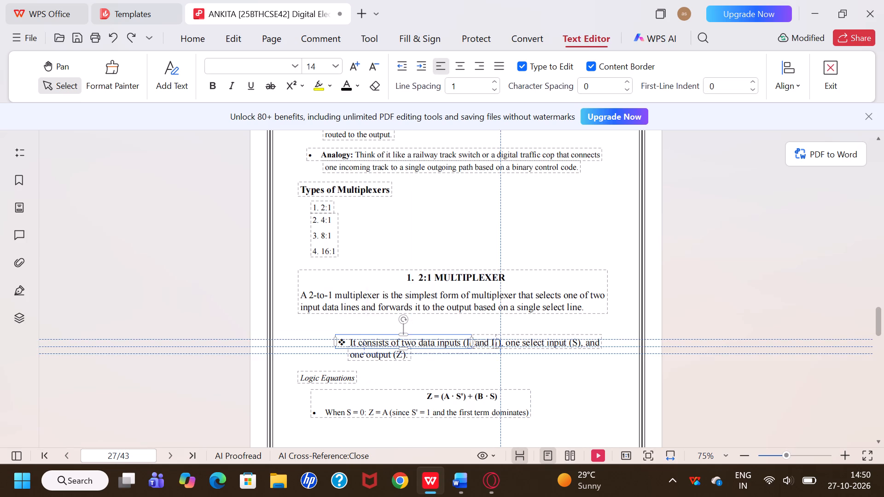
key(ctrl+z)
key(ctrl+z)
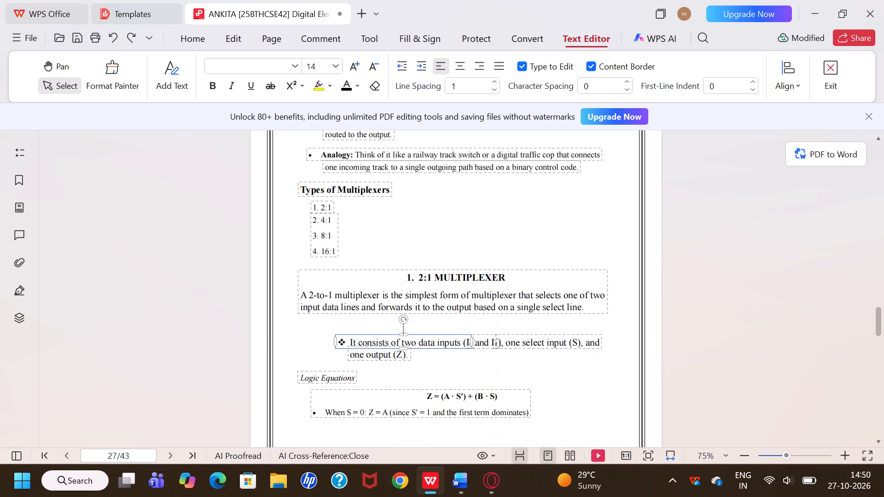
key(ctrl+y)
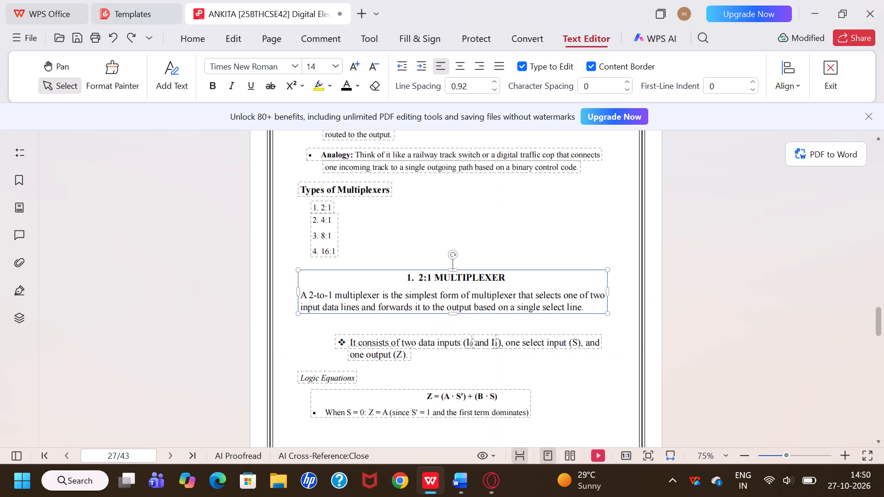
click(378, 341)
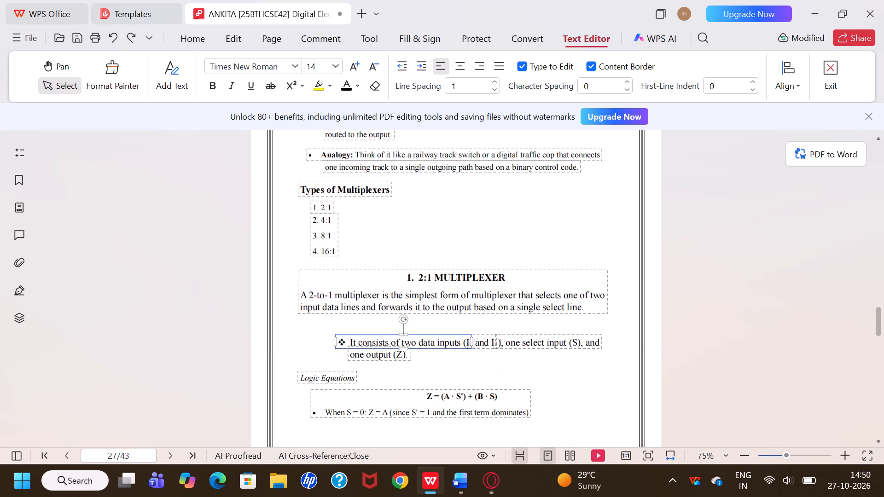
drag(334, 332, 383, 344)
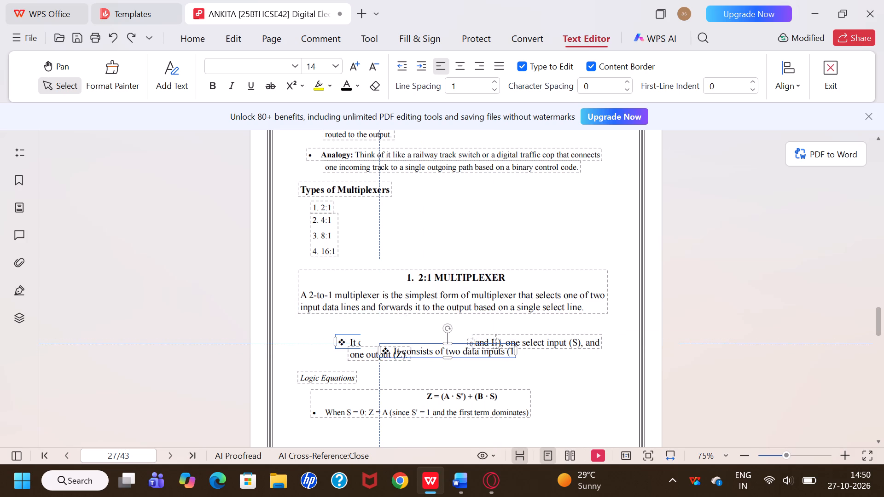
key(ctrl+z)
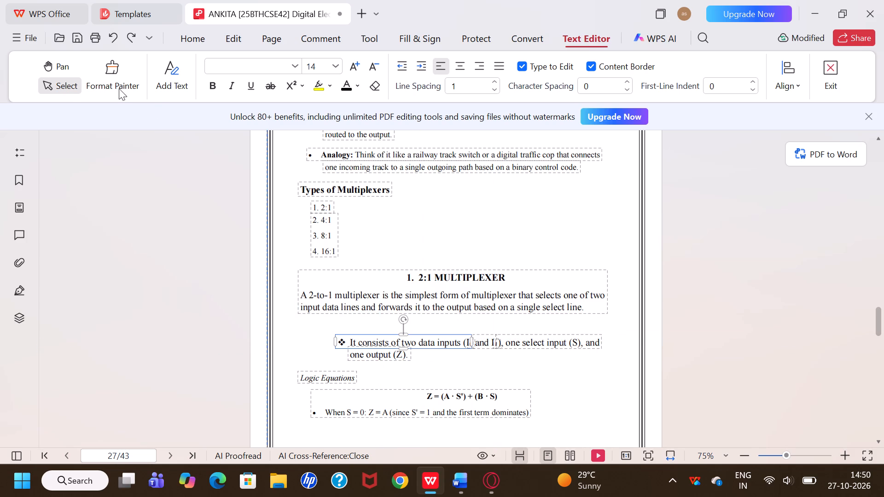
Select all fragments of the two-line "It consists of two data inputs" bullet and move them up directly beneath the 2:1 multiplexer paragraph.
click(72, 86)
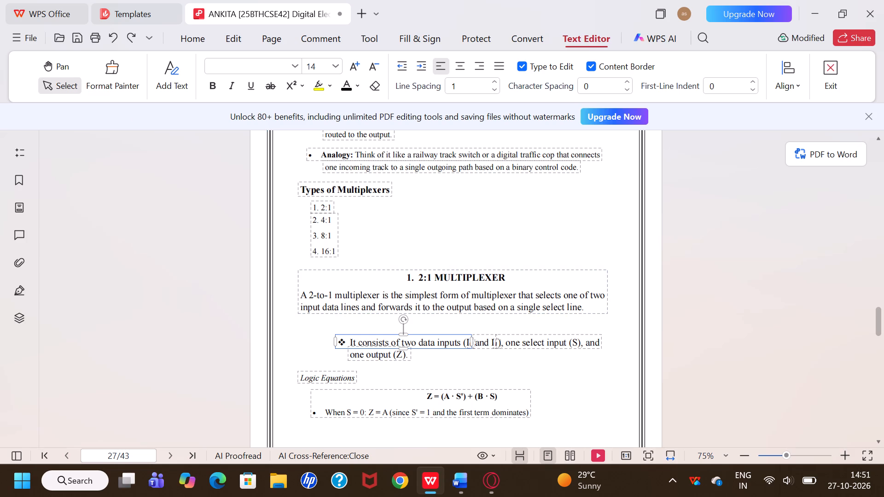
right_drag(339, 341, 405, 343)
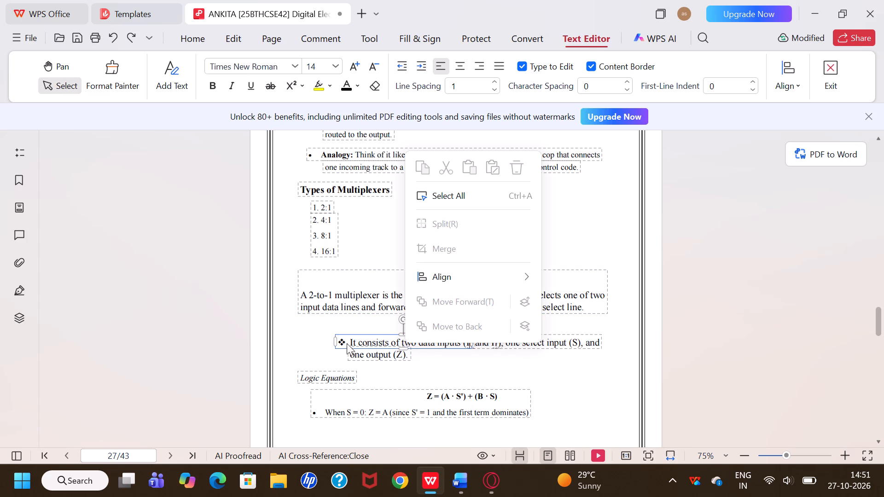
click(327, 331)
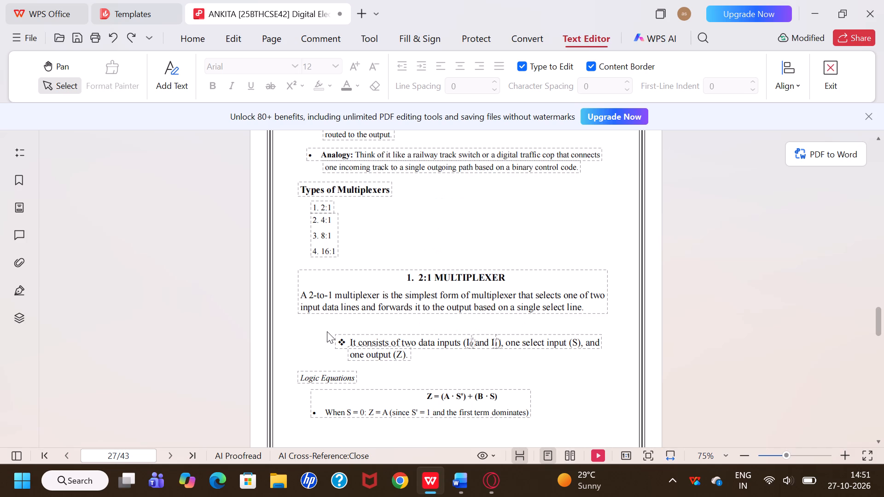
drag(327, 331, 514, 355)
drag(514, 355, 601, 359)
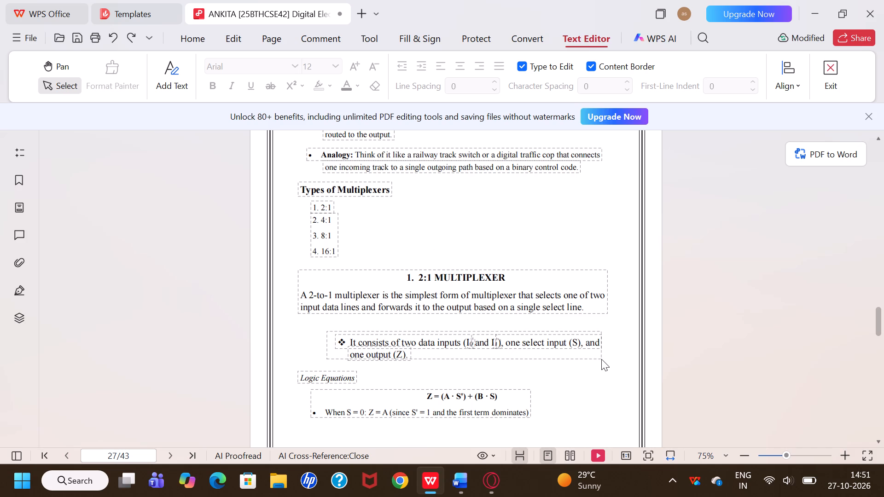
drag(601, 359, 603, 360)
right_drag(452, 349, 440, 338)
click(426, 350)
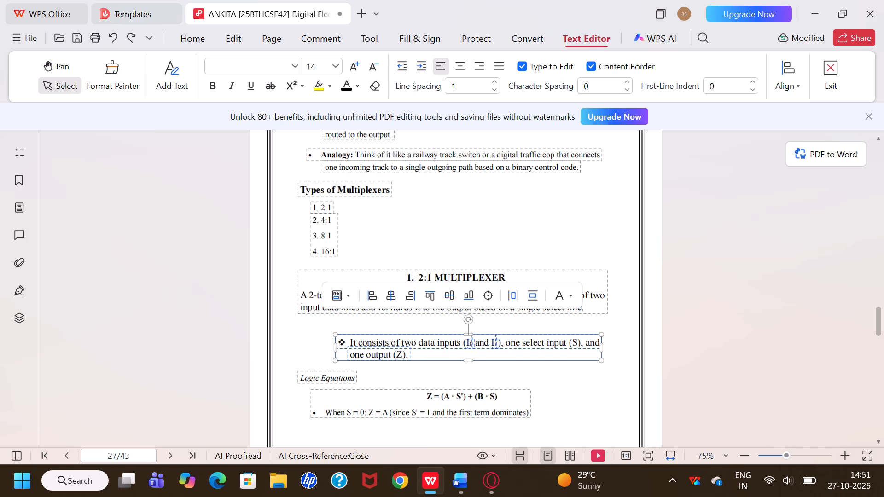
drag(426, 350, 391, 344)
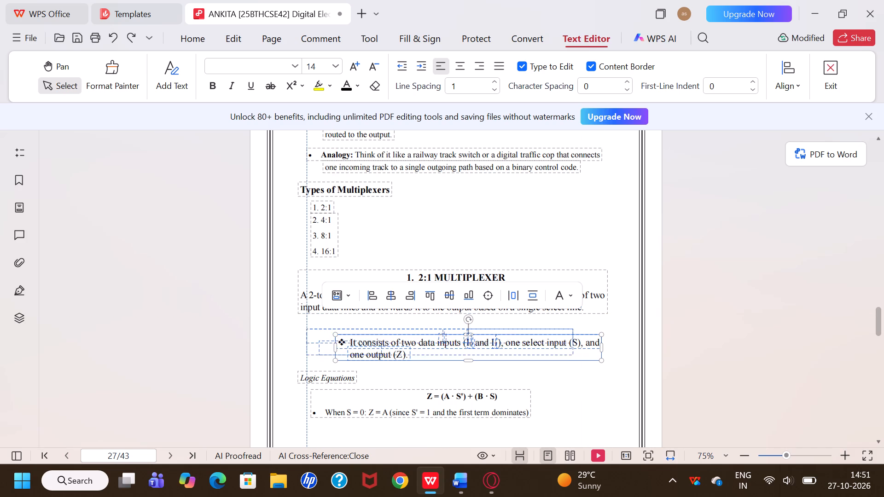
drag(391, 344, 389, 334)
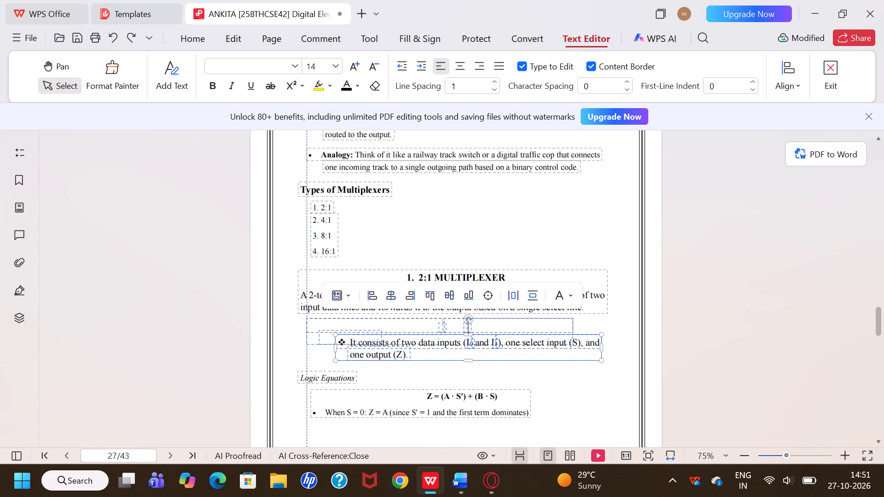
drag(389, 334, 389, 334)
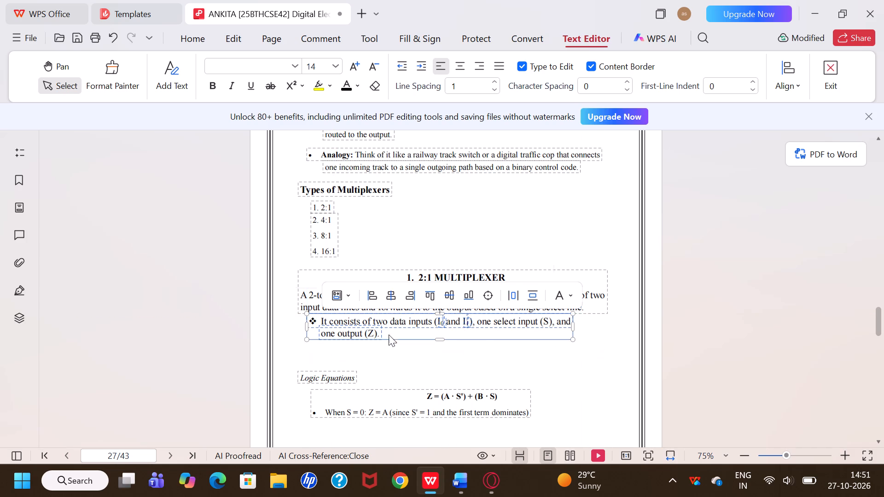
click(394, 351)
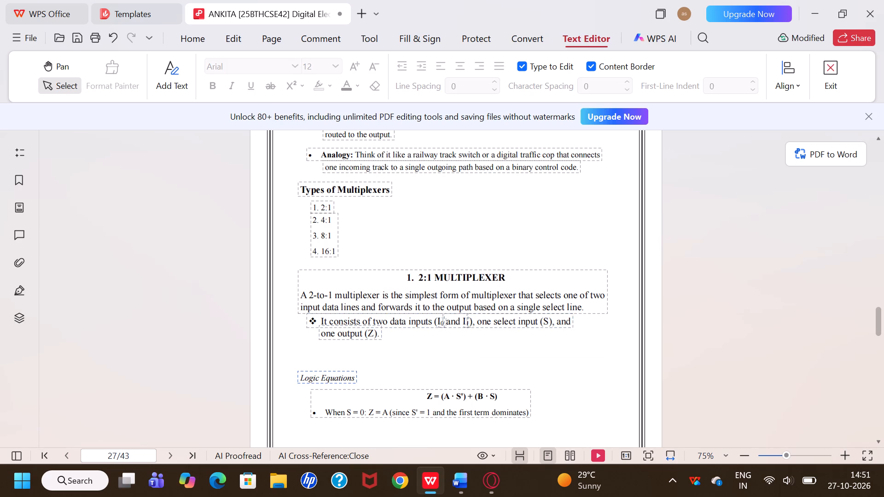
Select the "Logic Equations" heading with its equation and "When S = 0" bullet, and move them up just below the "one output (Z)" line.
scroll(344, 376, down, 1)
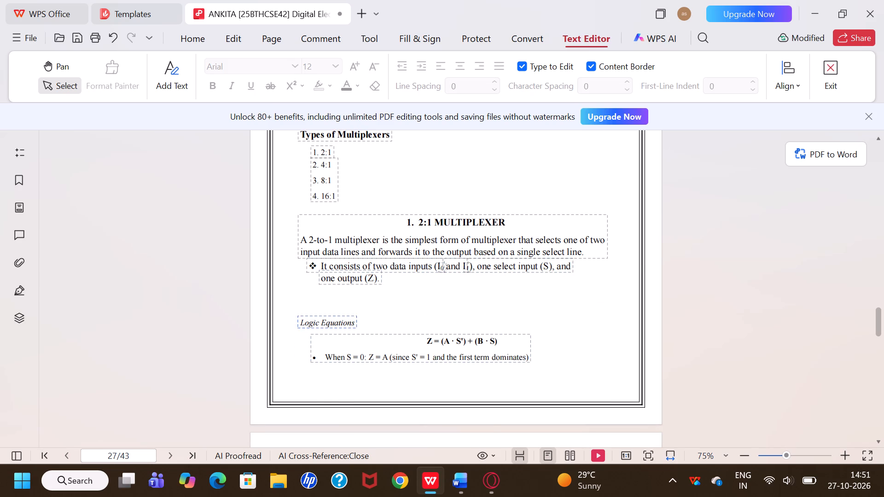
click(69, 89)
right_drag(298, 310, 359, 364)
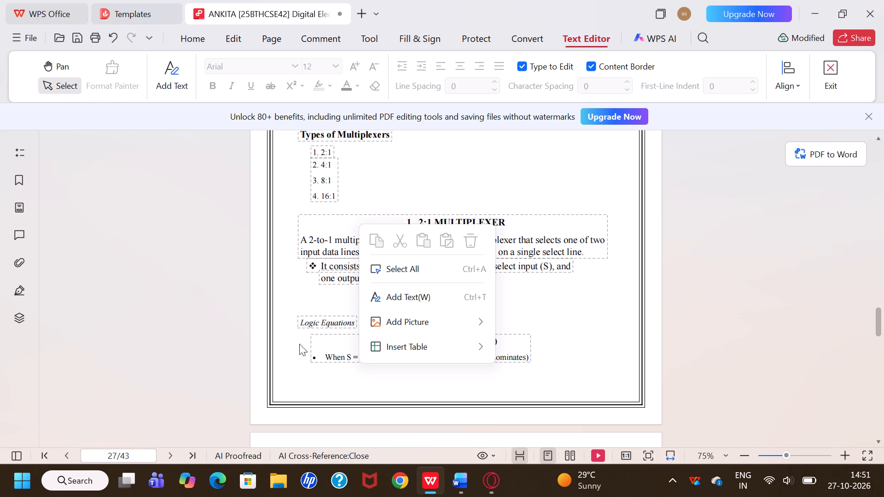
click(290, 327)
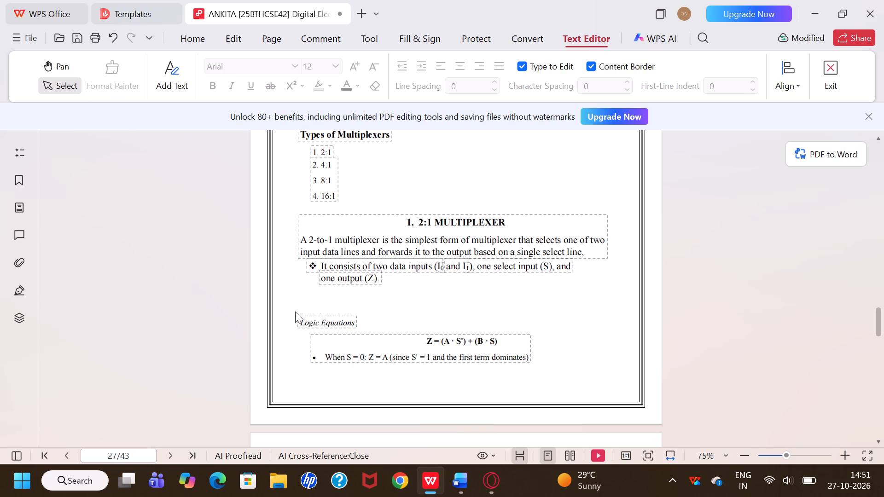
drag(296, 312, 509, 394)
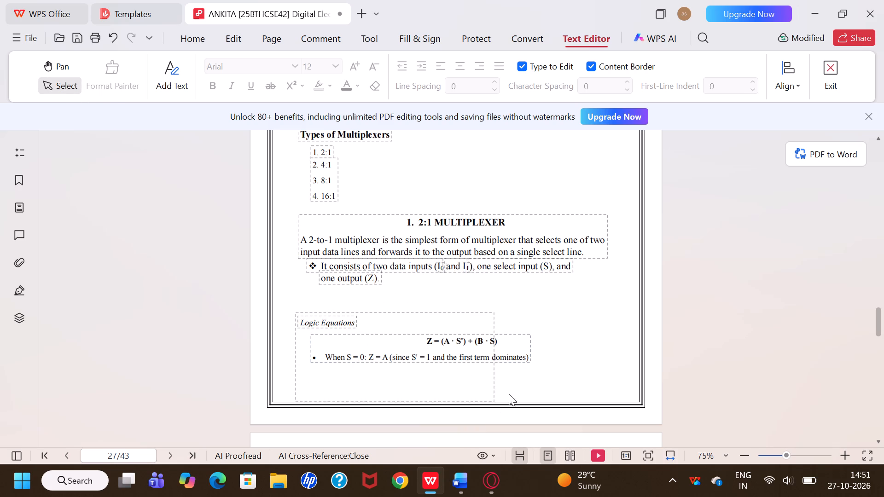
drag(509, 394, 532, 368)
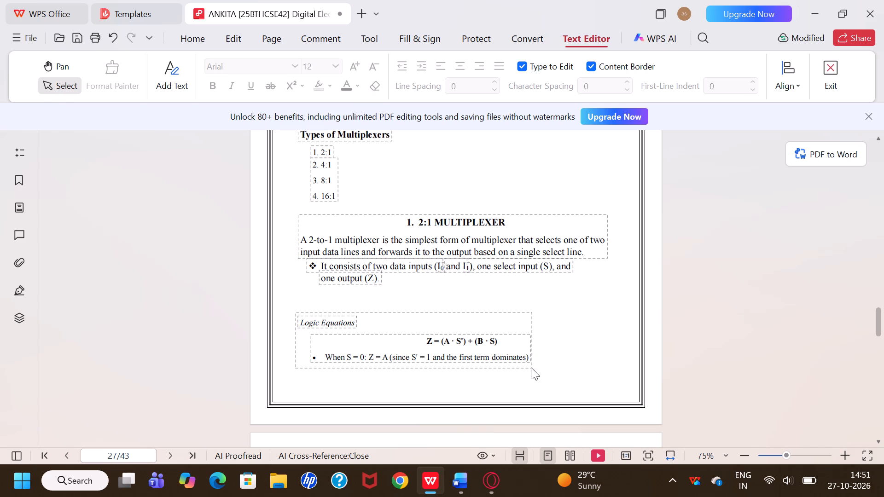
right_drag(390, 331, 389, 307)
click(374, 327)
right_drag(374, 327, 368, 304)
click(357, 329)
right_drag(357, 329, 355, 324)
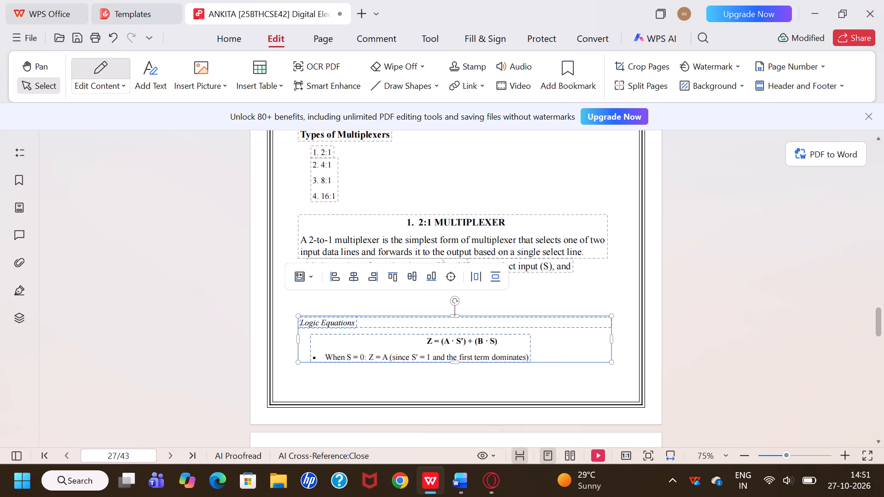
right_drag(355, 324, 348, 303)
click(320, 317)
drag(323, 318, 319, 288)
click(355, 365)
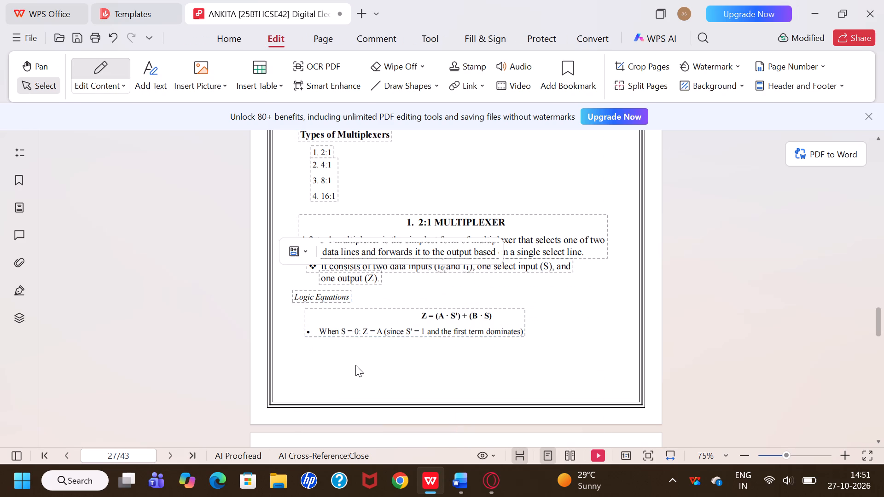
click(355, 365)
Move the "When S = 1" bullet from the top of page 28 to page 27, just below the "When S = 0" bullet.
scroll(355, 365, down, 1)
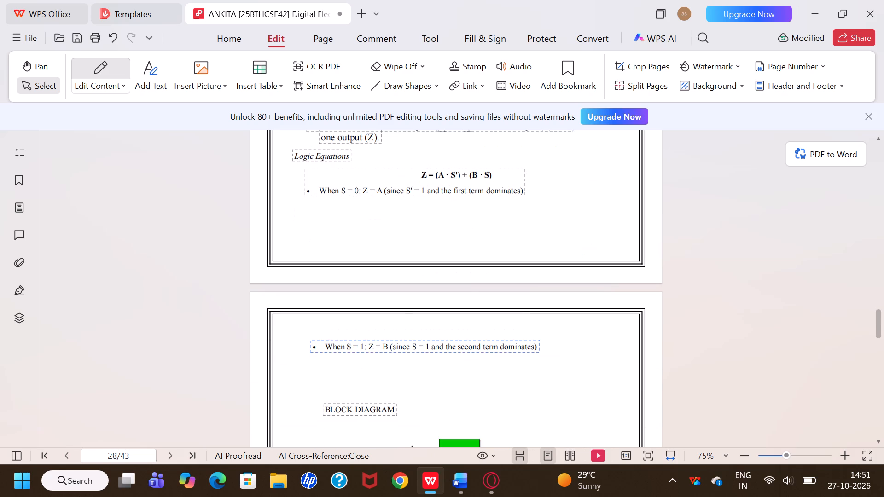
click(365, 345)
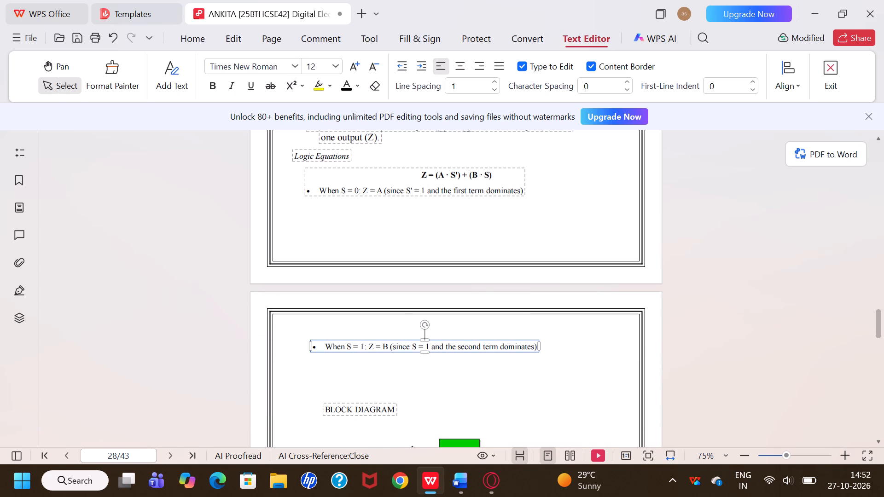
drag(374, 351, 361, 244)
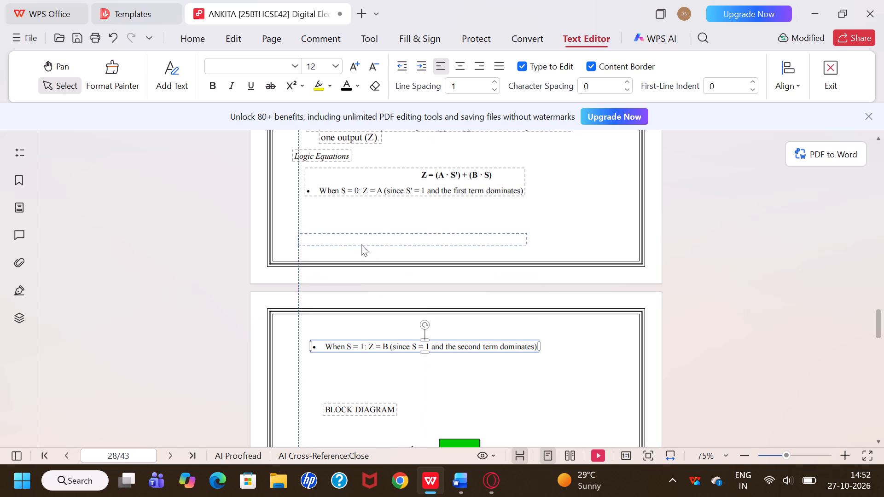
drag(361, 244, 365, 219)
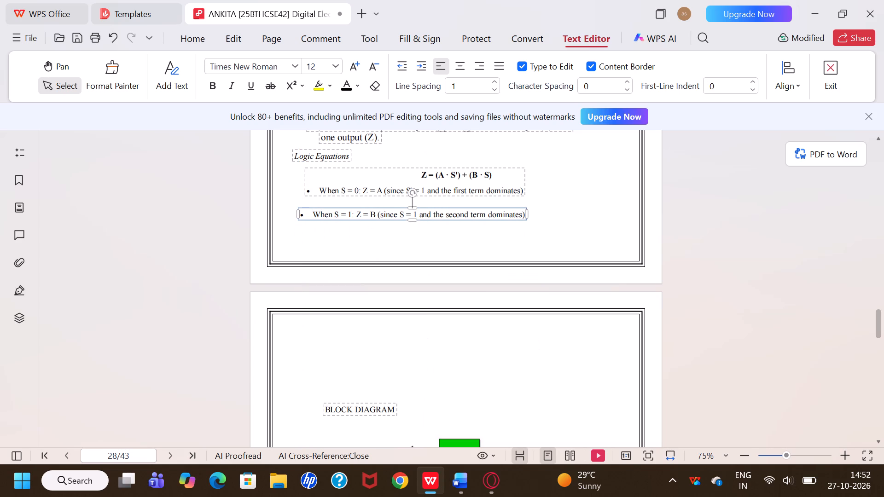
click(367, 248)
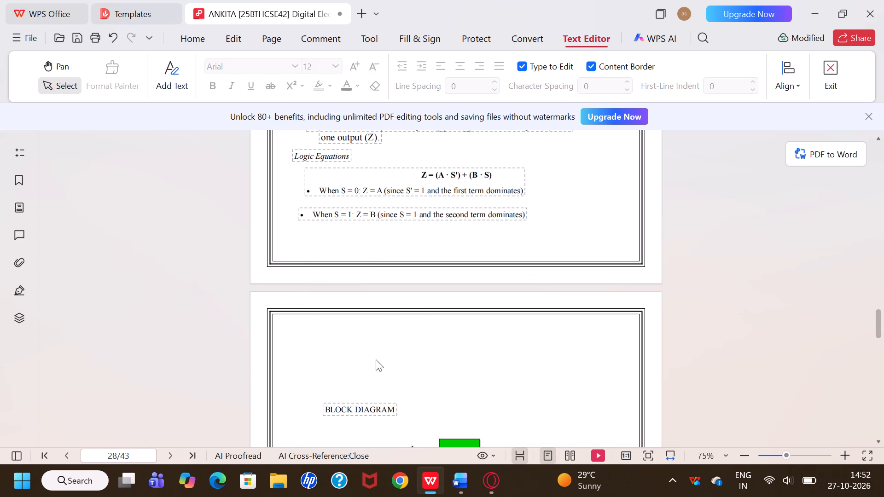
Move the "BLOCK DIAGRAM" heading on page 28 up and outward, near the upper-left corner of the page border.
click(349, 403)
scroll(349, 403, down, 1)
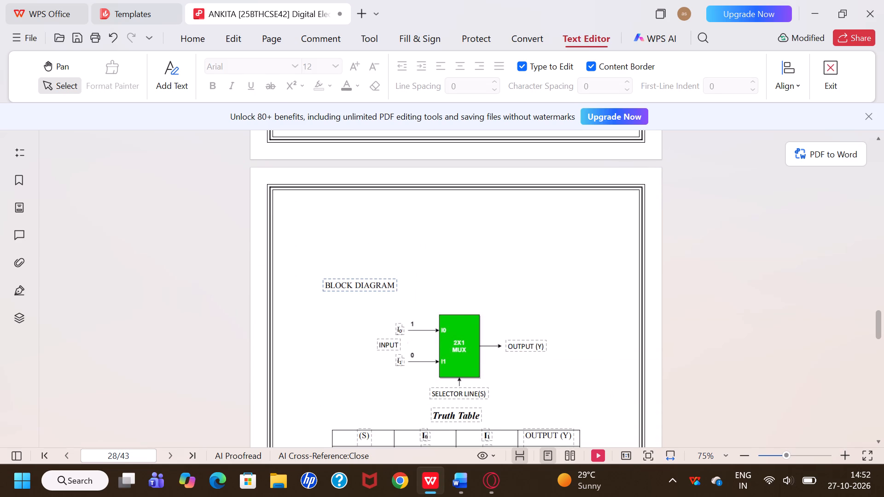
click(349, 283)
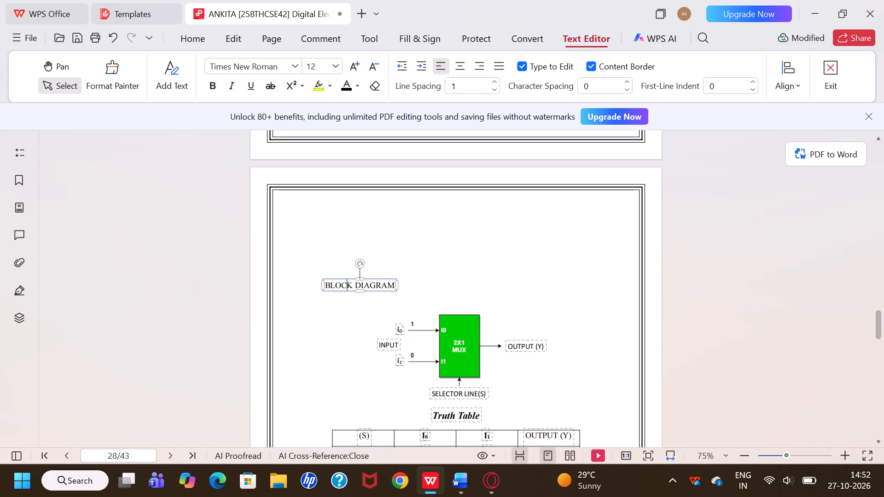
drag(338, 293, 321, 231)
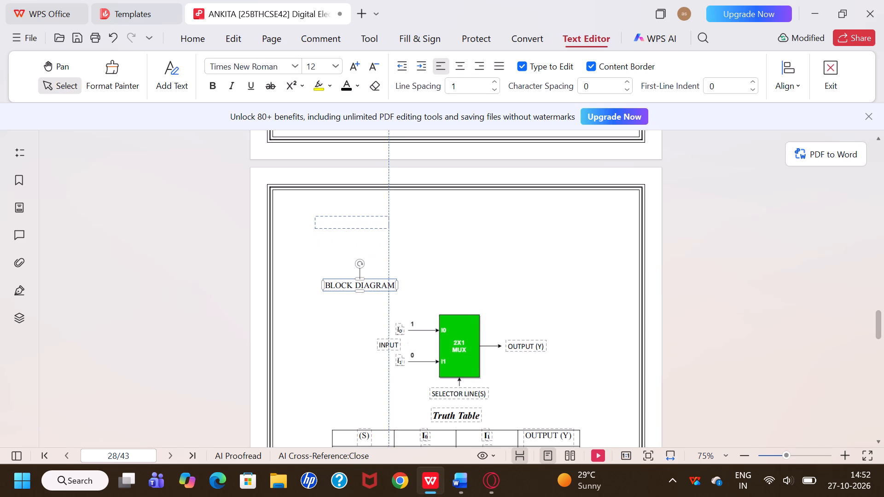
drag(321, 231, 310, 225)
click(337, 294)
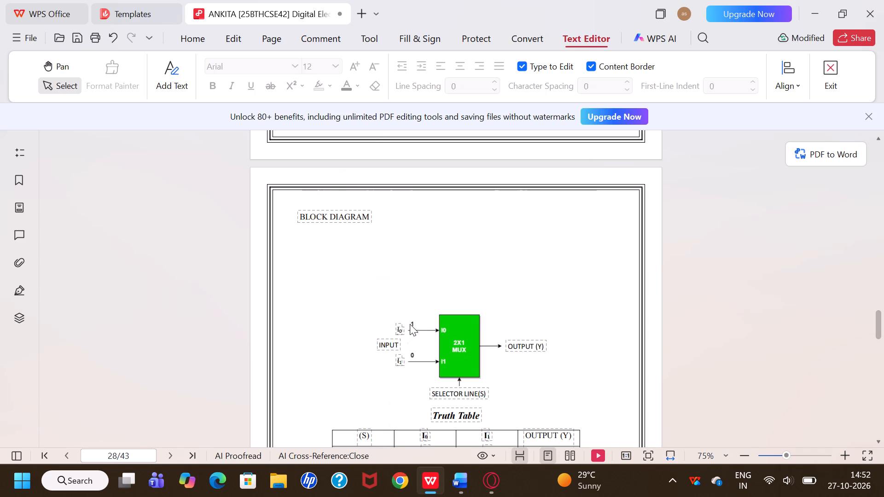
Move the green 2X1 MUX picture up to just below the "BLOCK DIAGRAM" heading.
click(443, 336)
drag(443, 336, 434, 266)
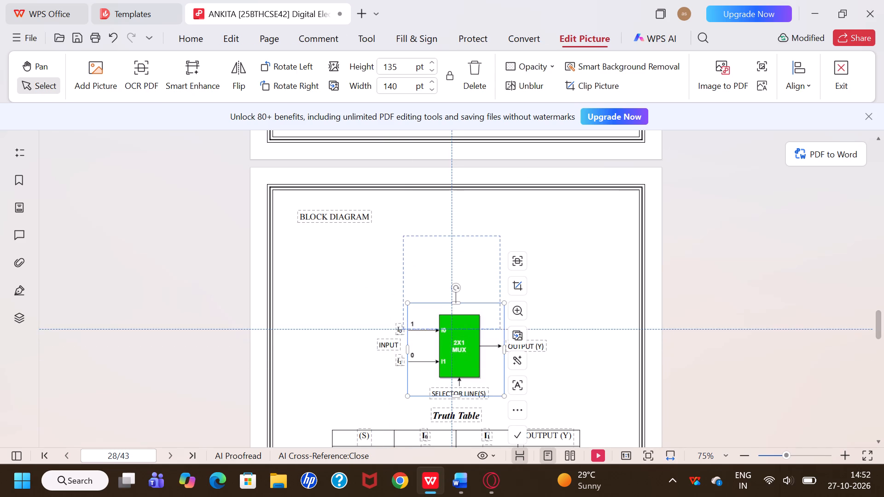
drag(434, 266, 435, 260)
click(372, 280)
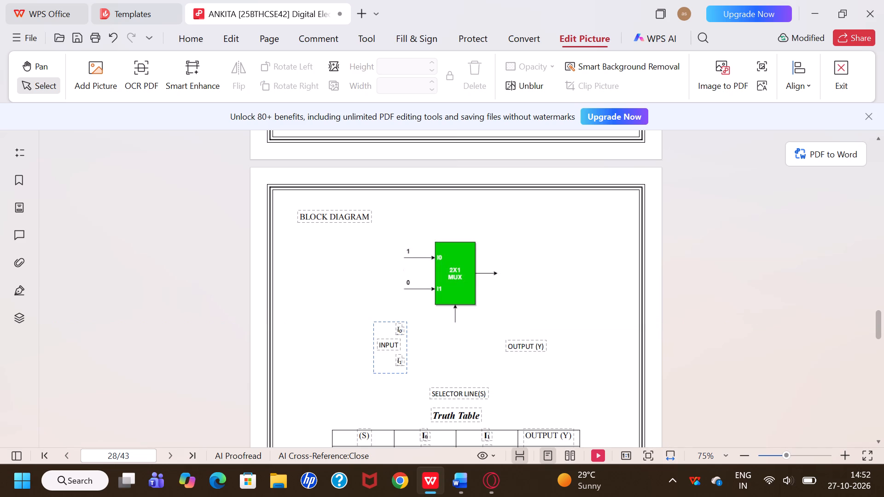
Move the rectangular shape behind the INPUT labels straight up beside the input arrows of the 2X1 MUX picture.
drag(387, 327, 384, 253)
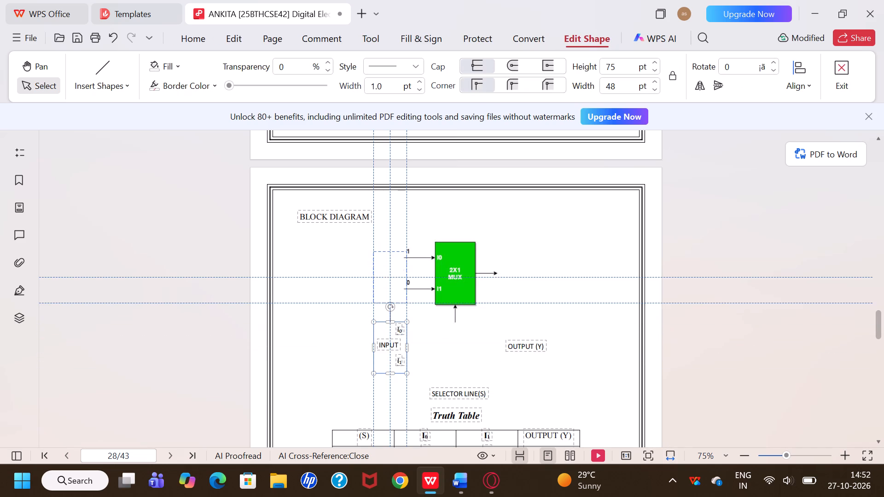
drag(384, 253, 384, 251)
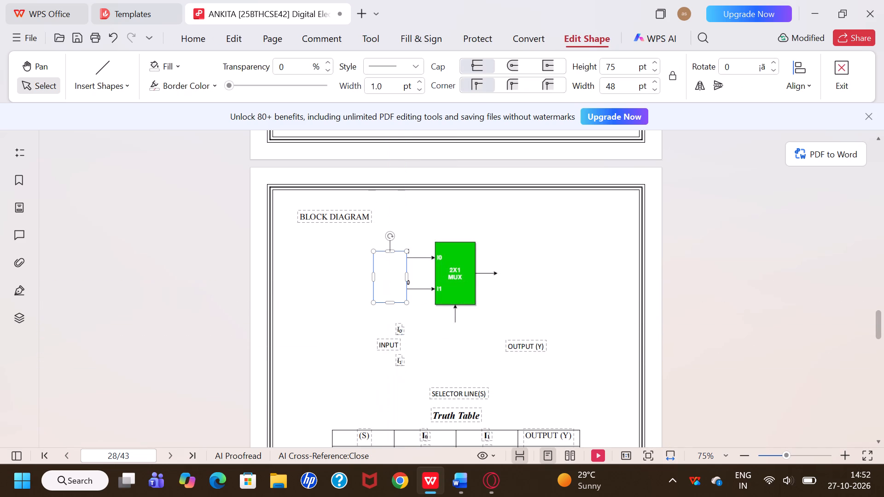
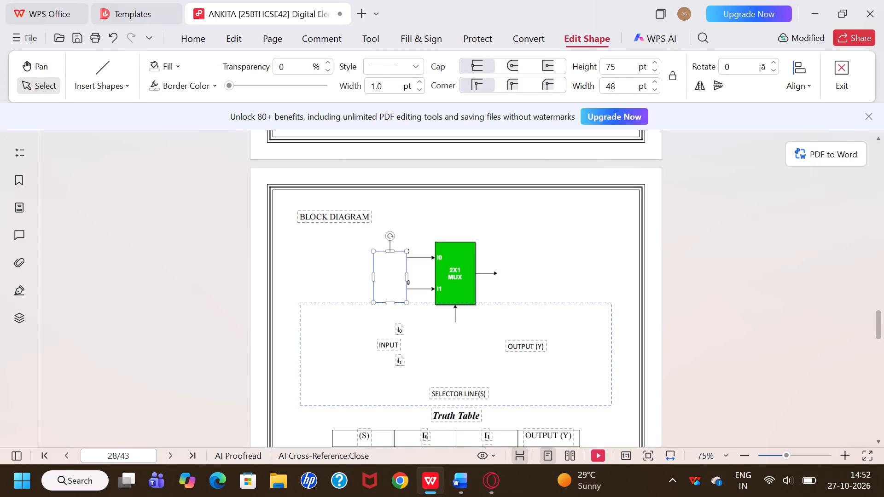
Move the large rectangular background shape behind the block diagram labels up to surround the 2X1 MUX picture.
drag(393, 307, 392, 246)
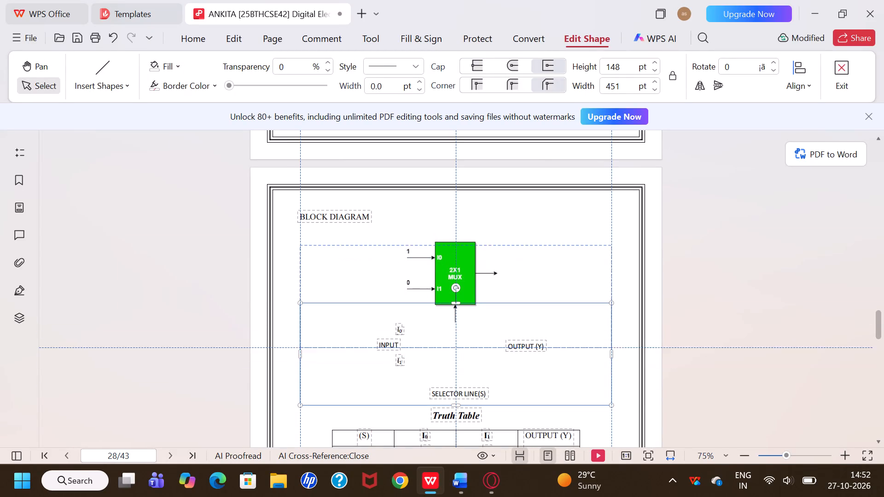
drag(392, 246, 391, 221)
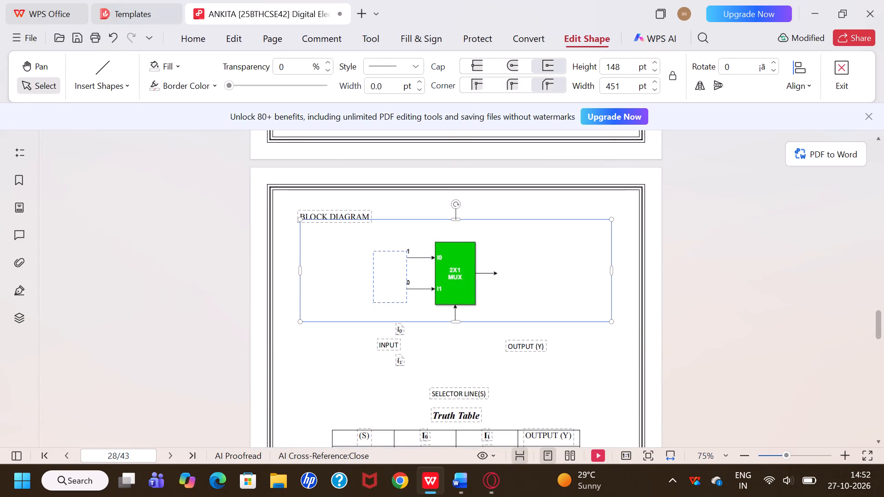
click(354, 358)
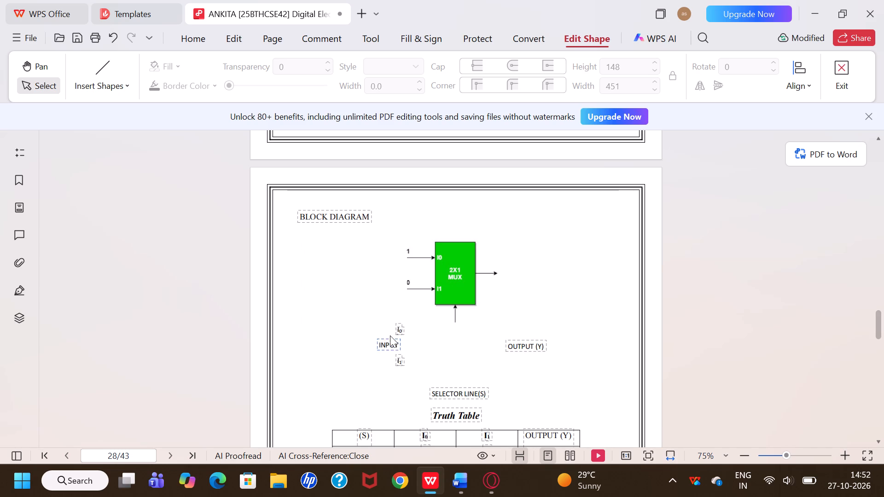
Move the I0, INPUT and I1 labels together straight up beside the input arrows of the 2X1 MUX picture.
click(398, 329)
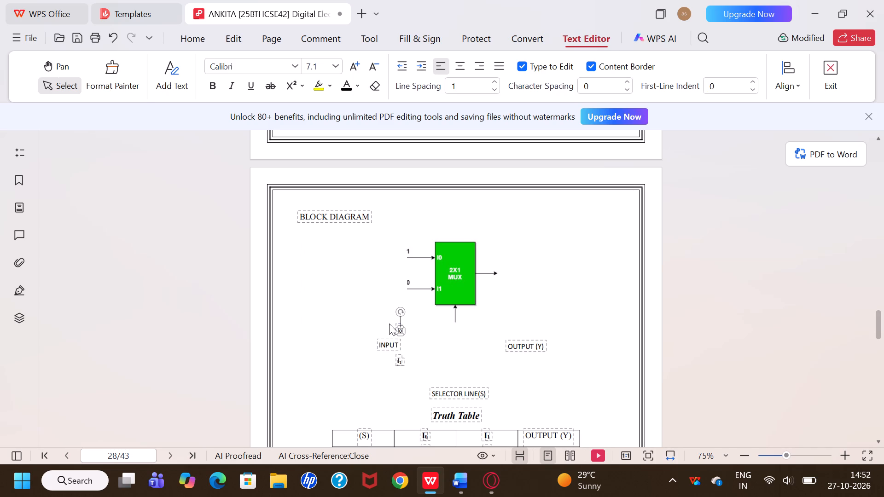
drag(389, 324, 401, 370)
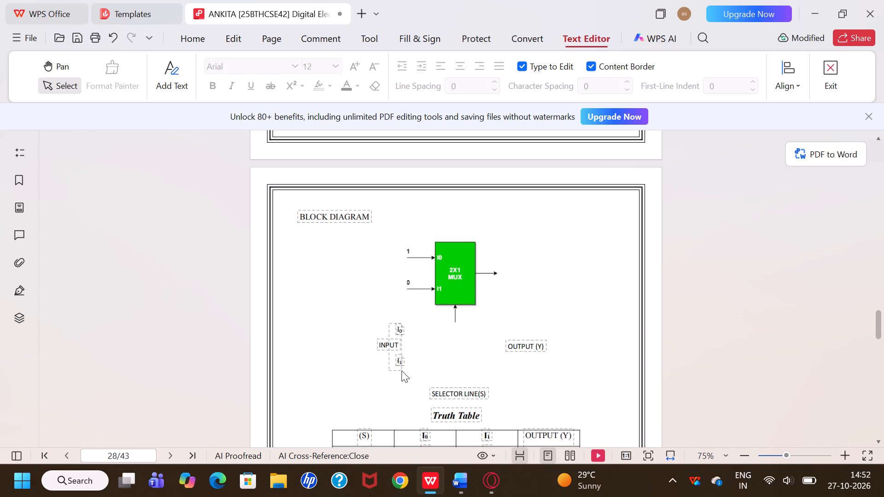
drag(401, 370, 407, 370)
drag(388, 338, 391, 268)
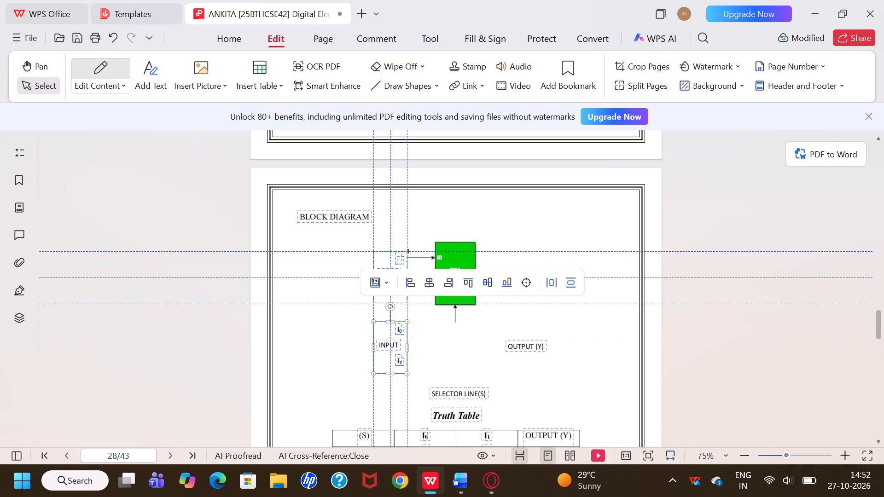
drag(391, 268, 392, 267)
click(415, 348)
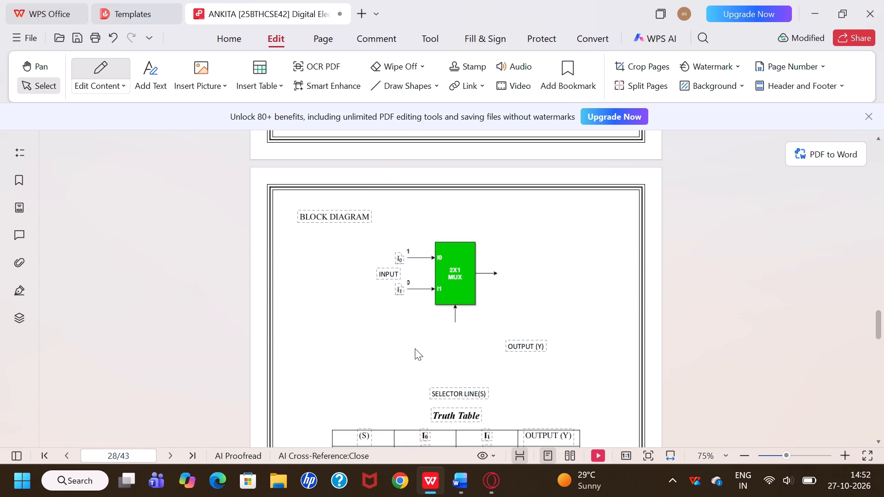
Move the OUTPUT (Y) and SELECTOR LINE(S) labels together up to the output arrow and the selector arrow of the 2X1 MUX picture.
click(536, 338)
drag(495, 339, 517, 400)
drag(517, 400, 558, 389)
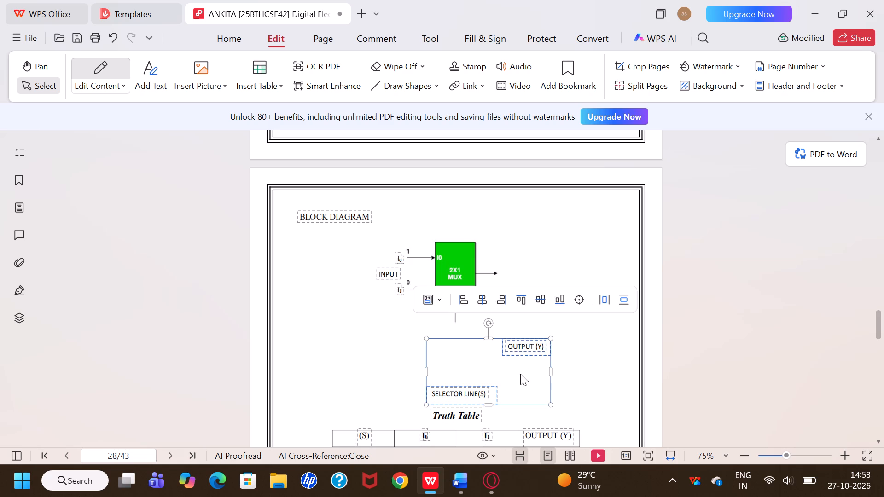
click(441, 346)
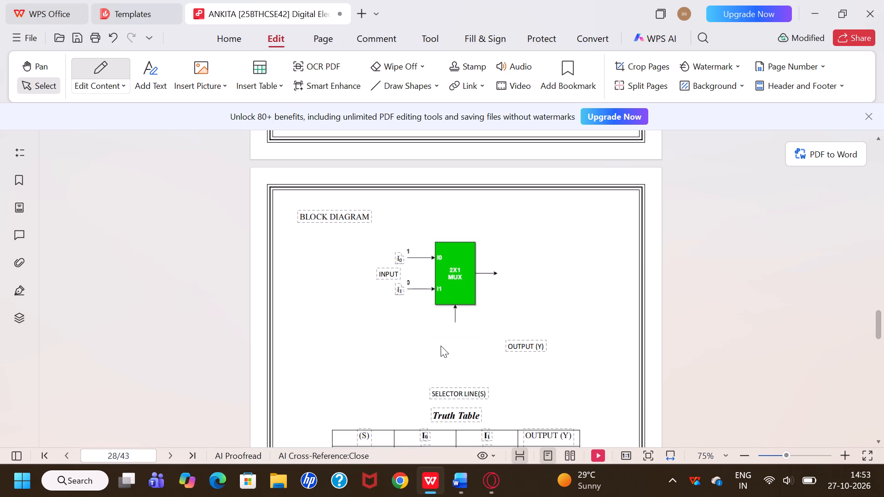
drag(428, 341, 526, 382)
drag(526, 382, 549, 401)
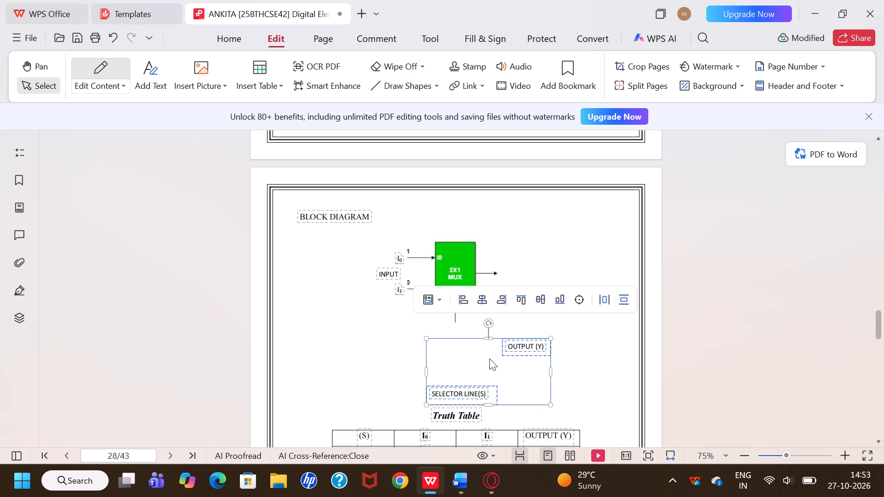
drag(478, 340, 496, 283)
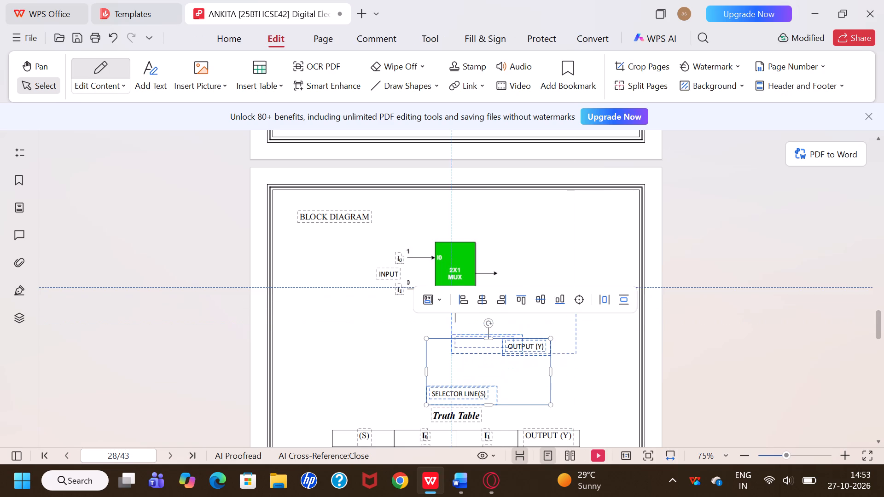
drag(496, 283, 474, 268)
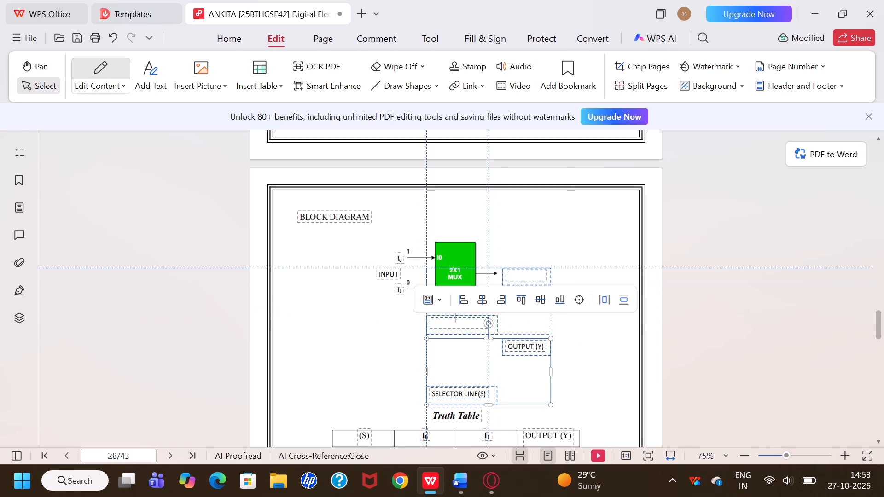
drag(474, 268, 473, 284)
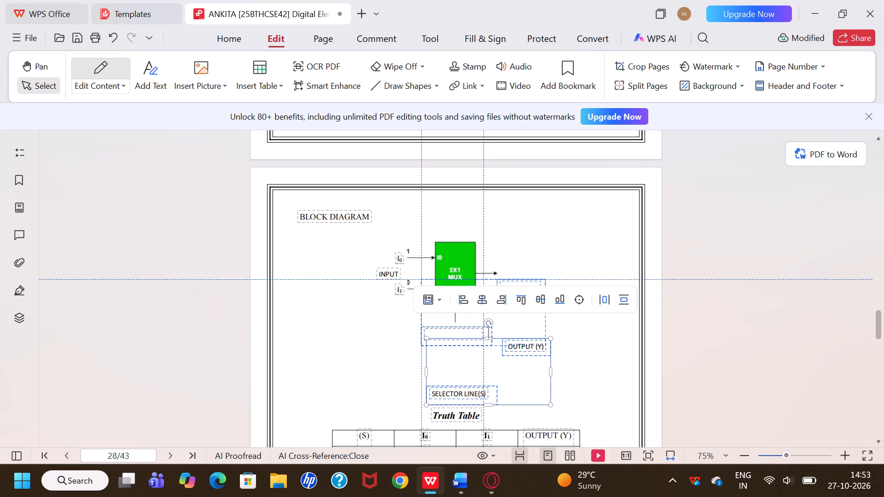
drag(473, 284, 474, 265)
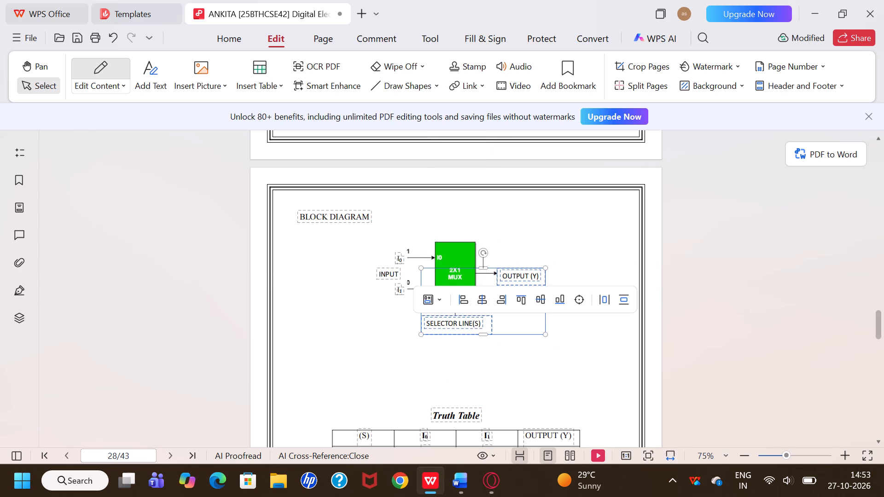
click(582, 339)
Move the "Truth Table" heading and its whole table together up to just below the SELECTOR LINE(S) label.
scroll(582, 339, down, 1)
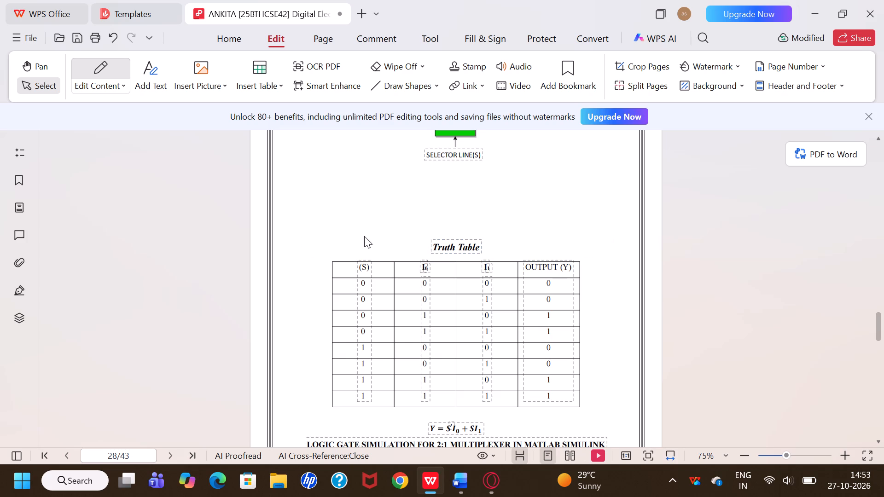
drag(317, 225, 624, 412)
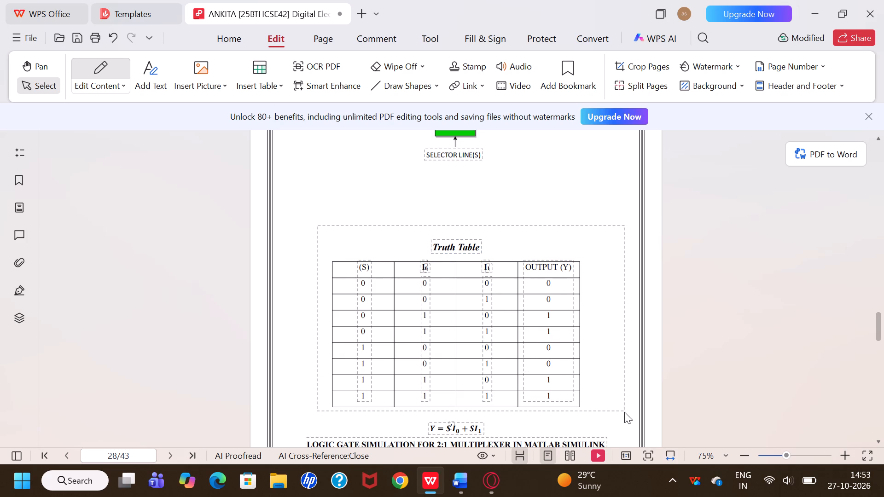
right_drag(405, 251, 407, 213)
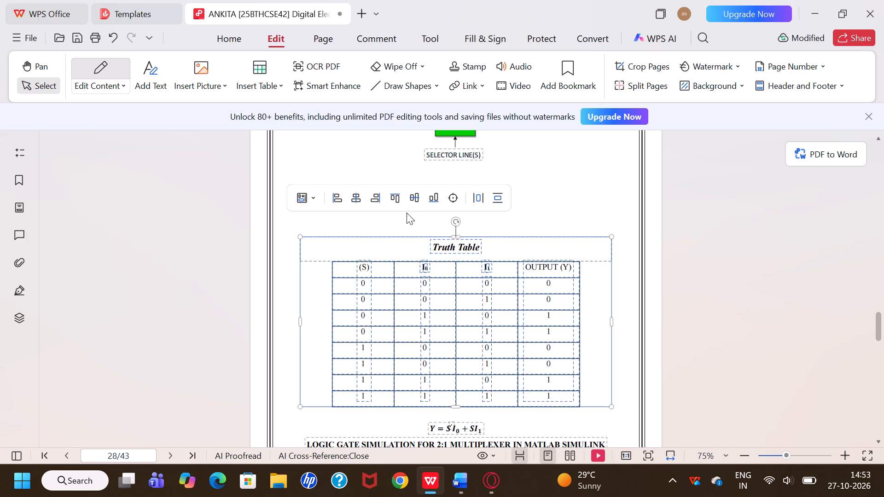
right_drag(407, 213, 407, 208)
click(387, 245)
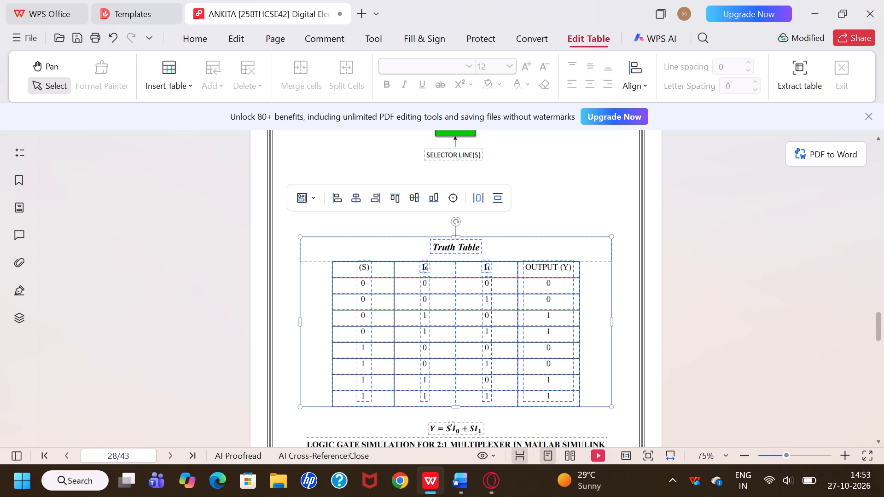
drag(387, 245, 388, 187)
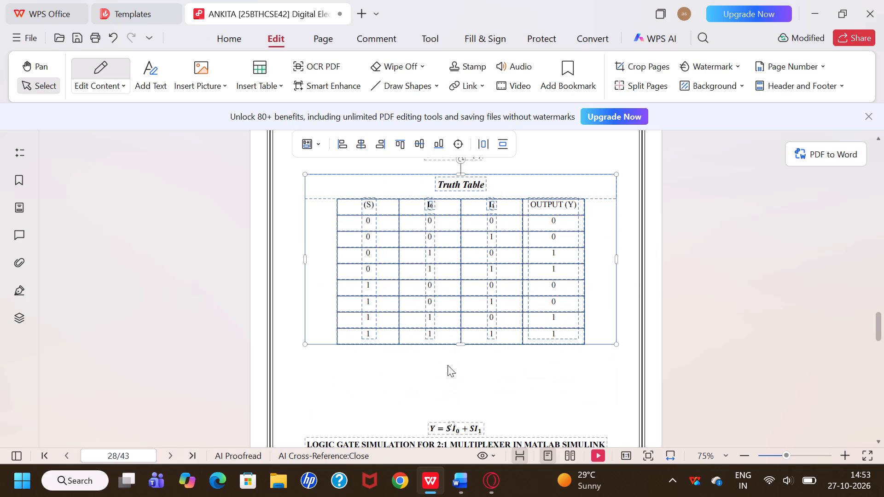
click(448, 365)
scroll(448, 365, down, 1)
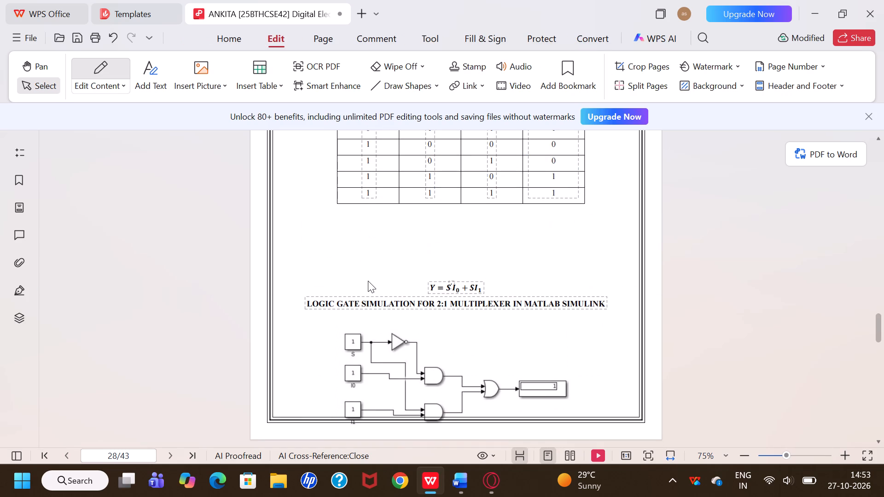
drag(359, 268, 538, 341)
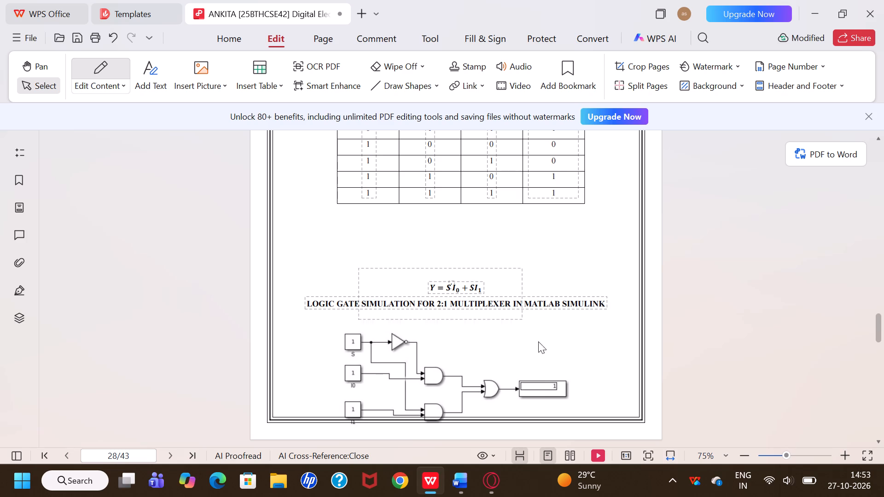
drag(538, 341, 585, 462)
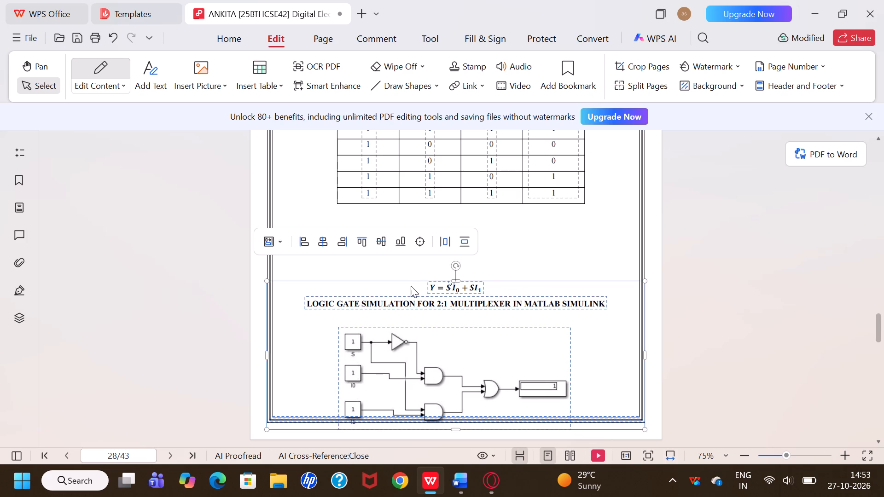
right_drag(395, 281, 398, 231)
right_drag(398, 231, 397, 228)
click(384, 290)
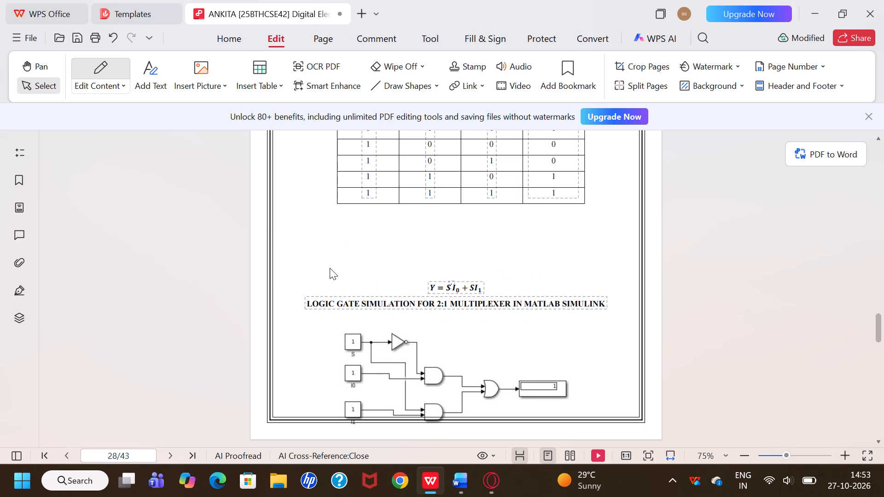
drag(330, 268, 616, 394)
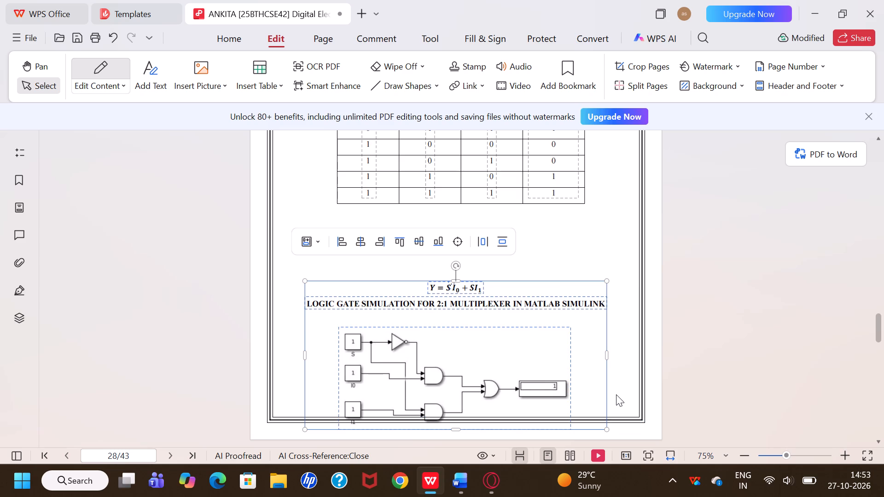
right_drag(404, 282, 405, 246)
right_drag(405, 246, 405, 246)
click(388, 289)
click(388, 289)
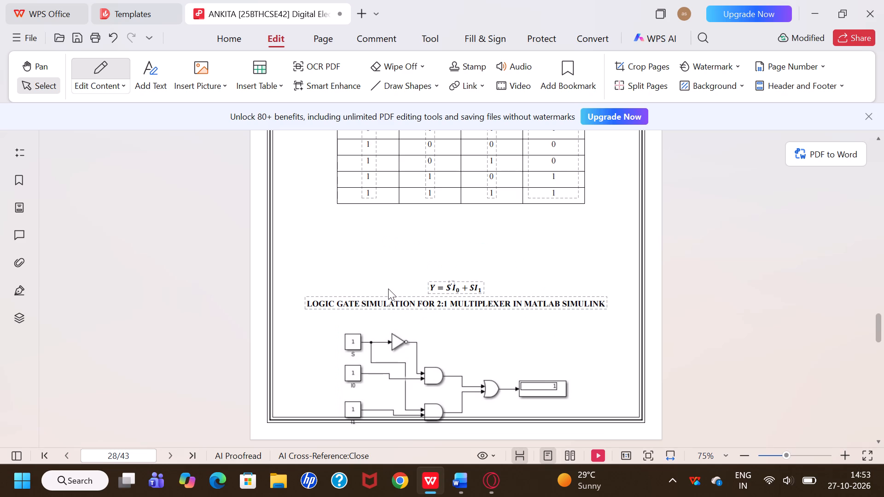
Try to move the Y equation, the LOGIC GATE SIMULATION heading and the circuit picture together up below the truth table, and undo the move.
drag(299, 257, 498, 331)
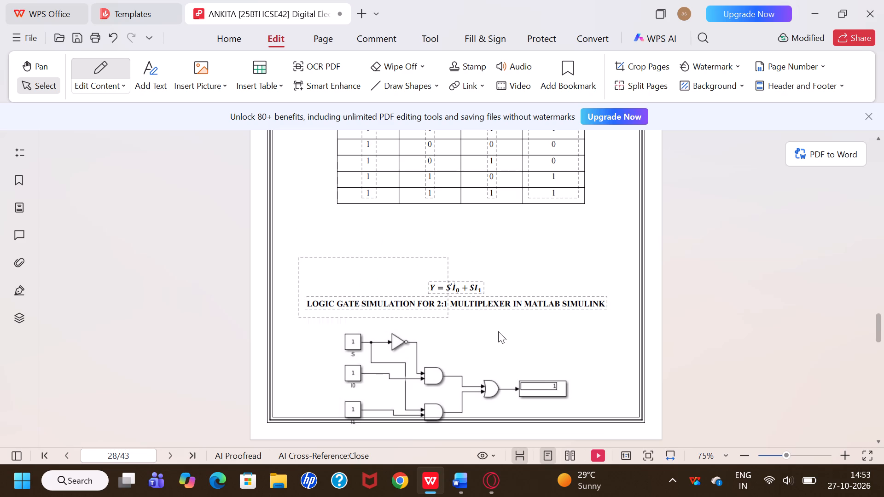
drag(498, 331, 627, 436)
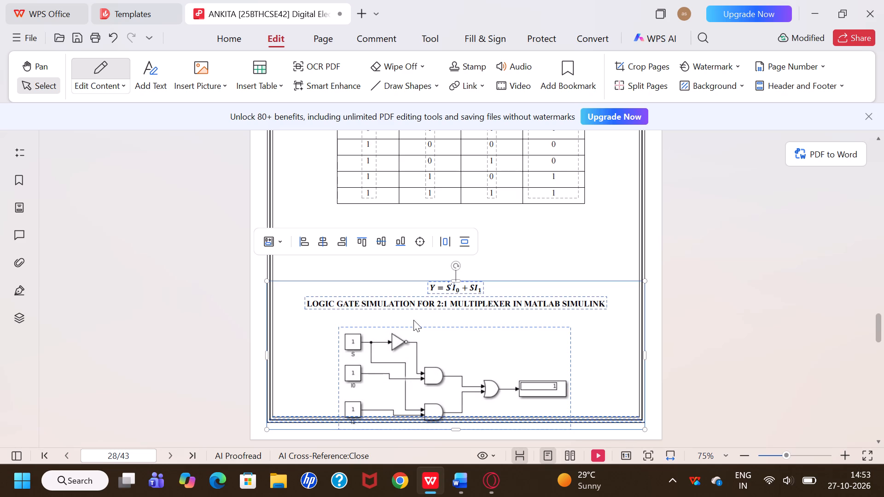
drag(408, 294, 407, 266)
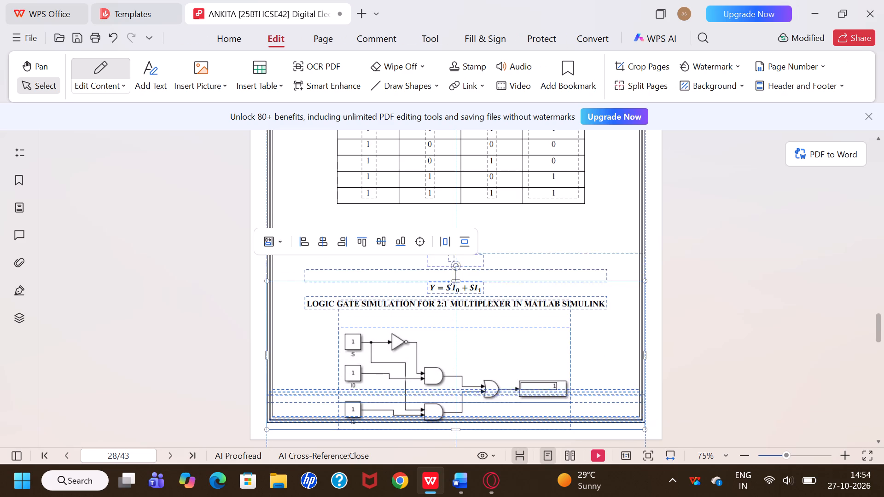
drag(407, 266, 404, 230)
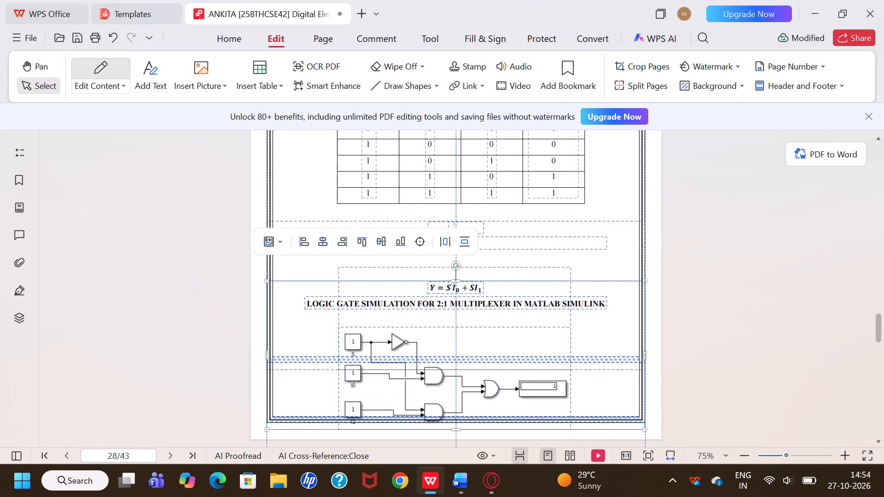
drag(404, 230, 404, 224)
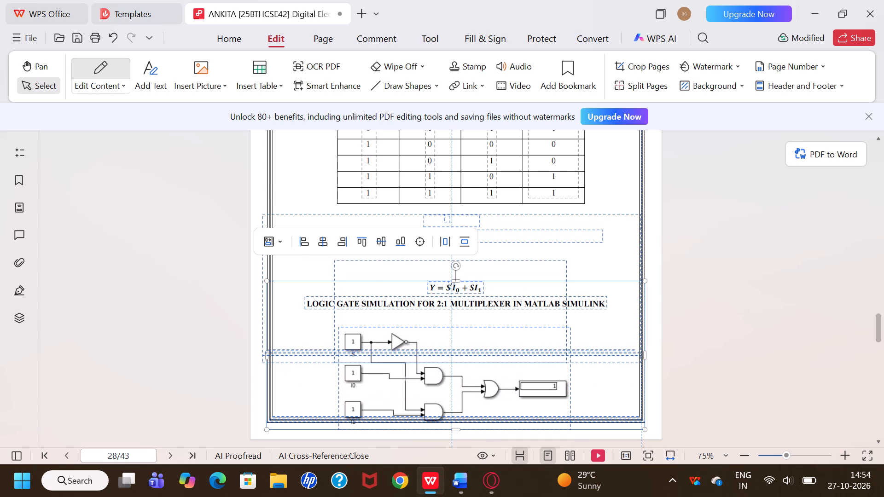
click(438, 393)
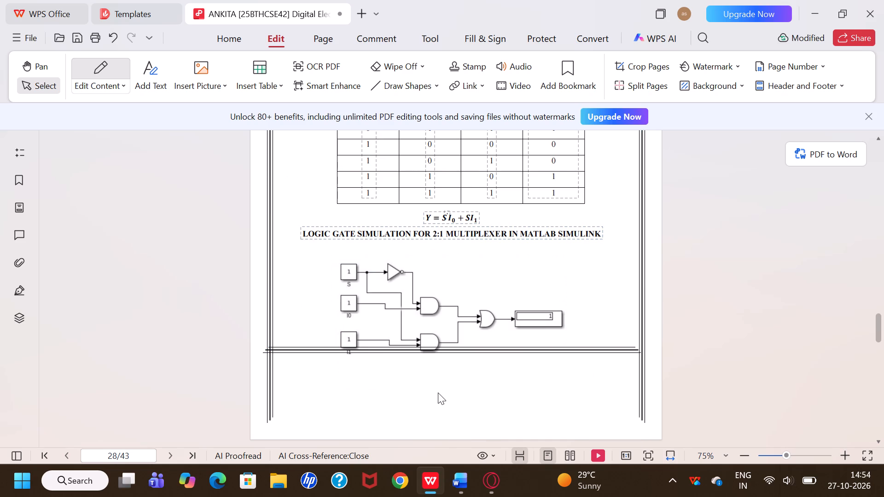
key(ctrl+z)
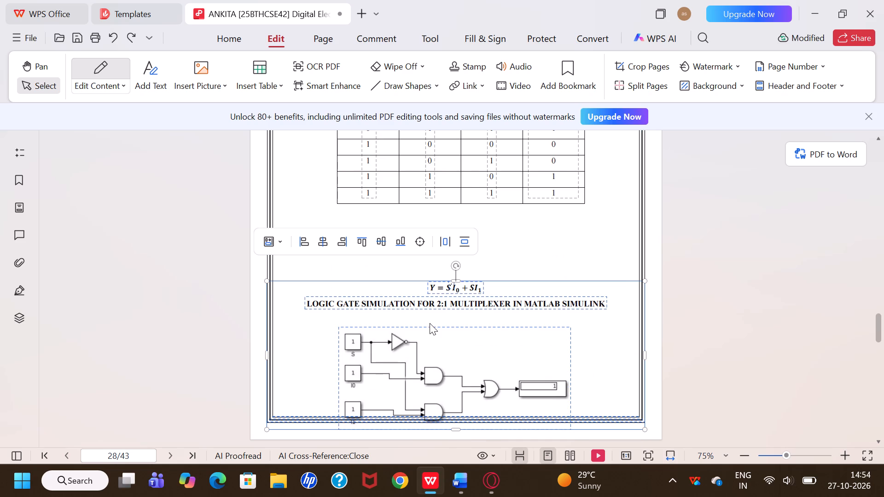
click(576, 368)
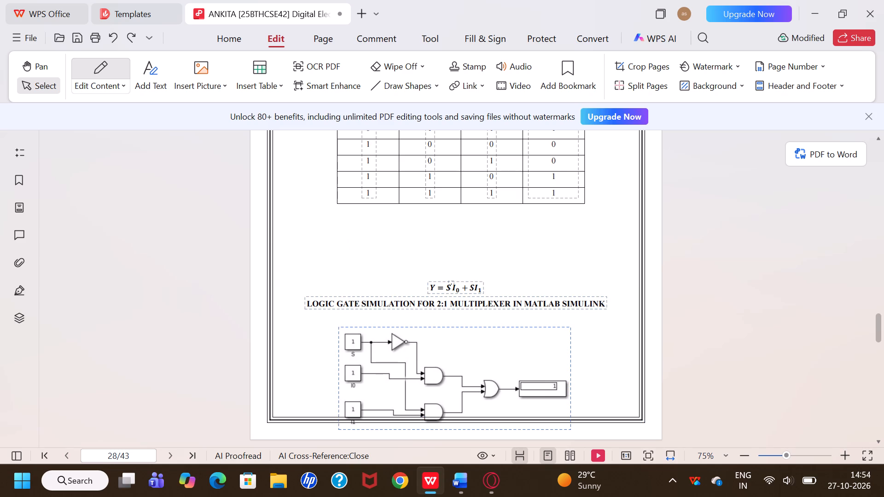
Move the 2:1 multiplexer simulation circuit picture slightly up, clear of the page's bottom border lines.
drag(361, 328, 361, 315)
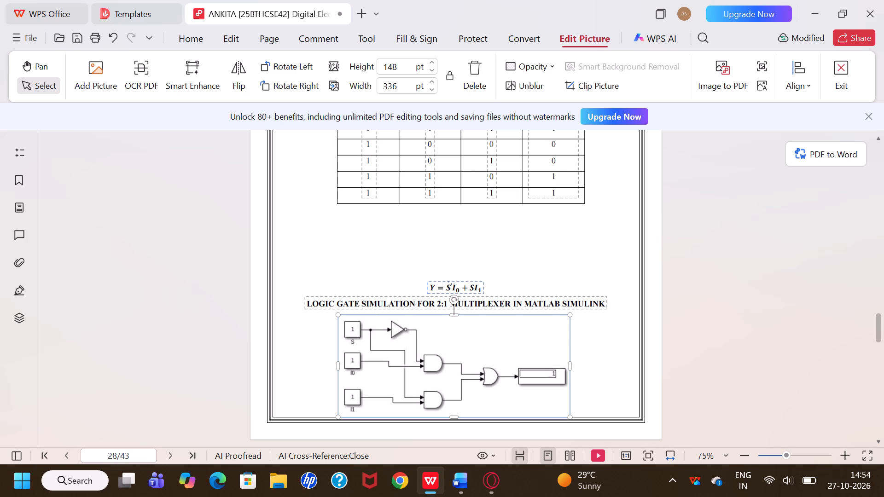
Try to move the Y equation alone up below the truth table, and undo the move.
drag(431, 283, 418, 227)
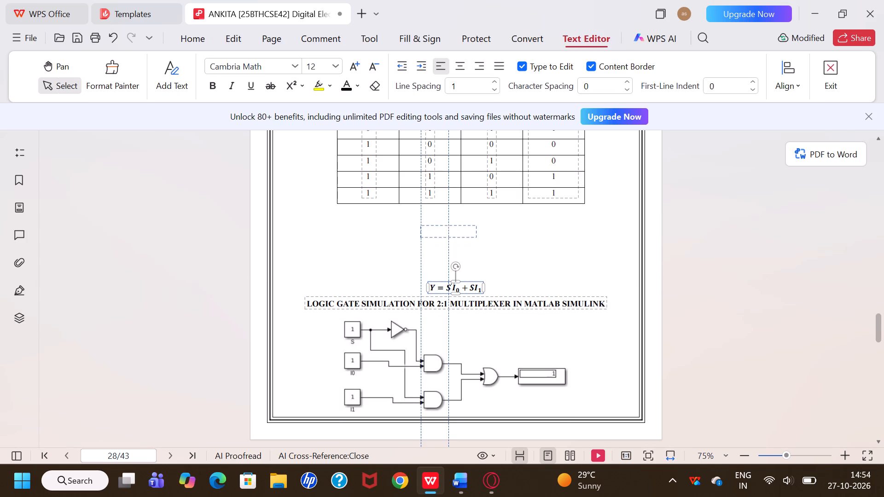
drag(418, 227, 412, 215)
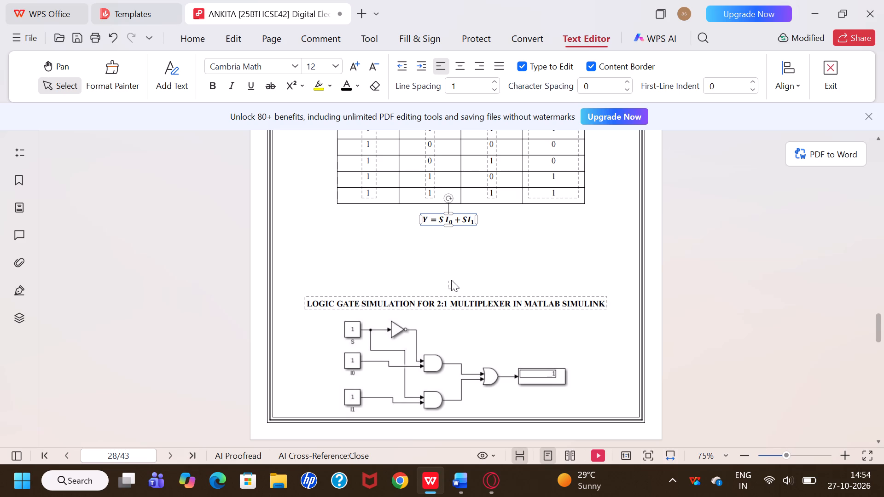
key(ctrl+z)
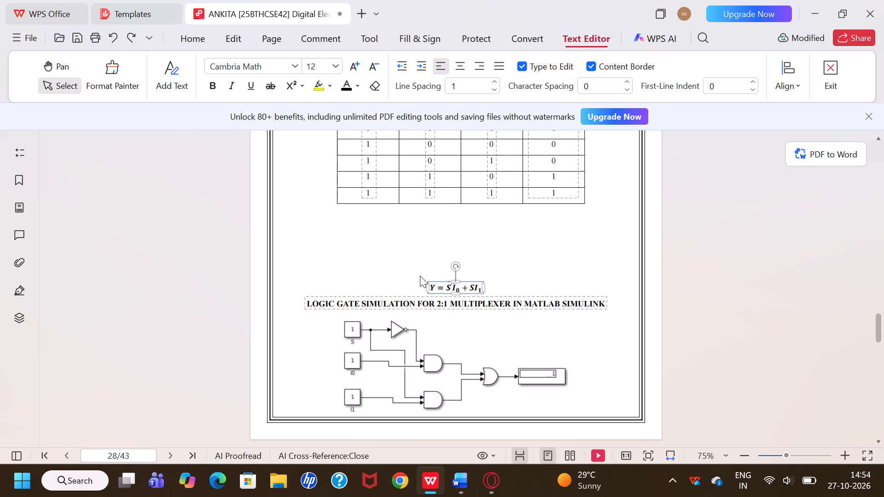
Move the Y equation and the "LOGIC GATE SIMULATION FOR 2:1 MULTIPLEXER IN MATLAB SIMULINK" heading together up to just below the truth table.
drag(420, 276, 495, 306)
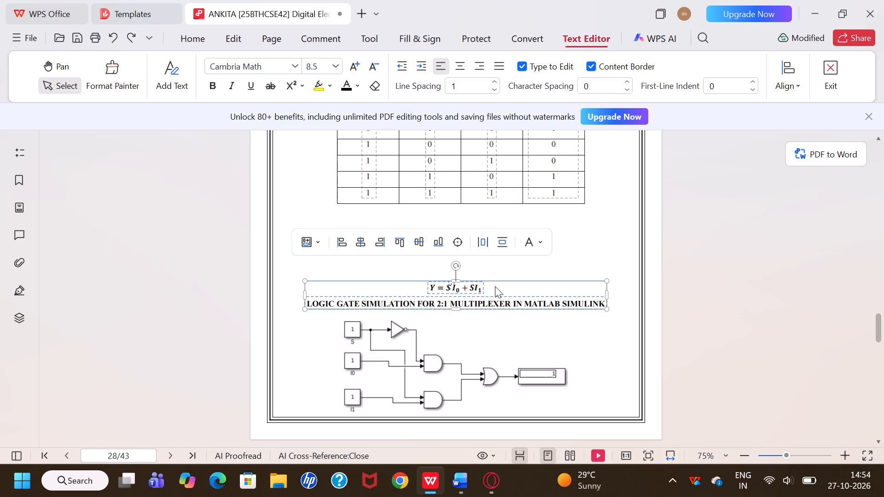
drag(497, 280, 486, 214)
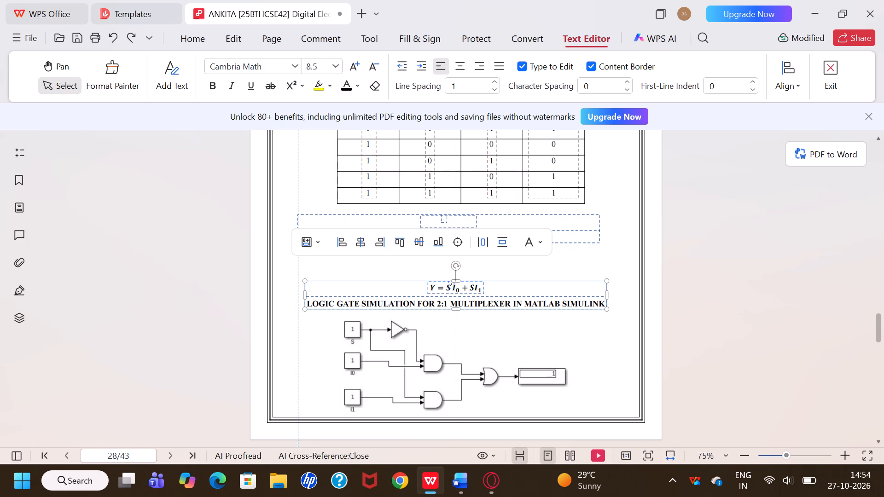
drag(486, 214, 503, 213)
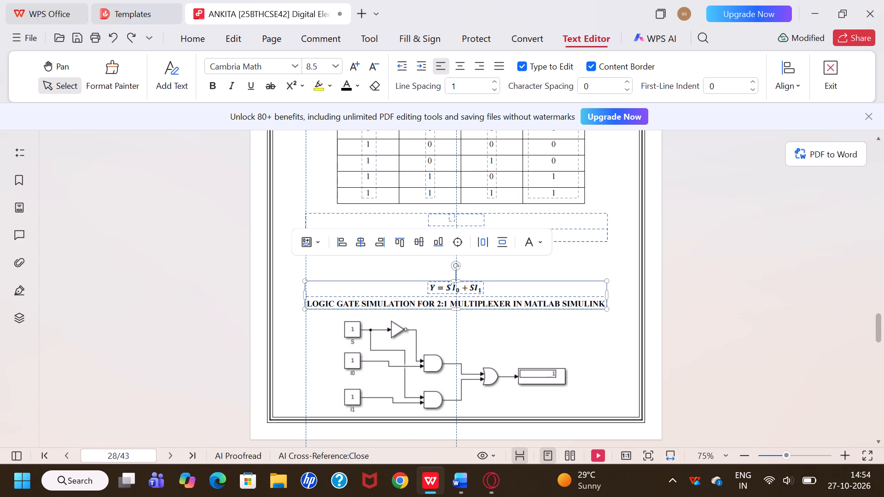
drag(503, 213, 509, 213)
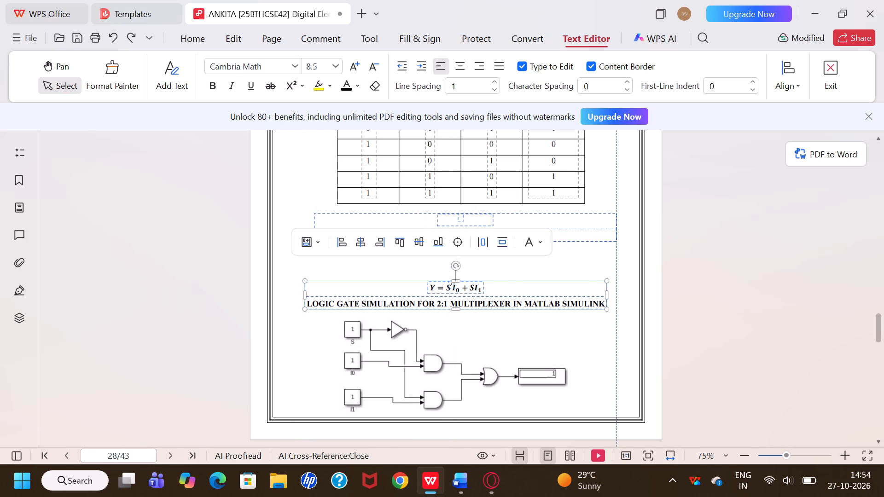
drag(509, 213, 509, 212)
click(512, 278)
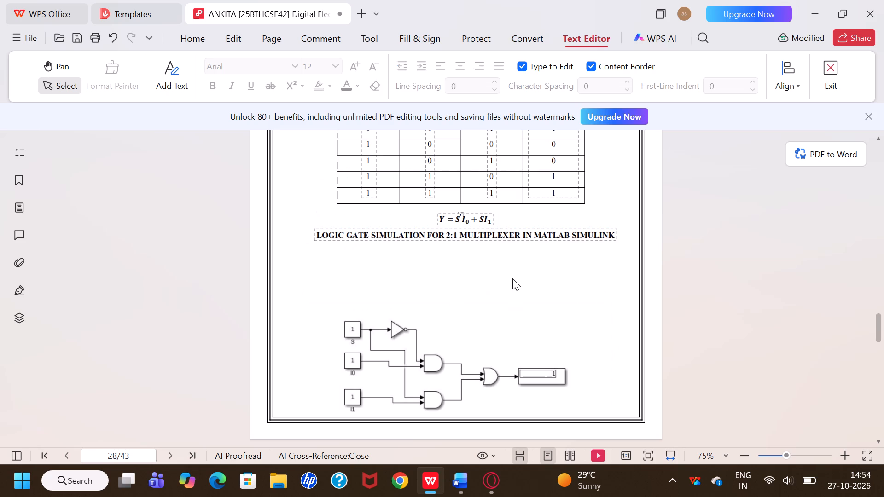
Move the 2:1 multiplexer simulation circuit picture up below its LOGIC GATE SIMULATION heading.
click(425, 351)
drag(425, 351, 432, 296)
click(438, 381)
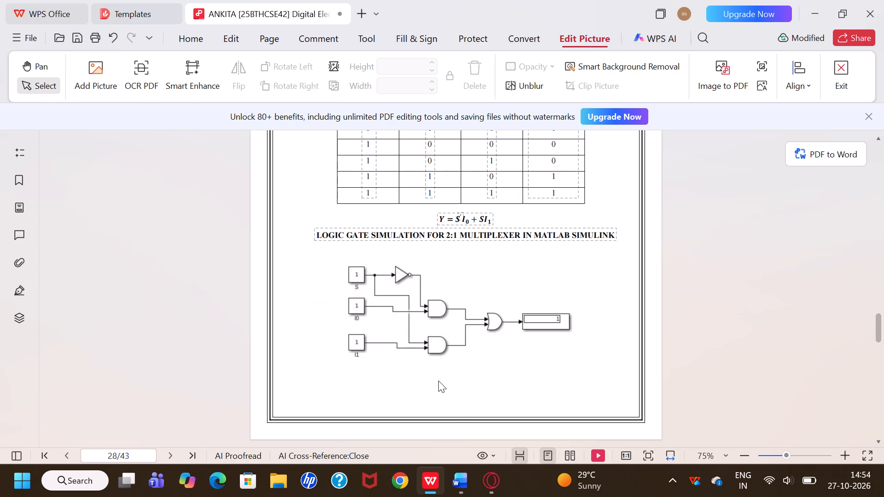
Move the 4:1 MULTIPLEXER heading, its text, output lists, BLOCK DIAGRAM label and 4 X 1 MUX picture together up to the top of page 29.
scroll(438, 381, down, 1)
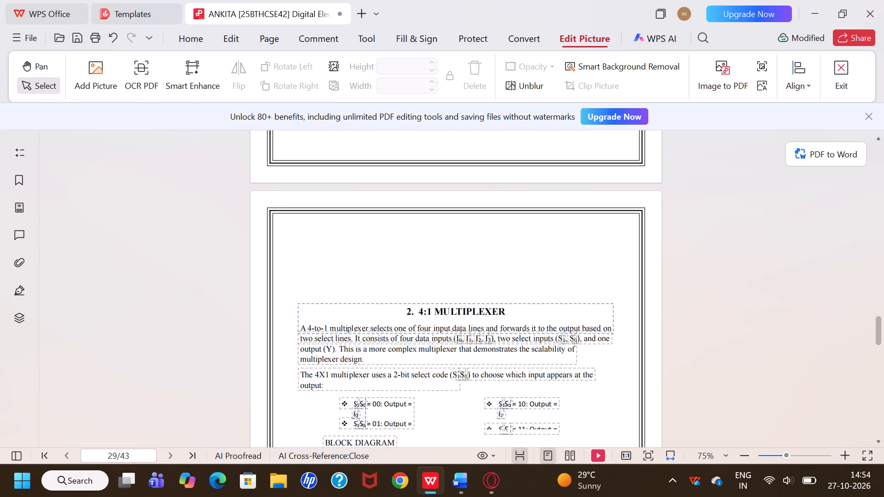
scroll(366, 314, down, 1)
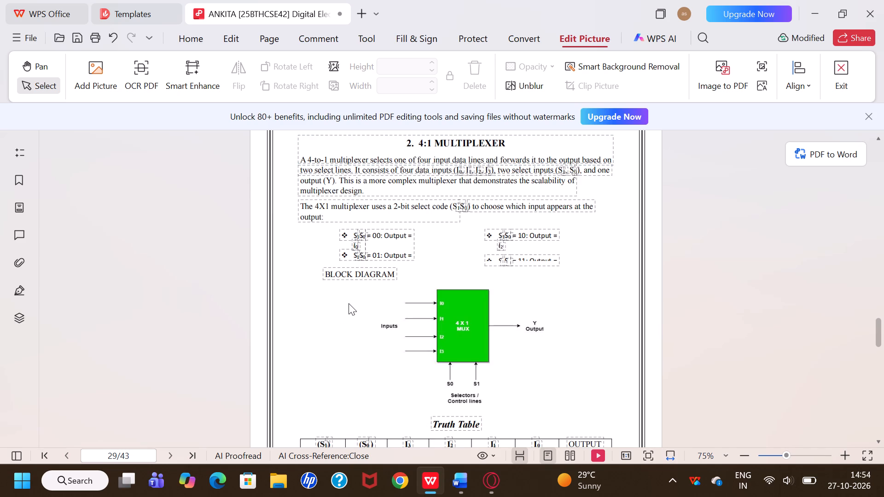
drag(287, 182, 437, 333)
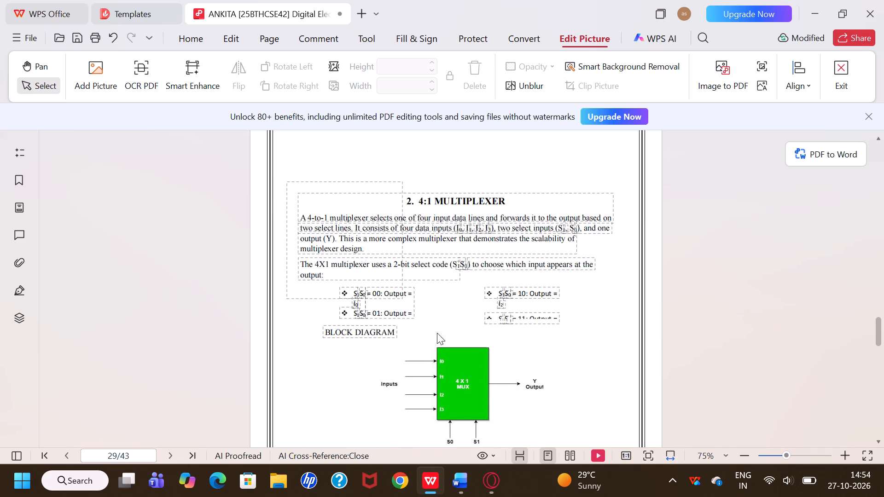
drag(437, 333, 595, 441)
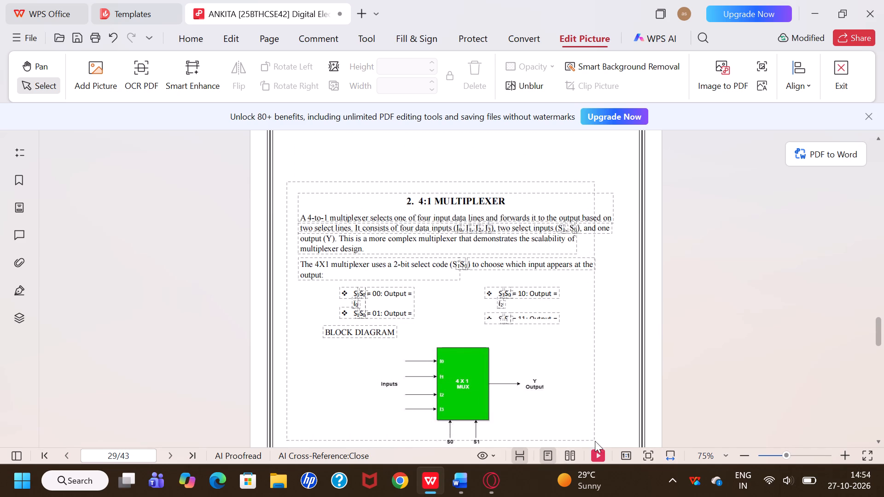
drag(595, 441, 599, 443)
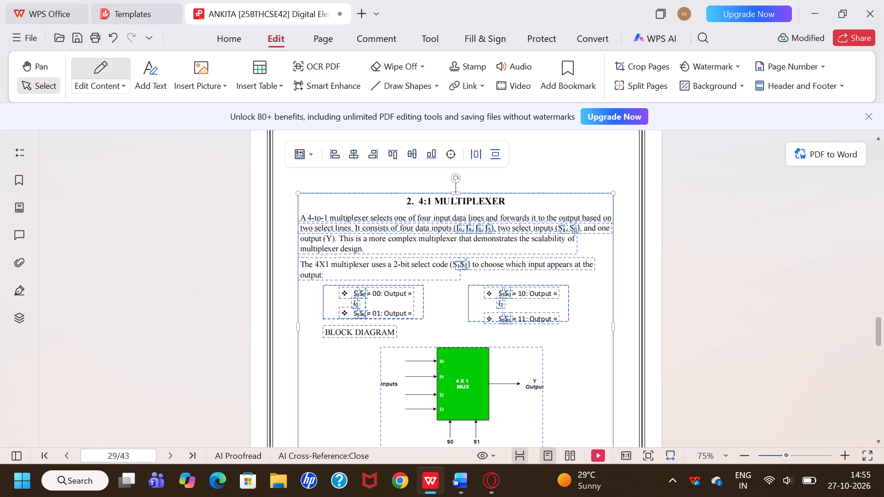
drag(327, 192, 334, 132)
scroll(334, 132, up, 1)
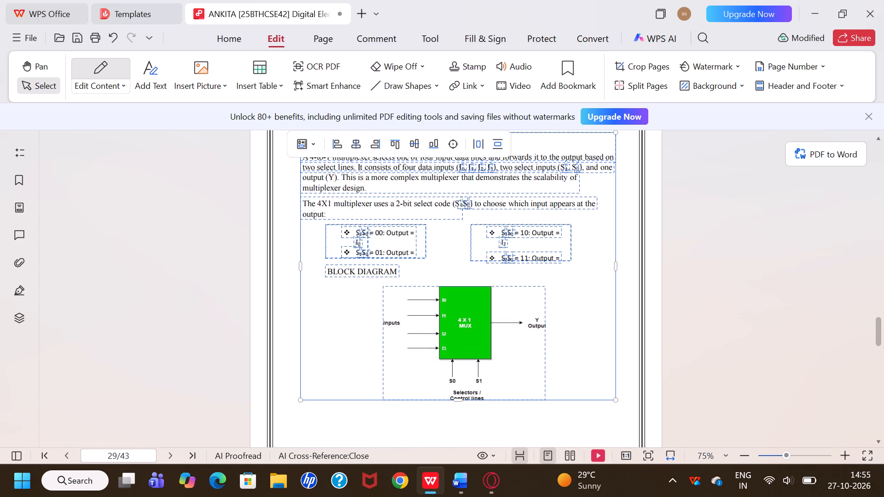
scroll(334, 196, up, 1)
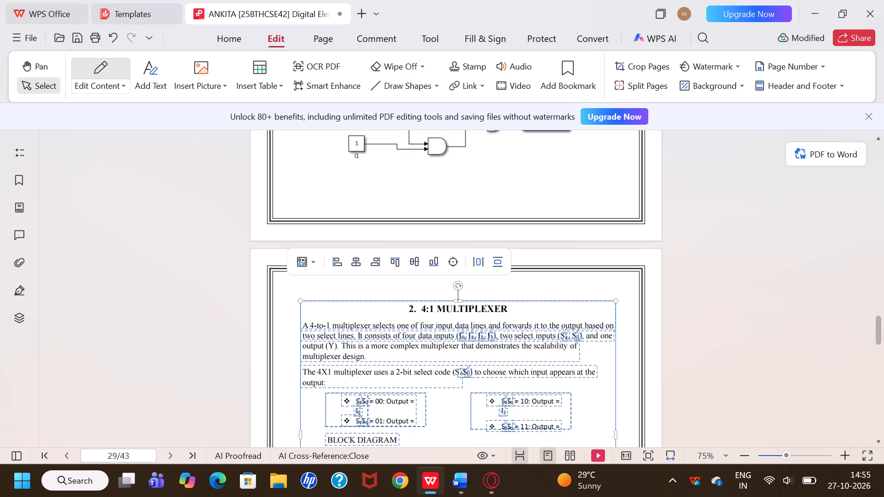
drag(346, 301, 347, 283)
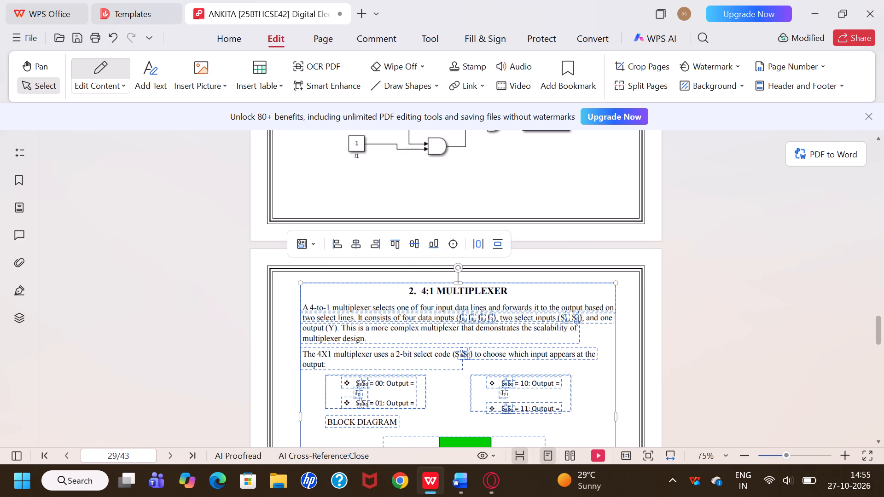
click(282, 331)
Move the wide background rectangle behind page 29's "Truth Table" heading up to just below the Selectors / Control lines label.
scroll(282, 331, down, 1)
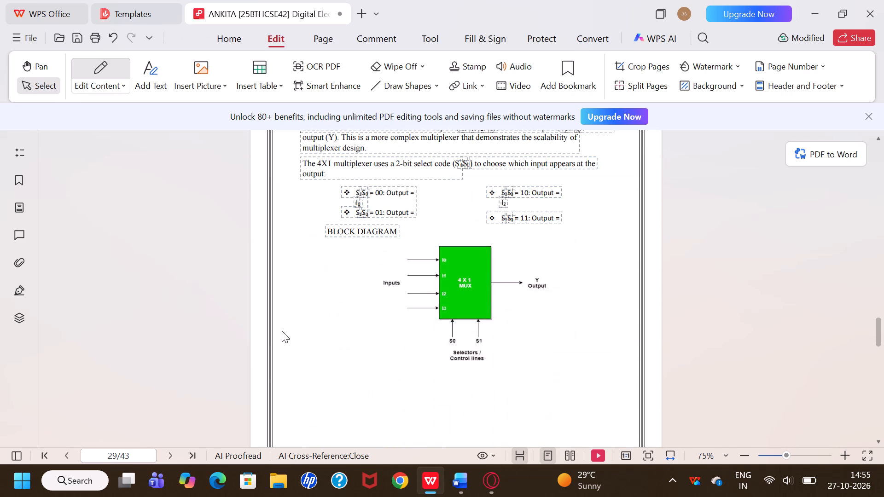
scroll(282, 331, down, 2)
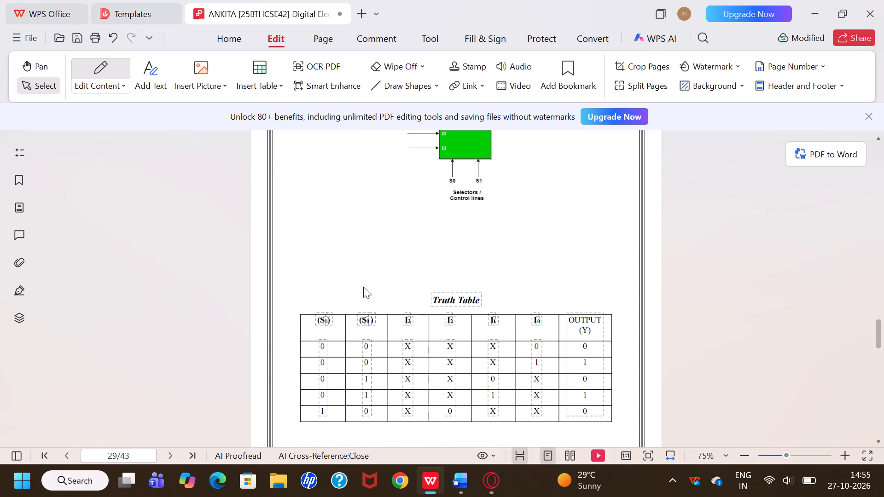
click(372, 296)
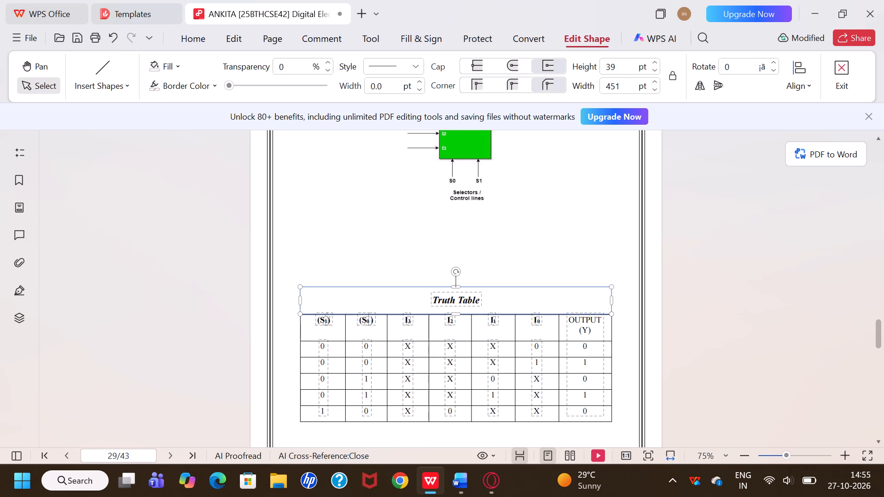
drag(374, 289, 374, 223)
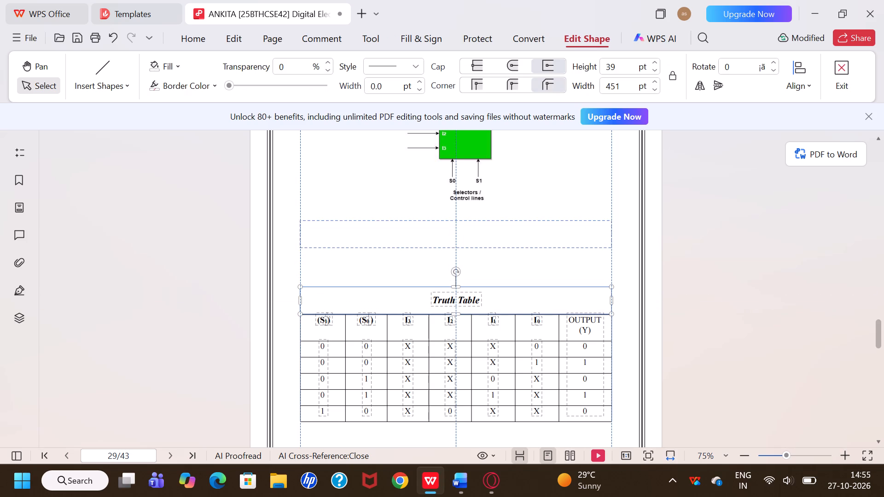
drag(374, 223, 373, 215)
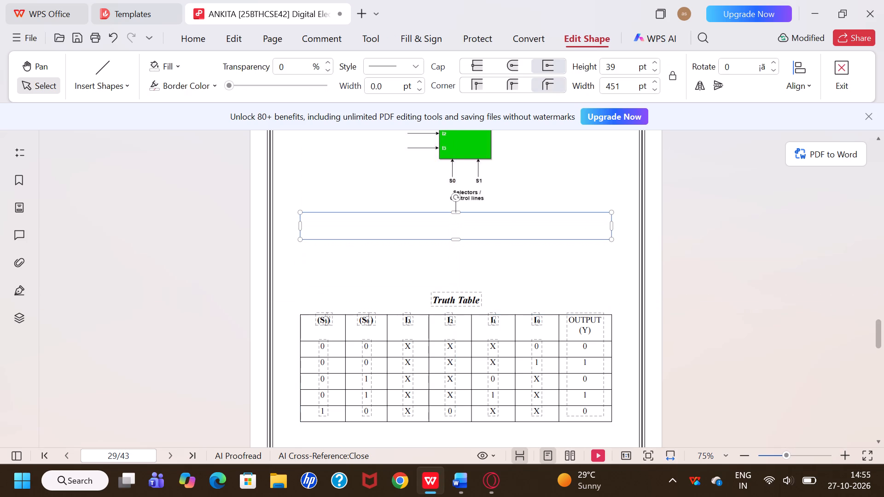
click(372, 273)
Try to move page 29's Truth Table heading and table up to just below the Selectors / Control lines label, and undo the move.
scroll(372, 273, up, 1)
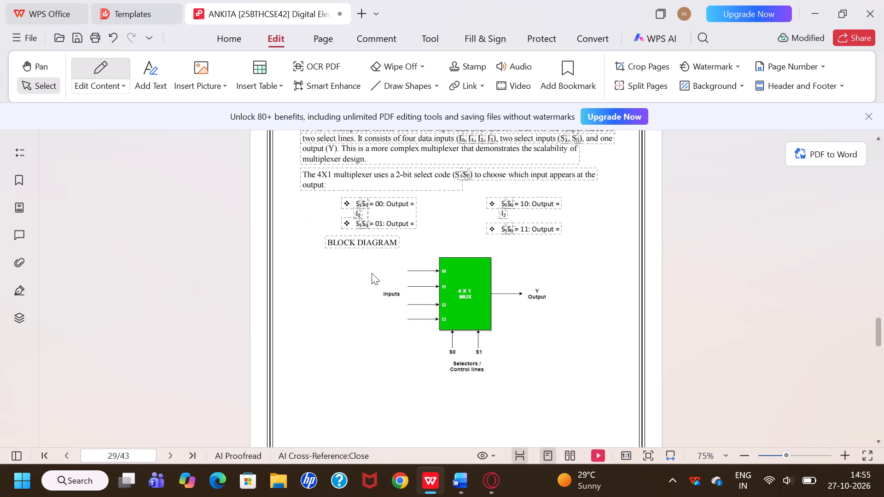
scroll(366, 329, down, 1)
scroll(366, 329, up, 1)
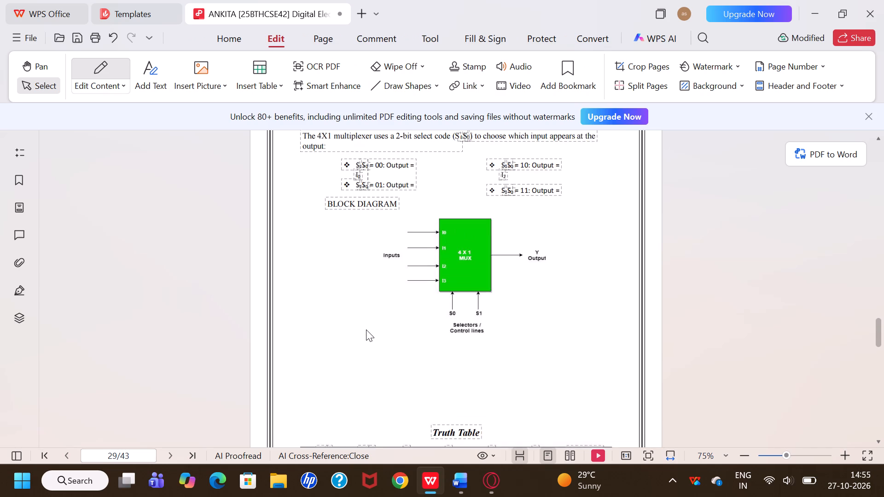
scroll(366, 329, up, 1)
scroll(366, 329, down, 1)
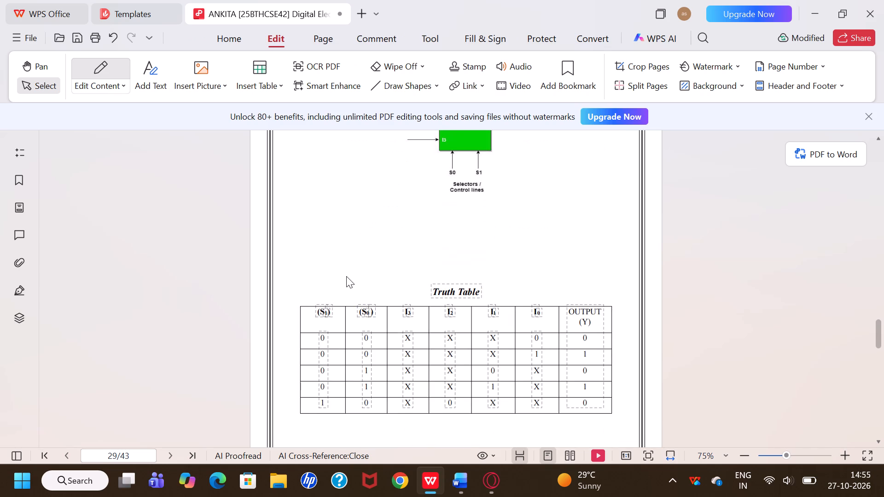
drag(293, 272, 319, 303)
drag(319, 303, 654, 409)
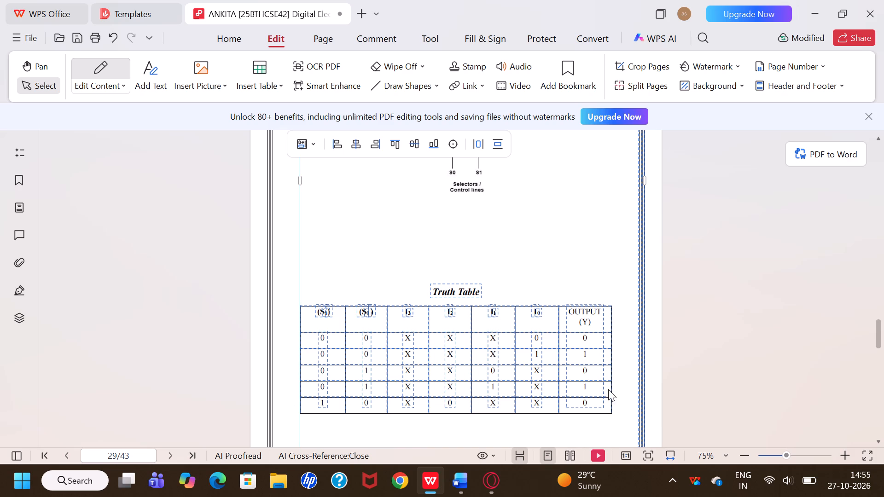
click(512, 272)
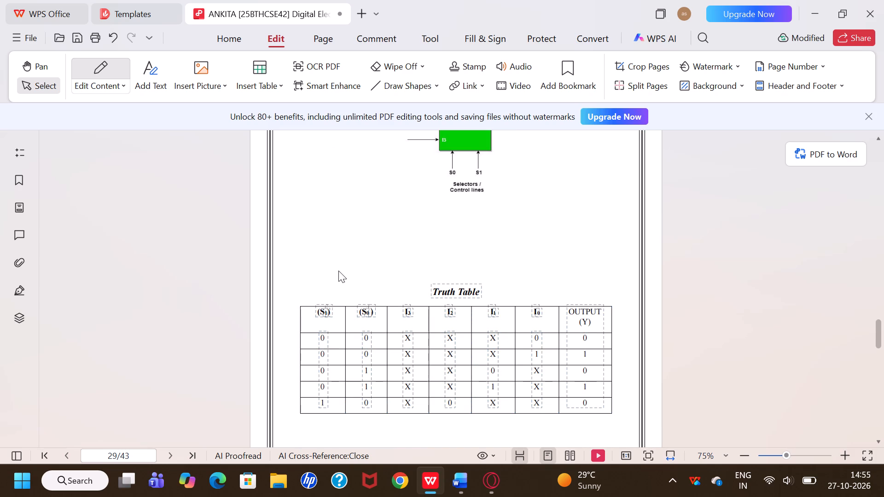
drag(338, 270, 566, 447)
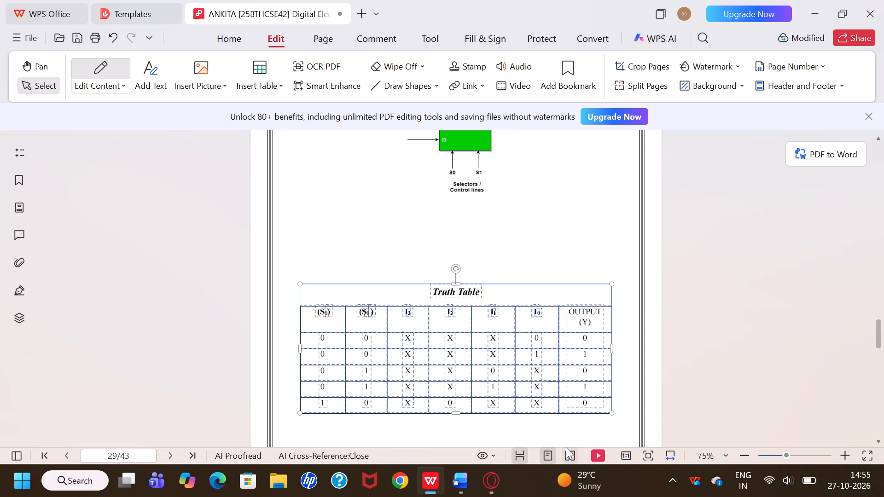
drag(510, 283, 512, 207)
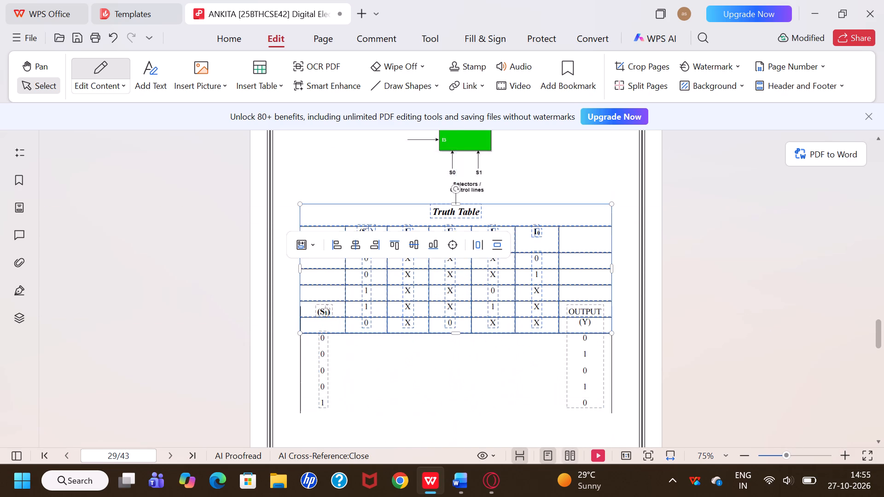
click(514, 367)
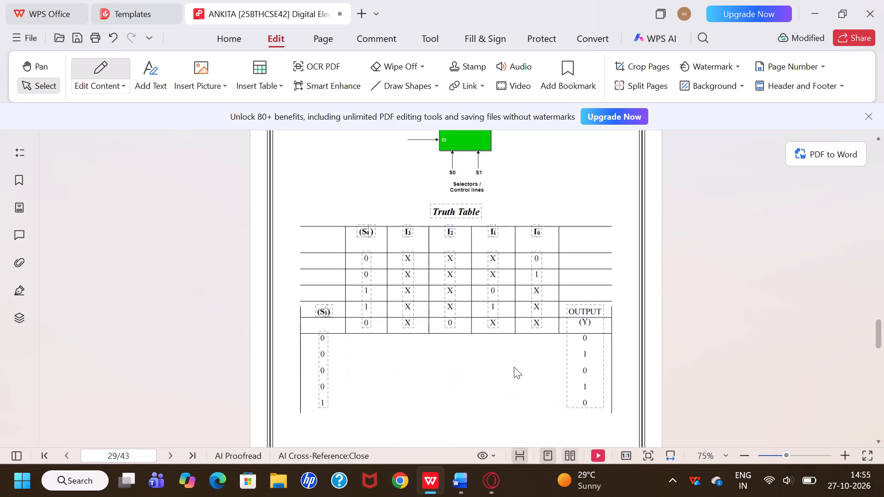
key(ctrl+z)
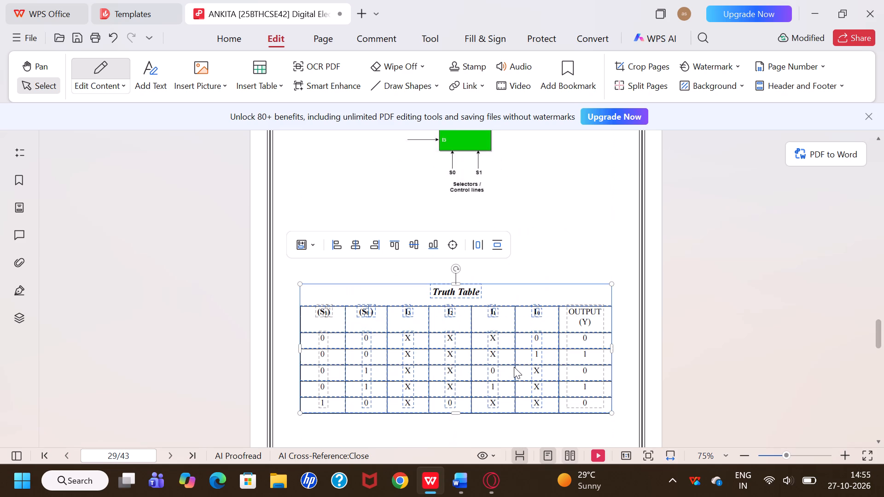
Move page 29's Truth Table heading and the table, including its S1 and OUTPUT (Y) columns, up to just below the Selectors / Control lines label.
click(580, 237)
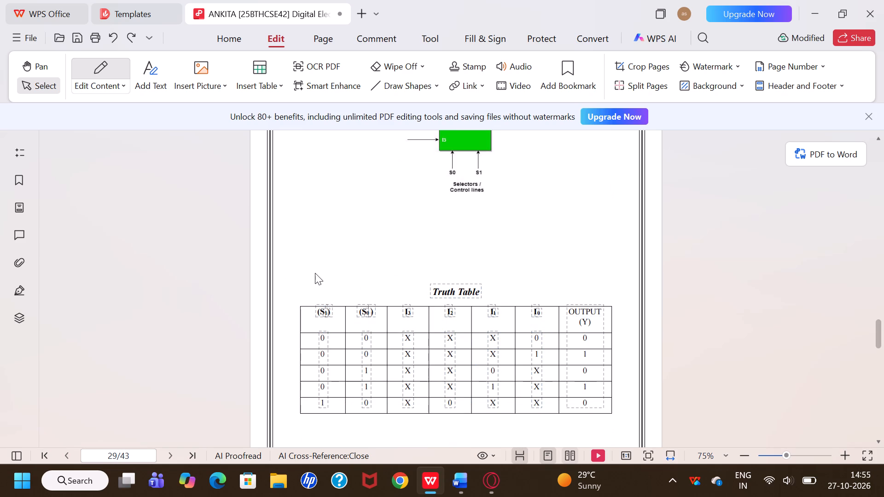
drag(320, 272, 568, 399)
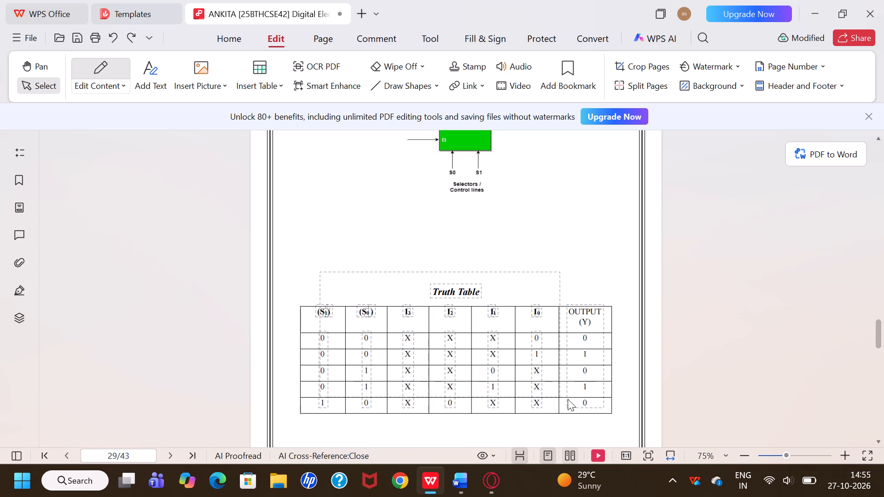
drag(568, 399, 611, 414)
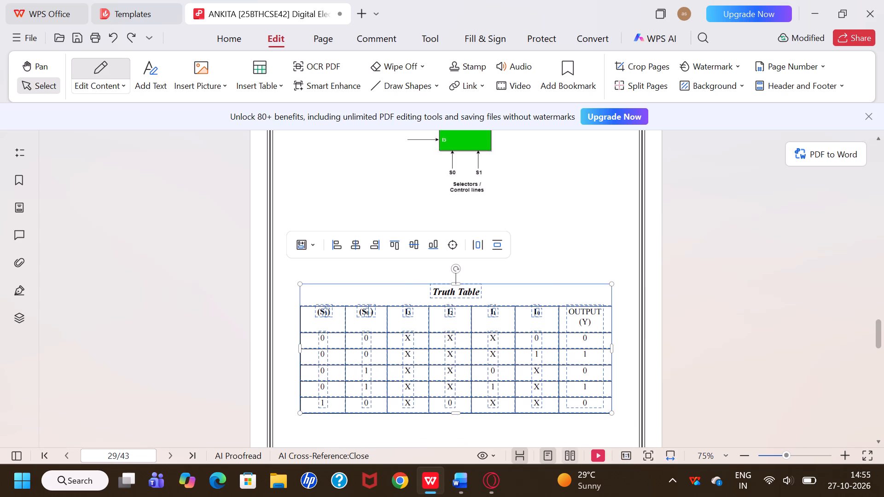
drag(413, 282, 418, 203)
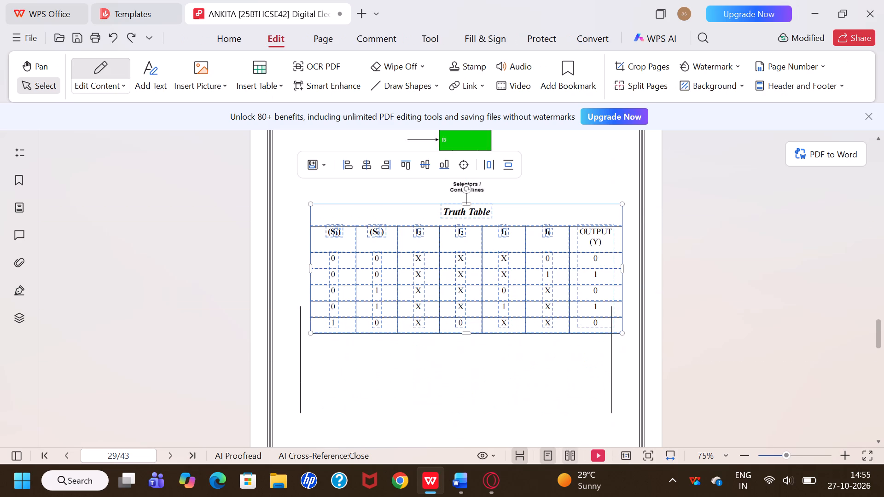
click(427, 365)
Move the three remaining truth table rows and the Y equation from page 30 onto page 29, aligned directly beneath the table's last row.
scroll(427, 365, down, 1)
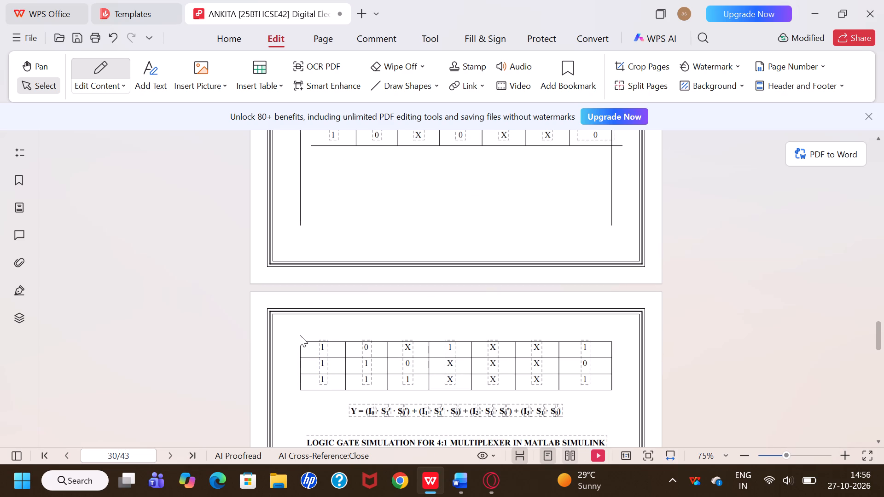
drag(300, 335, 606, 415)
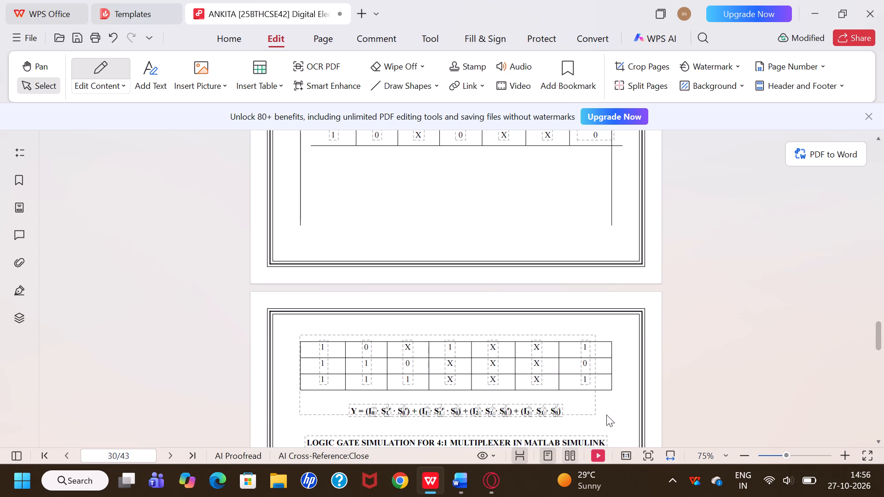
drag(606, 415, 632, 408)
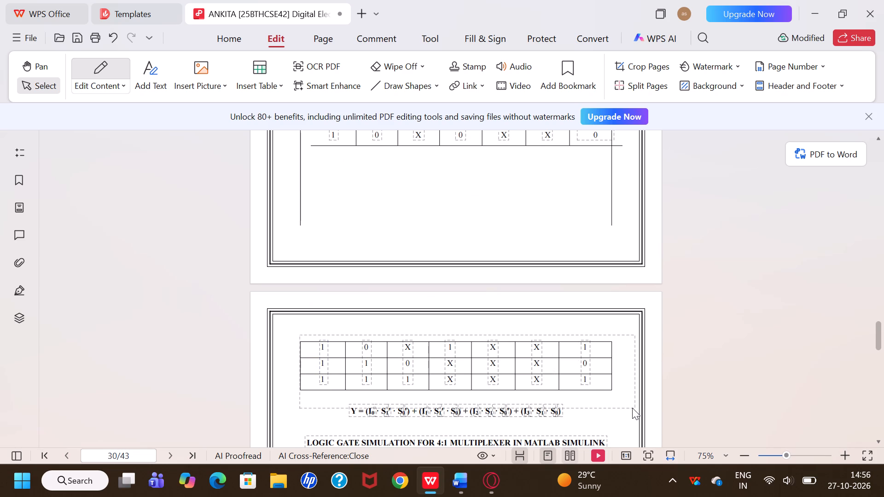
drag(632, 408, 622, 417)
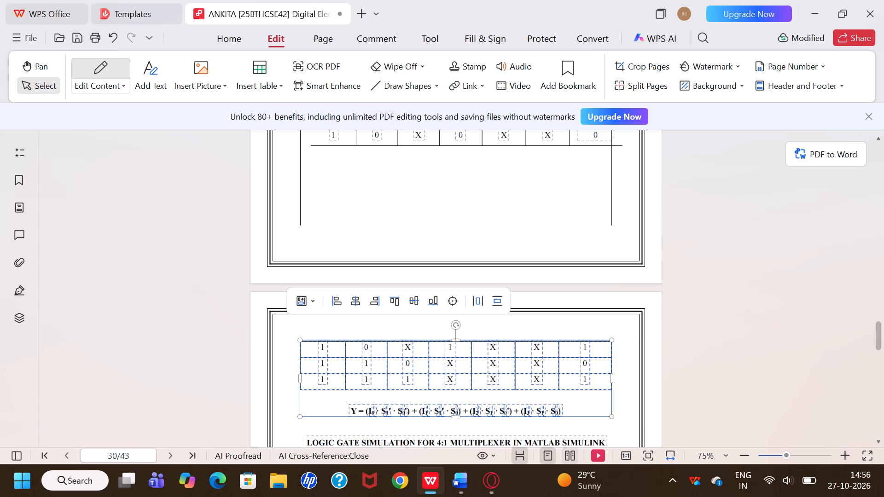
drag(526, 341, 528, 216)
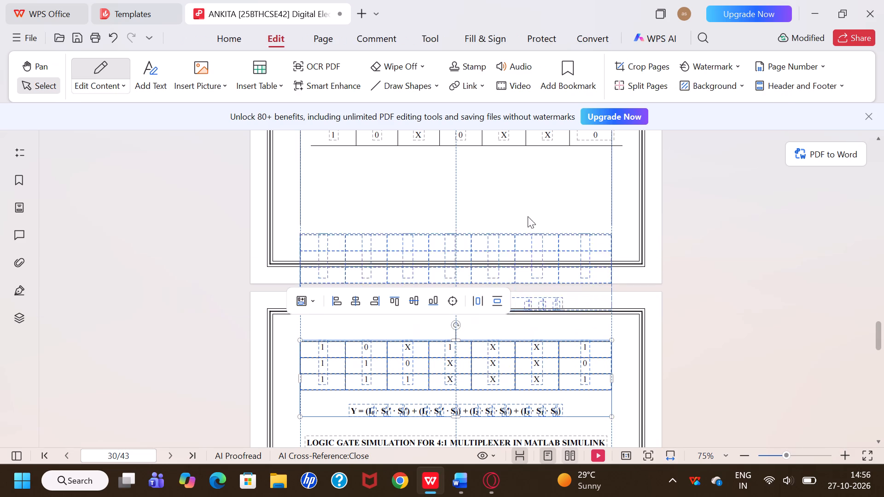
drag(528, 216, 529, 179)
scroll(525, 275, up, 1)
drag(527, 303, 541, 273)
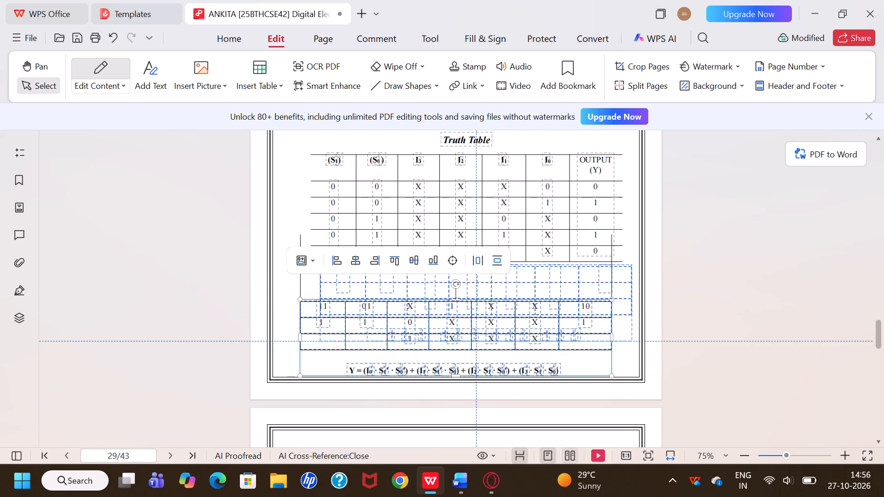
drag(541, 273, 533, 263)
click(528, 360)
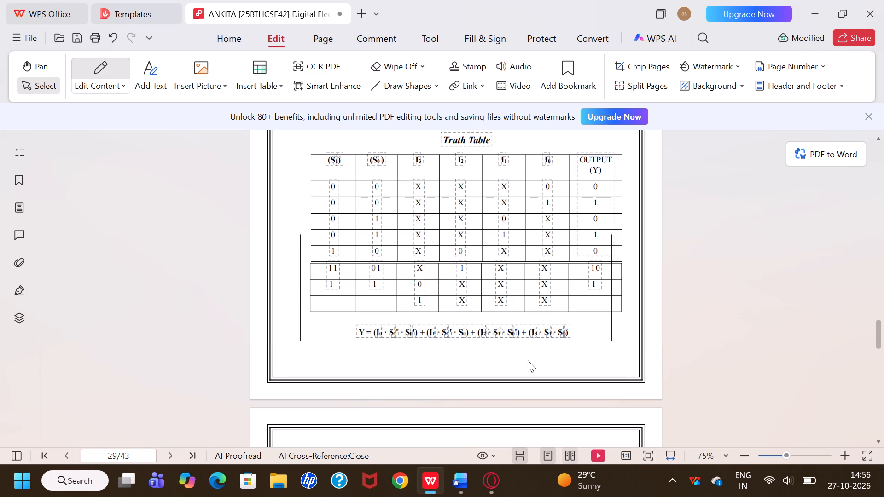
Move the "LOGIC GATE SIMULATION FOR 4:1 MULTIPLEXER IN MATLAB SIMULINK" heading and its circuit picture together up to the top of page 30.
scroll(528, 360, down, 2)
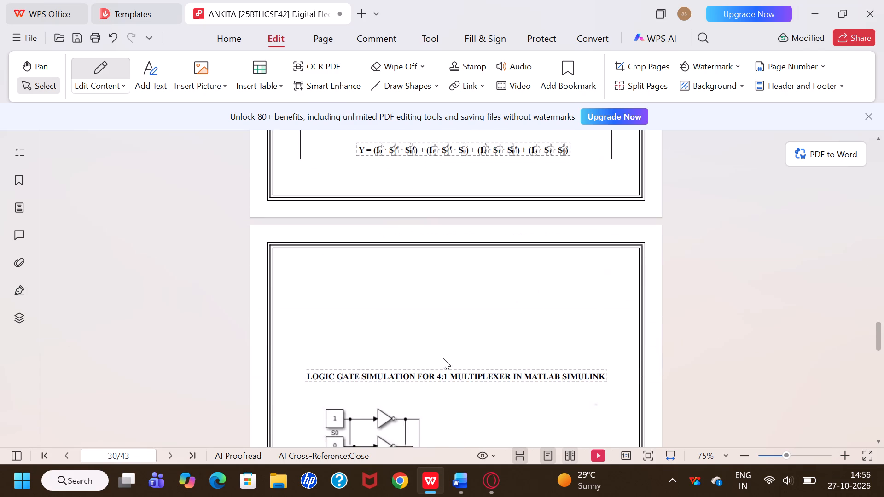
click(443, 358)
scroll(443, 358, down, 1)
scroll(418, 293, down, 1)
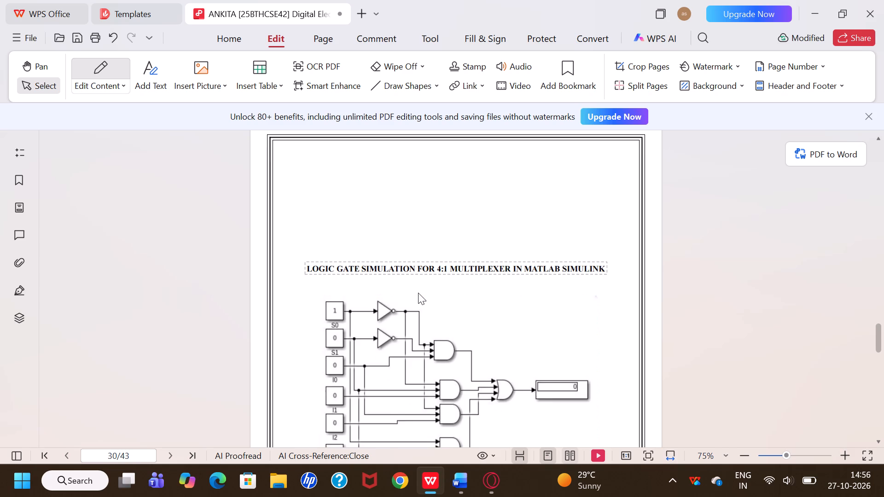
scroll(418, 293, down, 1)
scroll(418, 293, up, 1)
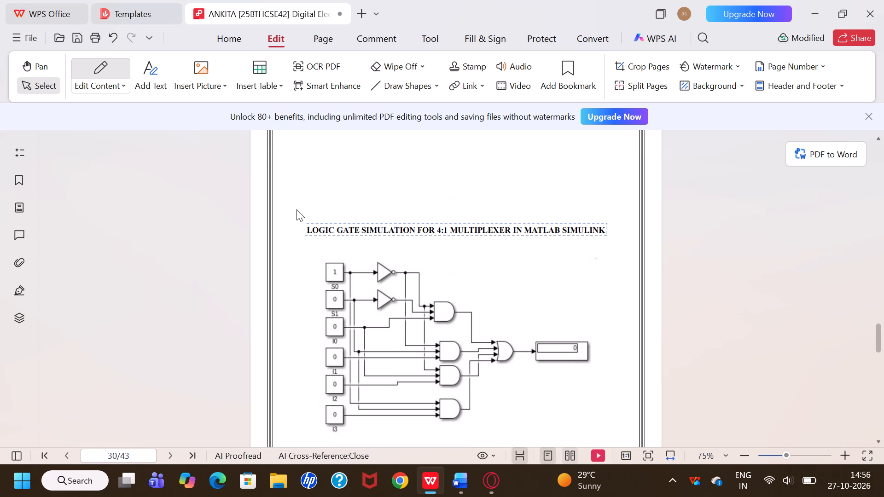
drag(302, 216, 508, 430)
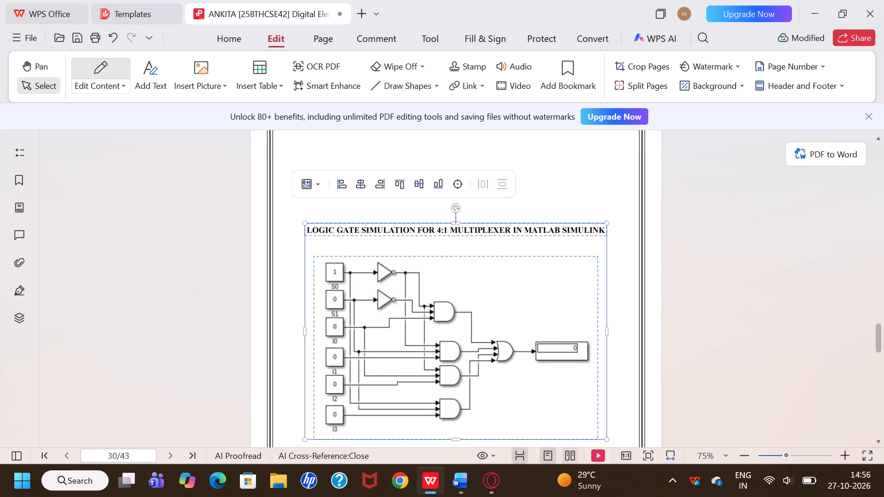
drag(512, 237, 506, 158)
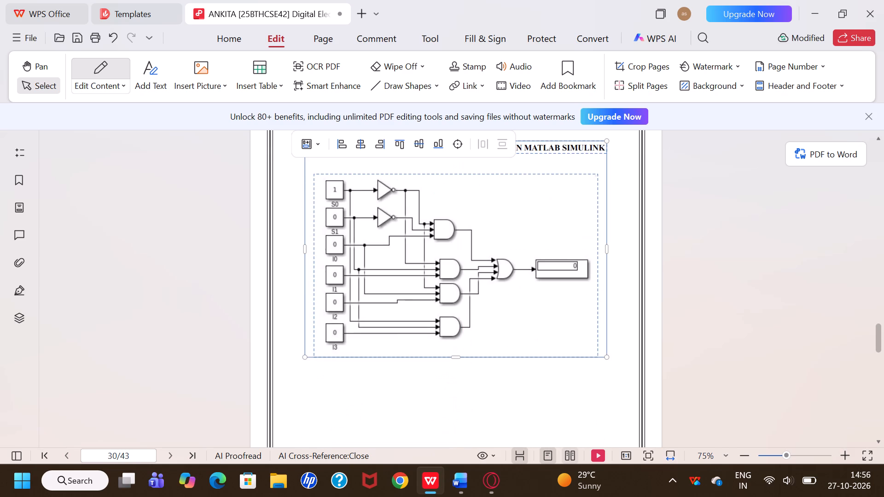
scroll(506, 158, up, 1)
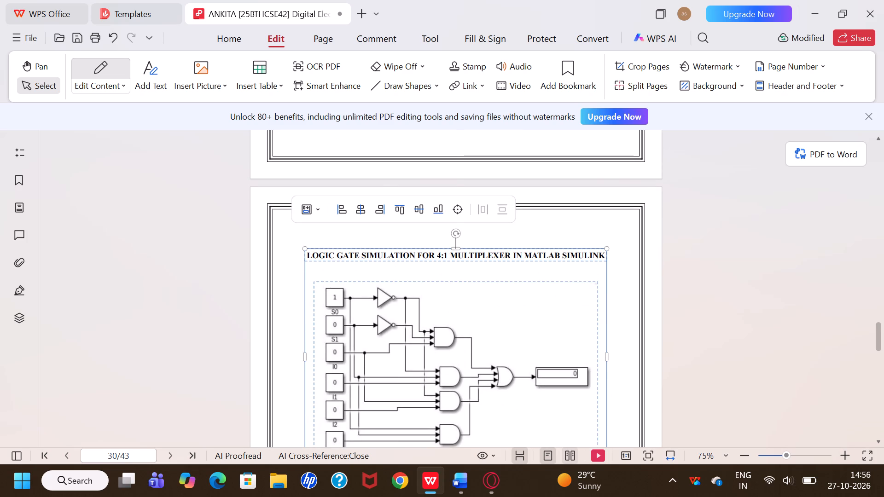
drag(510, 260, 513, 237)
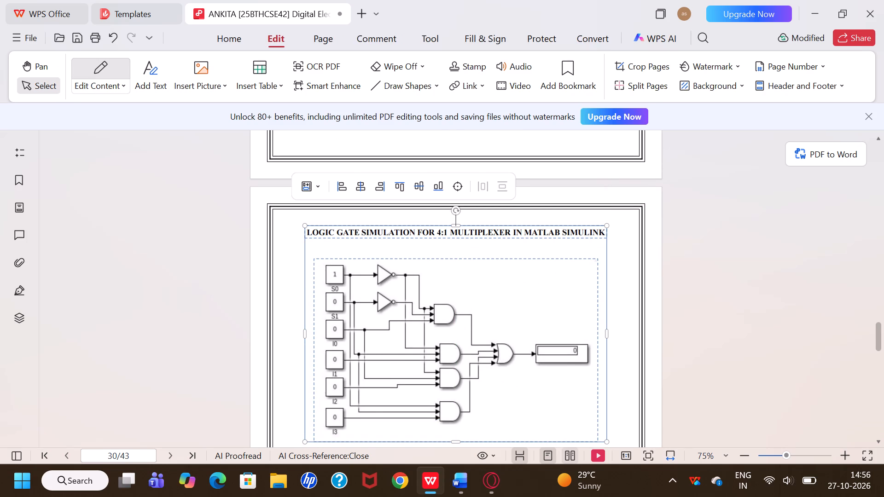
Move the 8:1 MULTIPLEXER heading, its description, Key Architecture text and bullets together up to below page 30's 4:1 simulation circuit.
scroll(533, 290, down, 2)
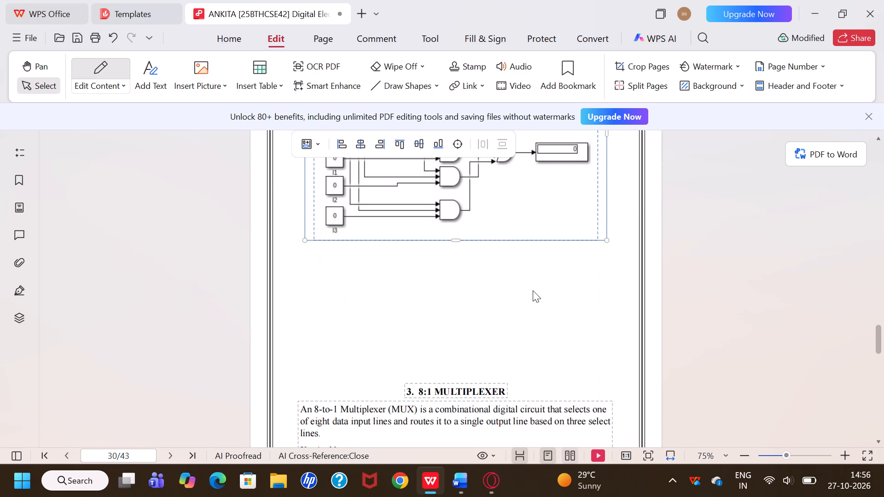
scroll(533, 290, down, 1)
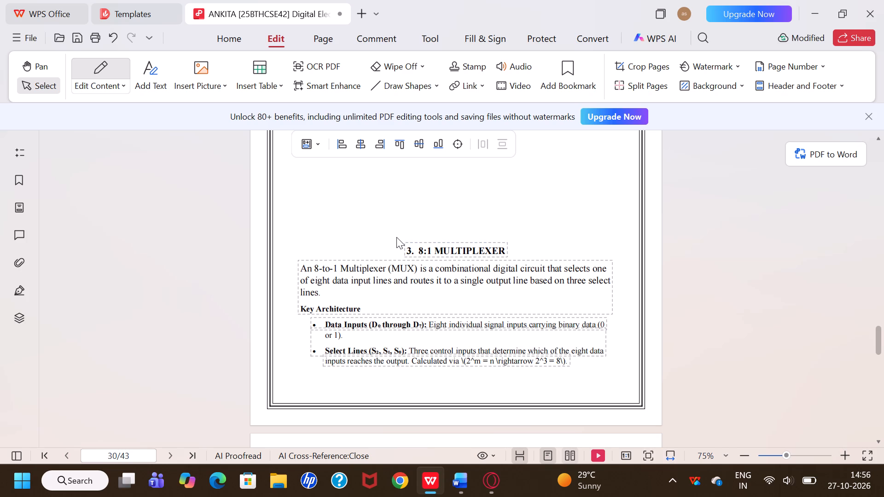
drag(396, 237, 527, 357)
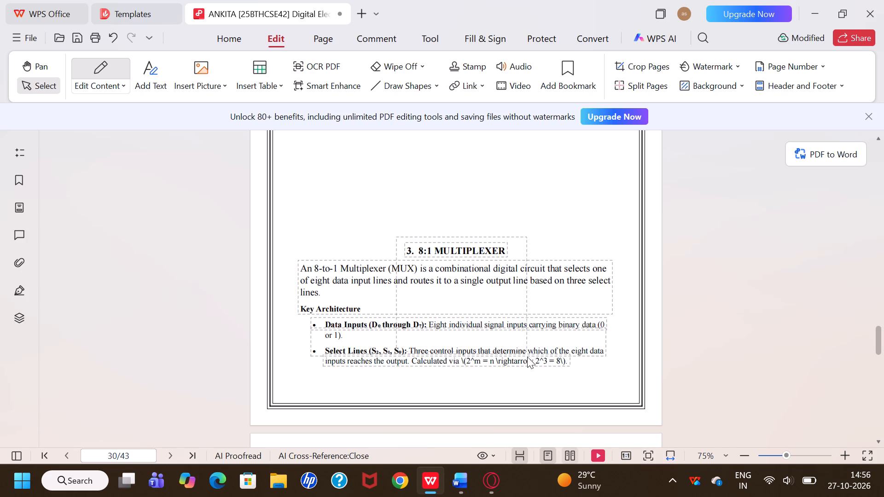
drag(527, 357, 528, 361)
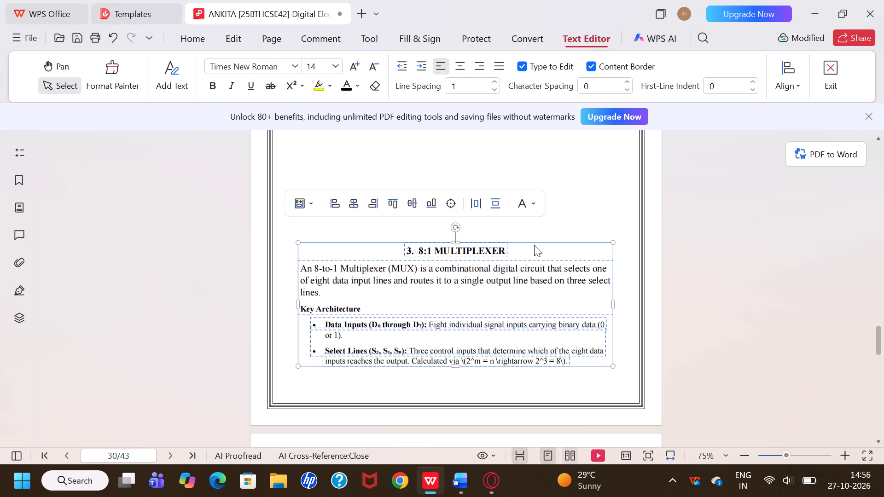
drag(533, 244, 534, 156)
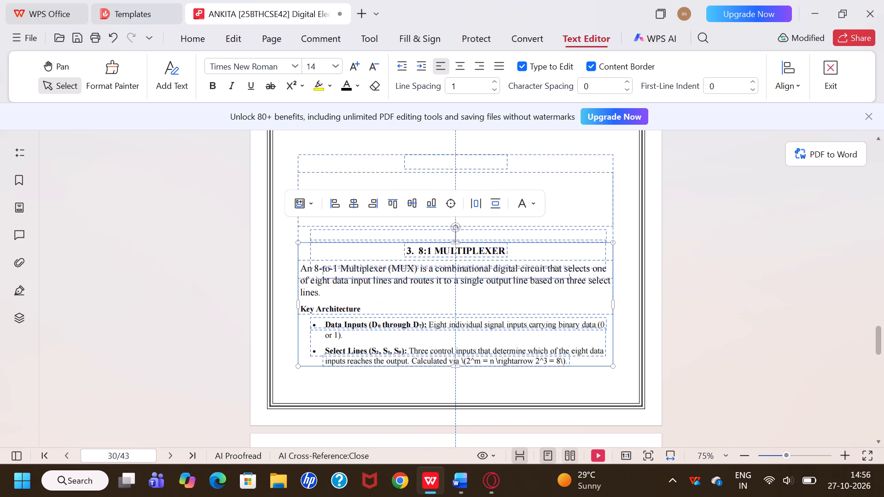
drag(534, 156, 534, 147)
scroll(534, 147, up, 2)
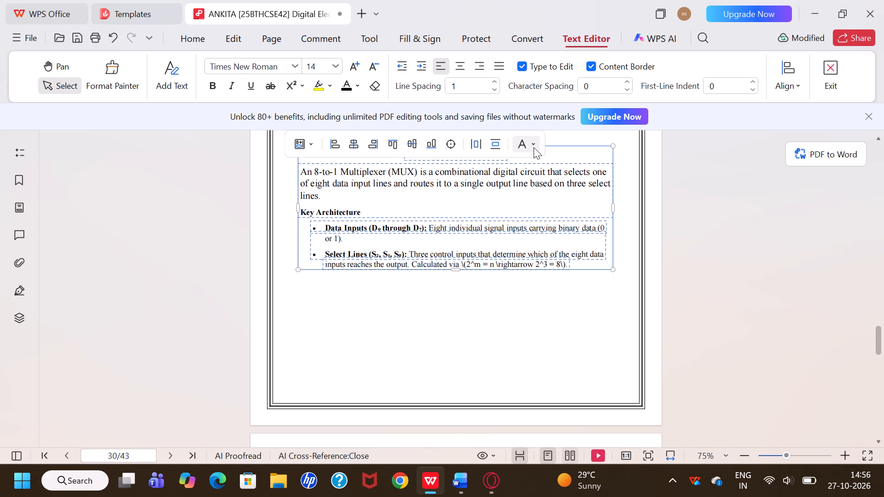
scroll(534, 147, up, 2)
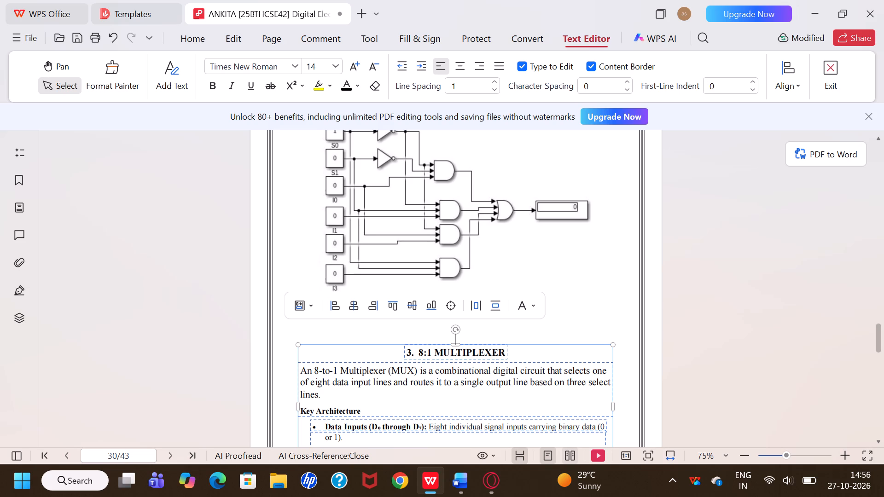
Move page 30's 8:1 MULTIPLEXER heading, description, Key Architecture text and both bullets together further up, just beneath the 4:1 simulation circuit.
right_drag(539, 343, 539, 305)
click(539, 352)
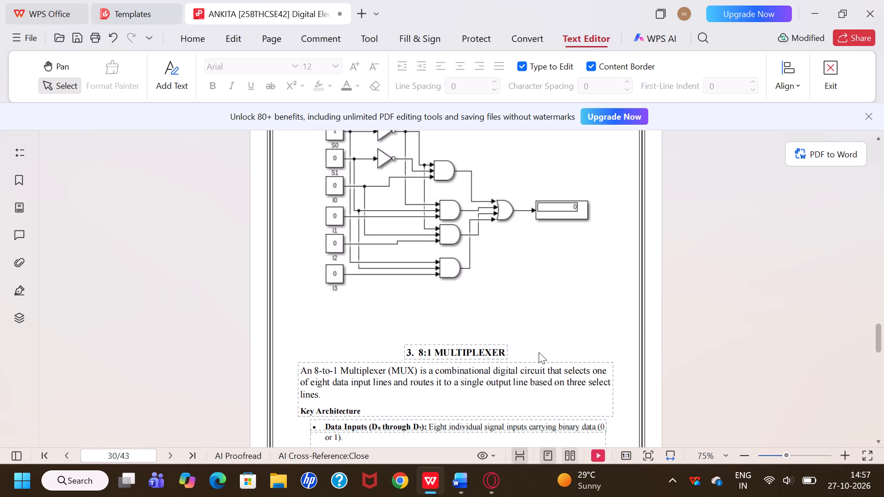
drag(401, 326, 461, 371)
drag(461, 371, 503, 407)
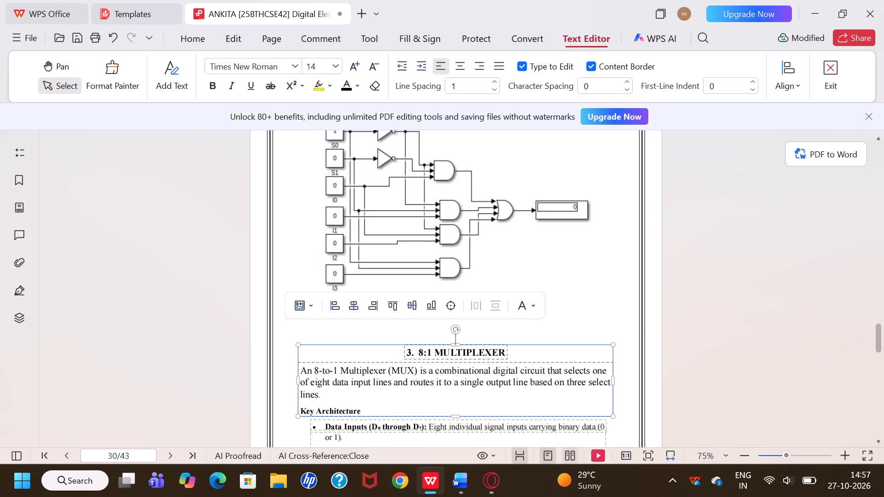
click(509, 395)
scroll(509, 395, down, 1)
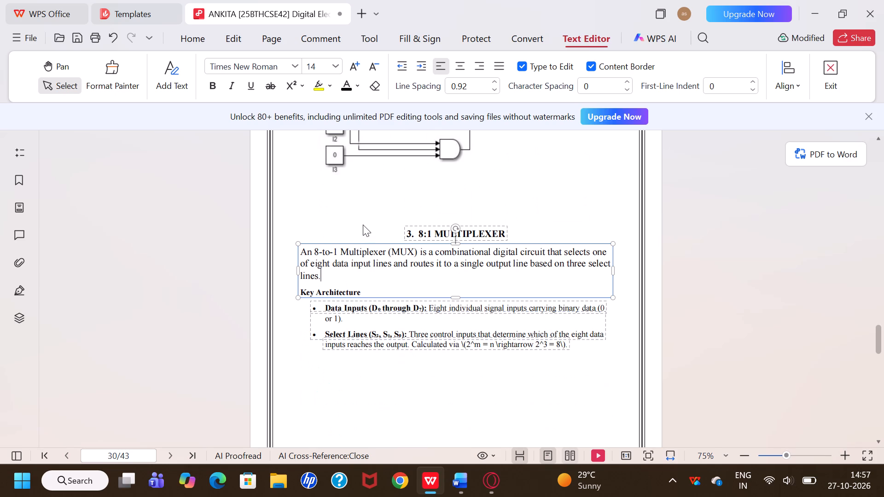
drag(363, 225, 513, 347)
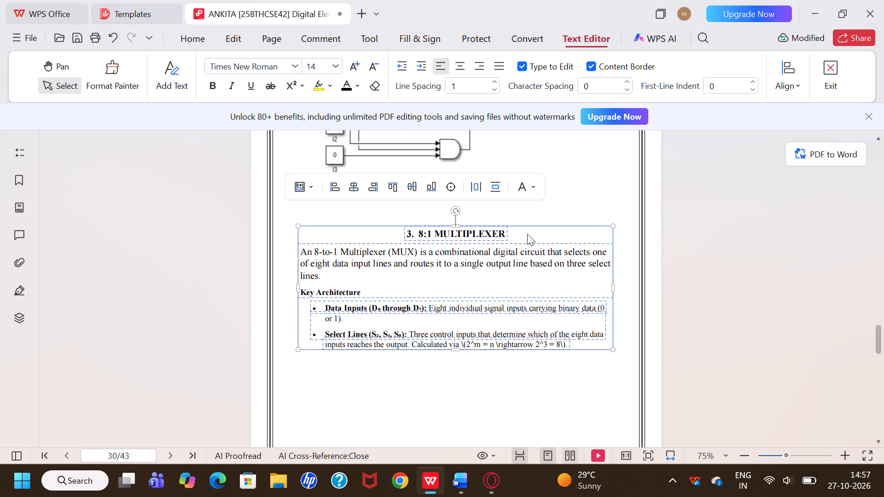
drag(524, 226, 525, 209)
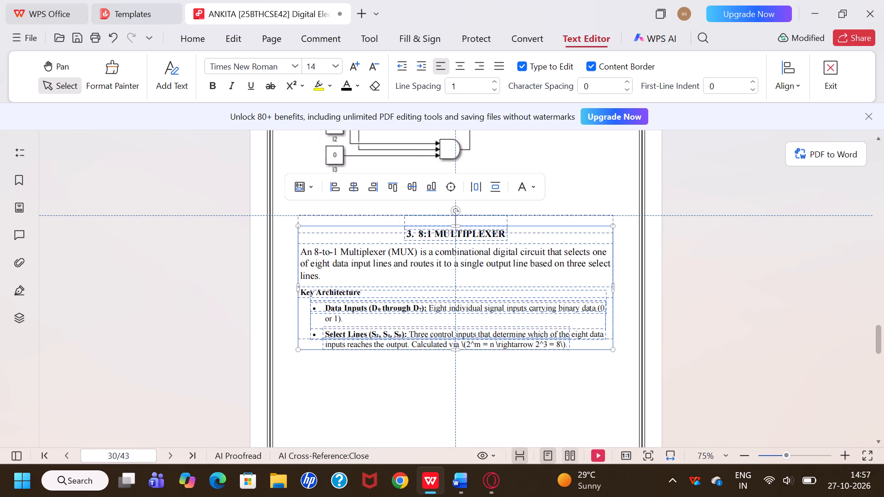
drag(525, 209, 524, 194)
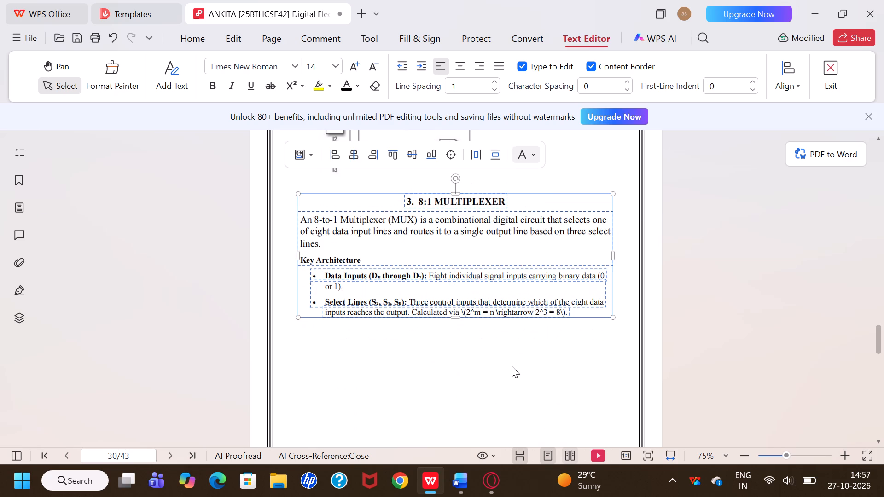
click(512, 366)
Move the Output (Y), Enable Input (Optional) and chip (such as IC 74151) bullets from page 31 to directly beneath page 30's Select Lines bullet.
scroll(512, 366, down, 1)
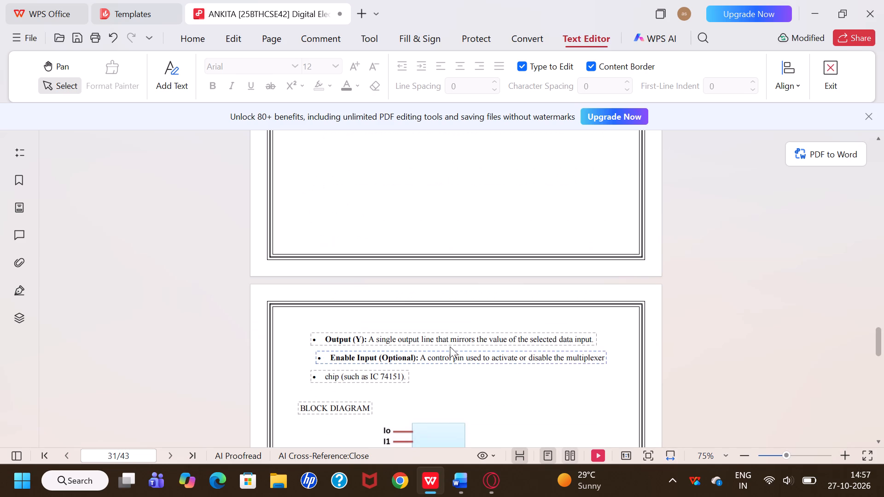
scroll(442, 344, down, 1)
scroll(442, 344, up, 1)
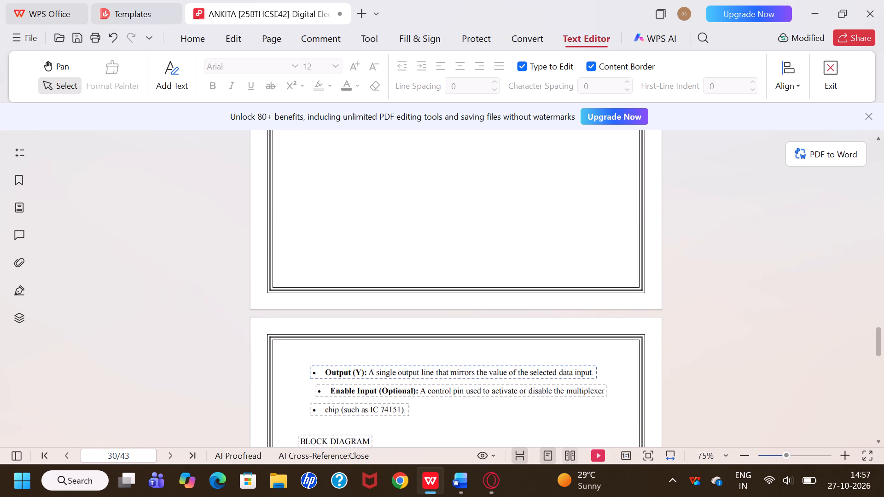
drag(308, 364, 420, 428)
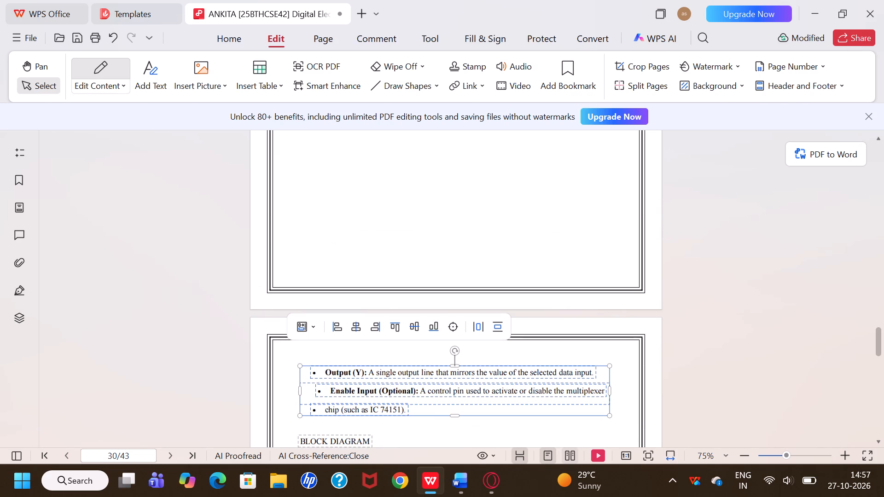
drag(419, 367, 417, 188)
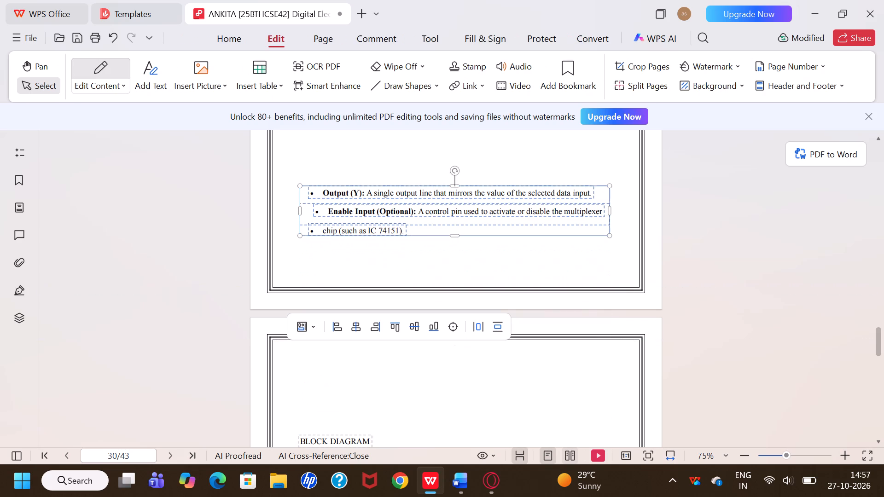
scroll(417, 188, up, 1)
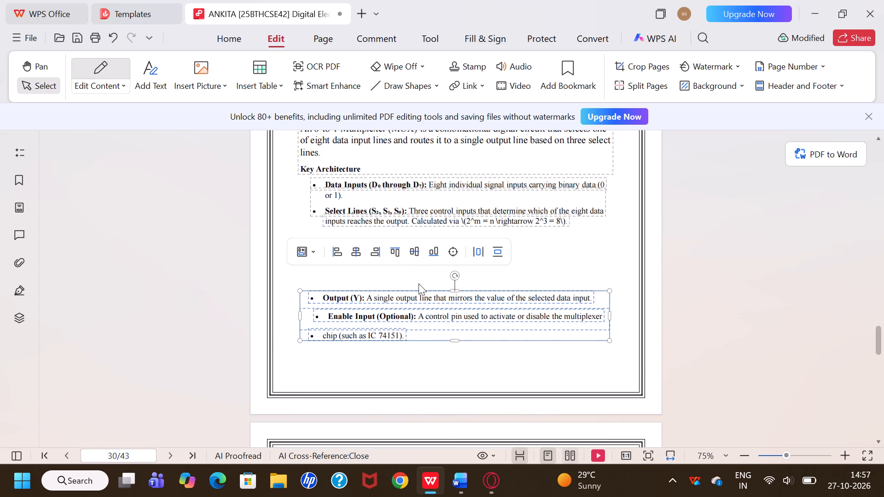
right_drag(419, 290, 423, 253)
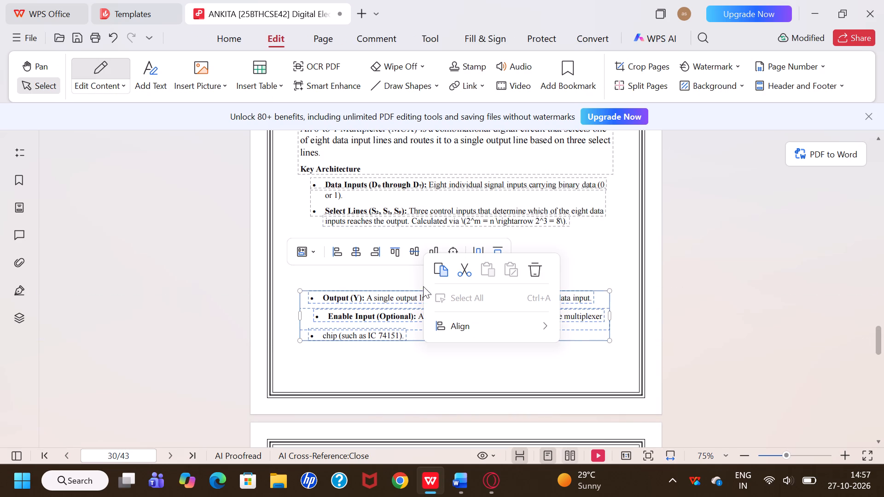
click(410, 293)
click(372, 285)
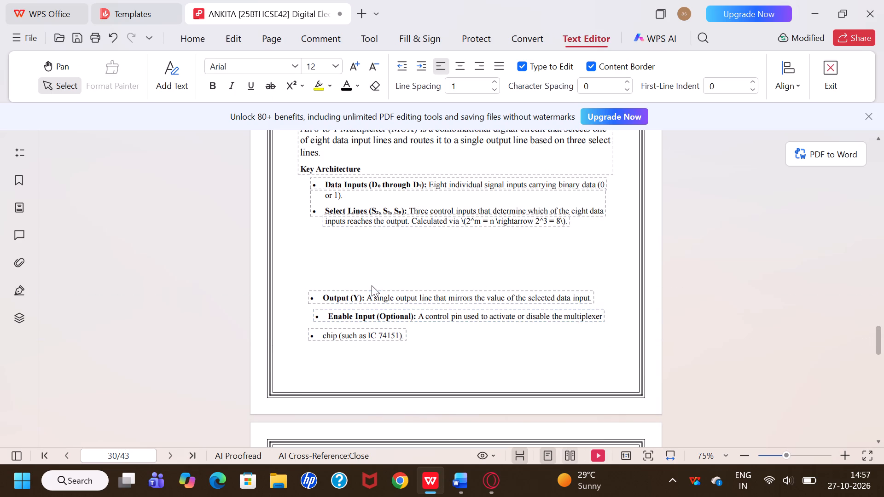
drag(317, 276, 421, 338)
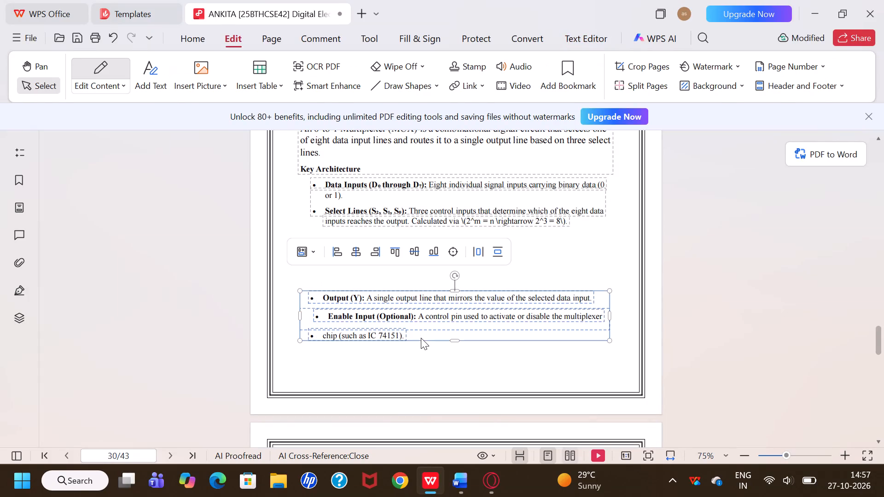
right_drag(410, 290, 413, 248)
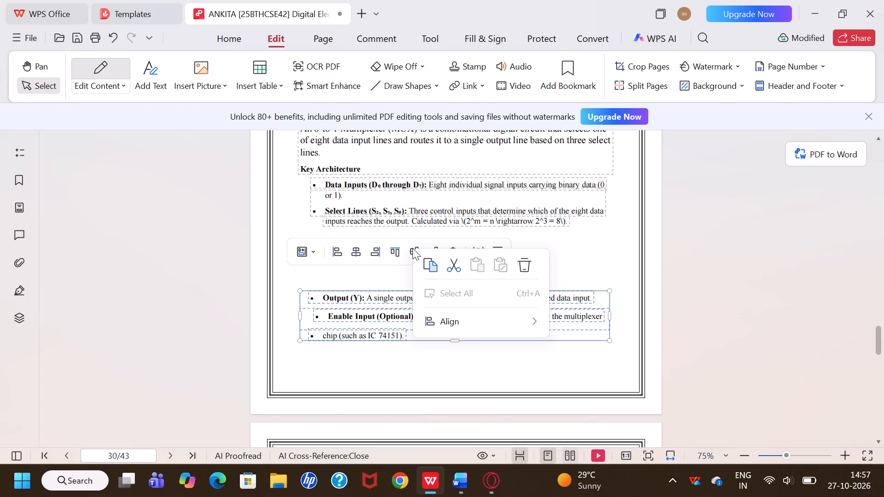
click(404, 292)
drag(404, 292, 407, 250)
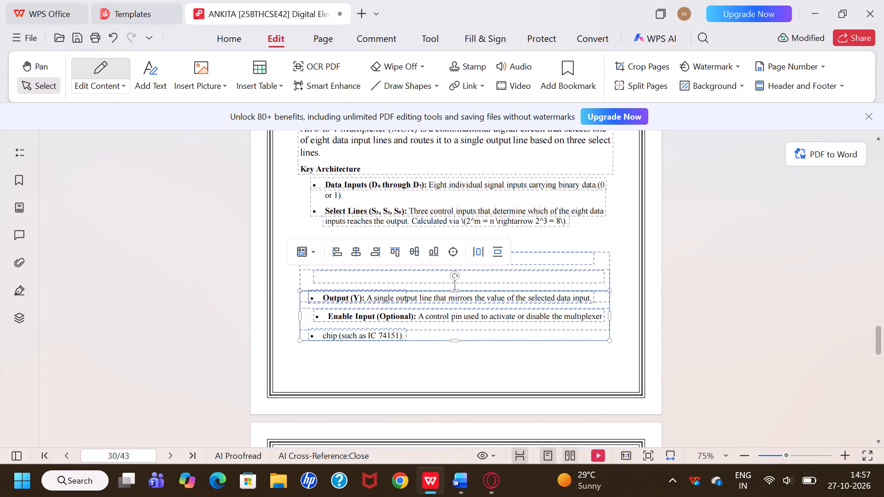
drag(407, 250, 406, 237)
click(414, 320)
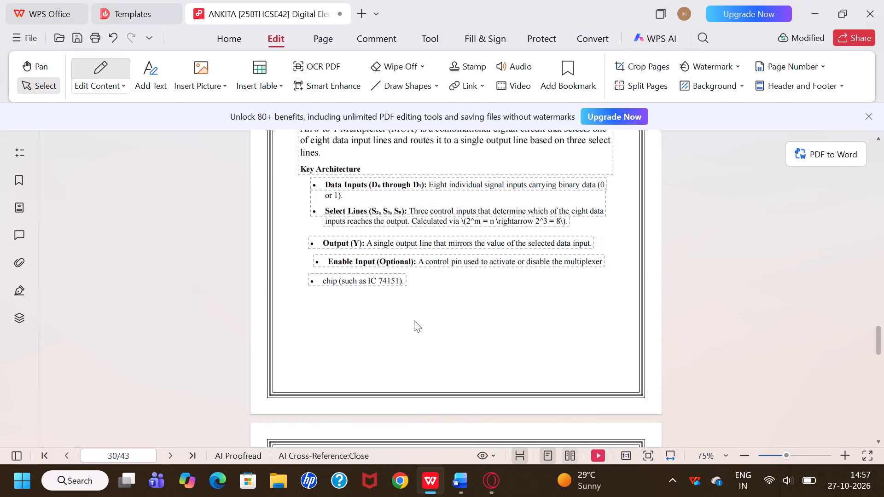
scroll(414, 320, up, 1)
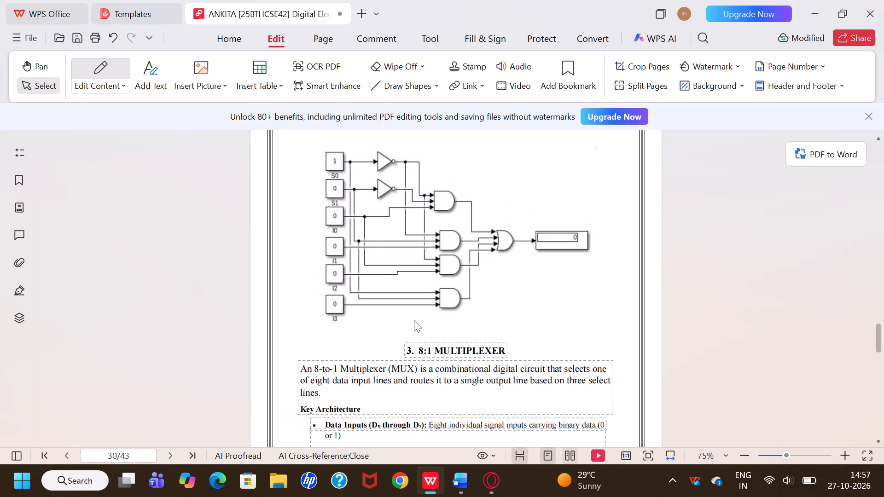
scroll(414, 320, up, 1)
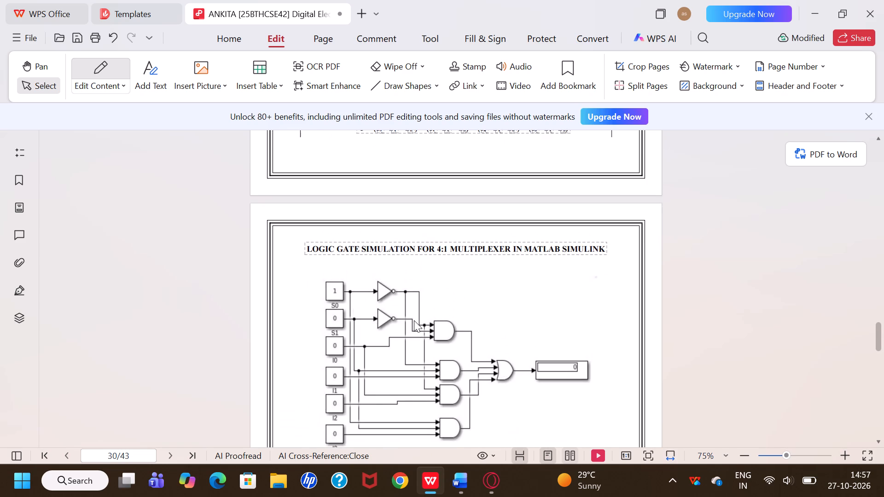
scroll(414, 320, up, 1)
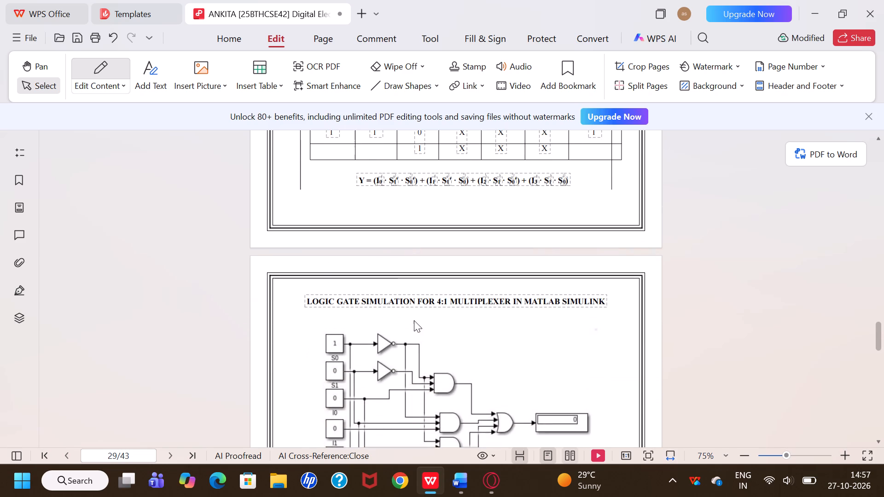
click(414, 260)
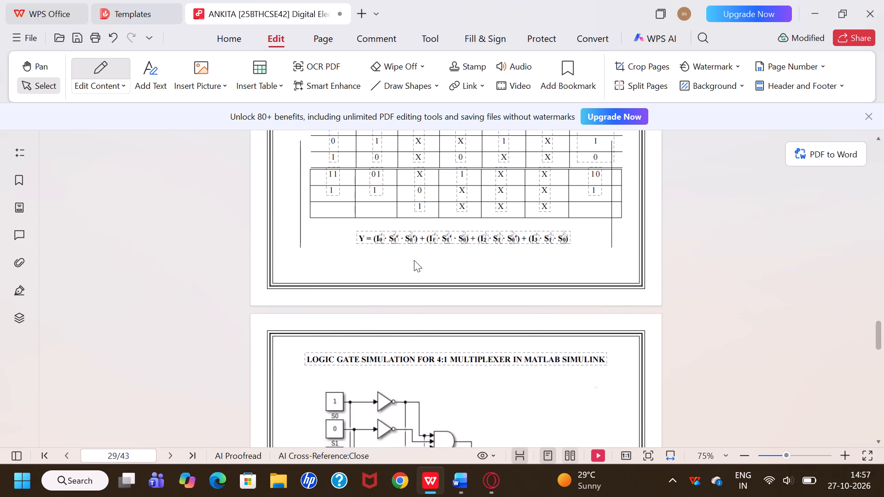
Move page 31's BLOCK DIAGRAM heading and 8 x 1 MUX picture with its INPUTS, OUTPUT and SELECTORS LINES labels up near the page's top border.
scroll(414, 260, down, 2)
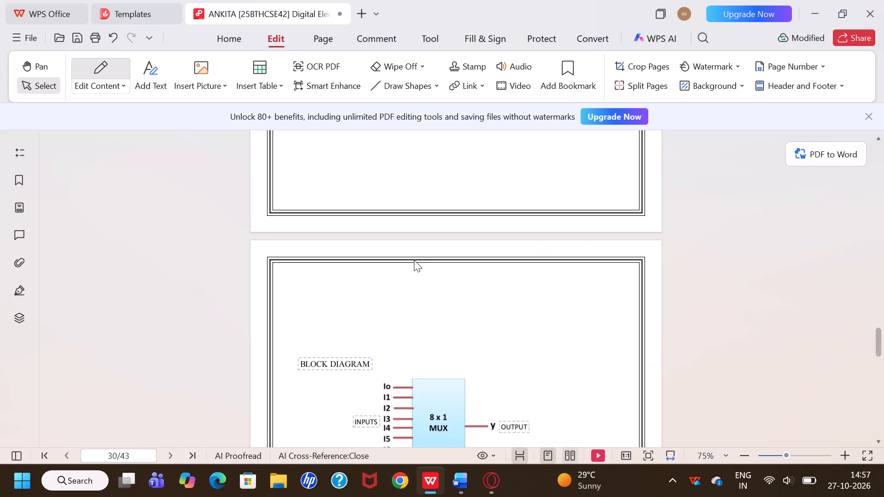
scroll(414, 260, down, 1)
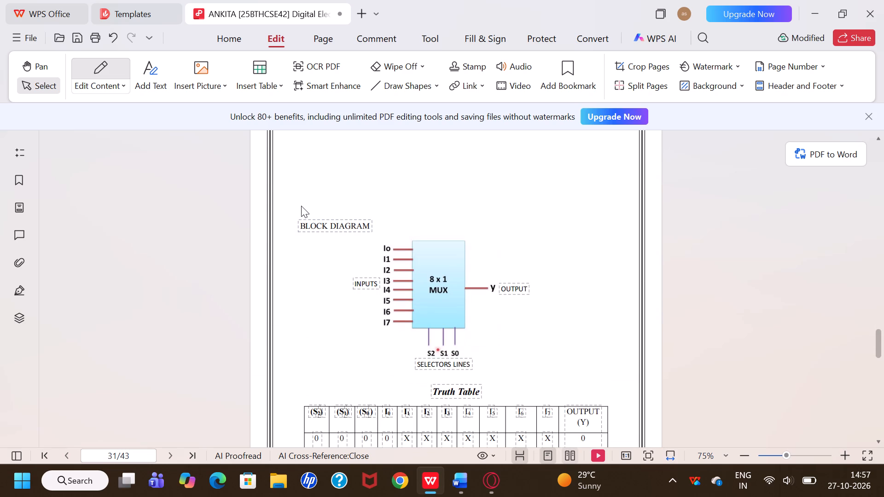
drag(301, 206, 490, 364)
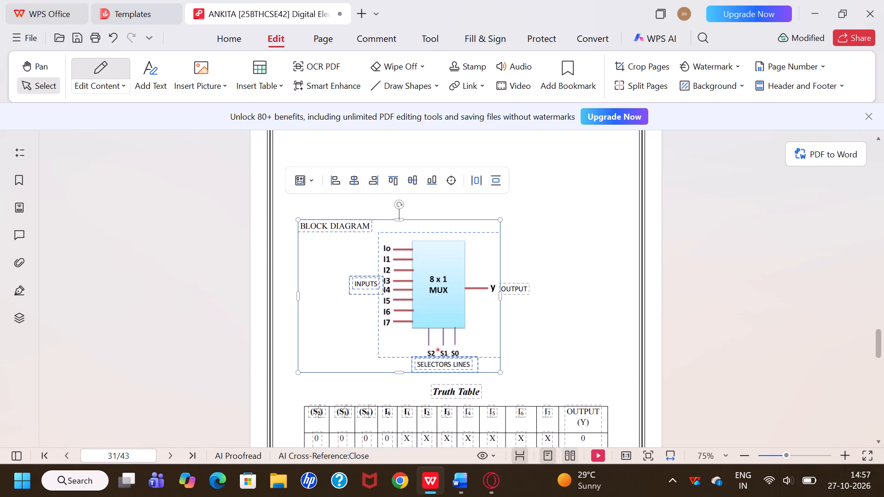
click(535, 260)
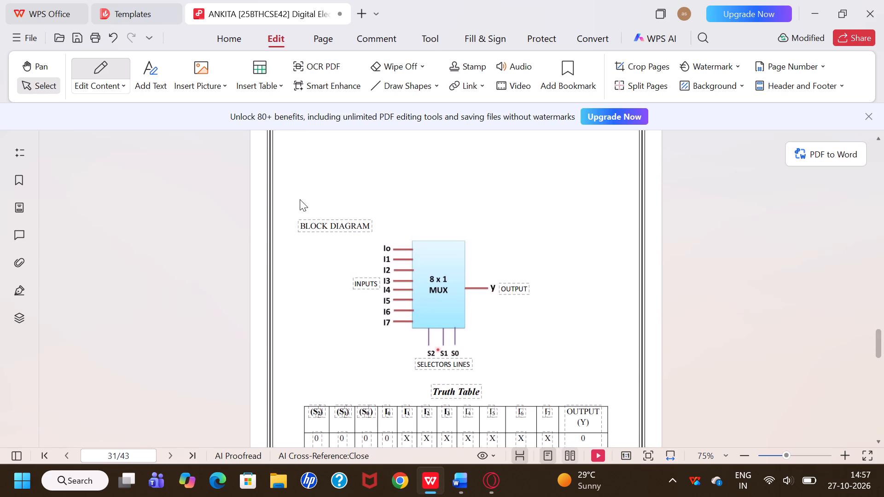
drag(300, 199, 524, 390)
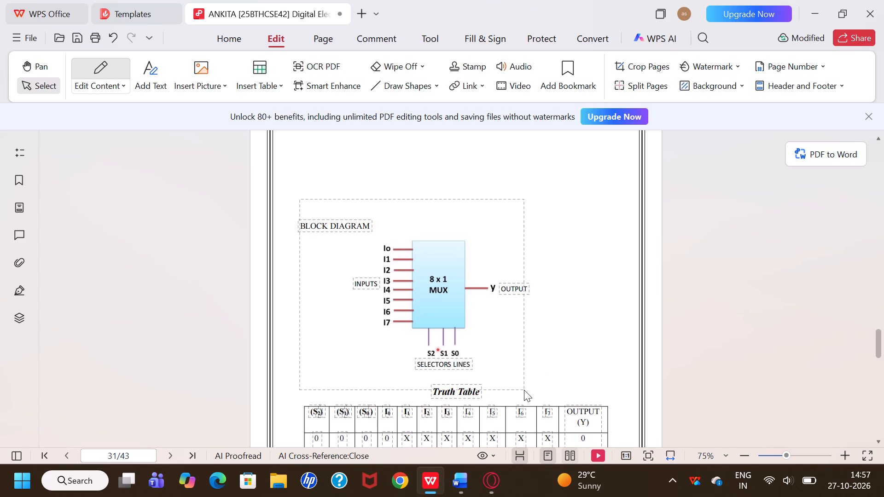
drag(524, 390, 524, 376)
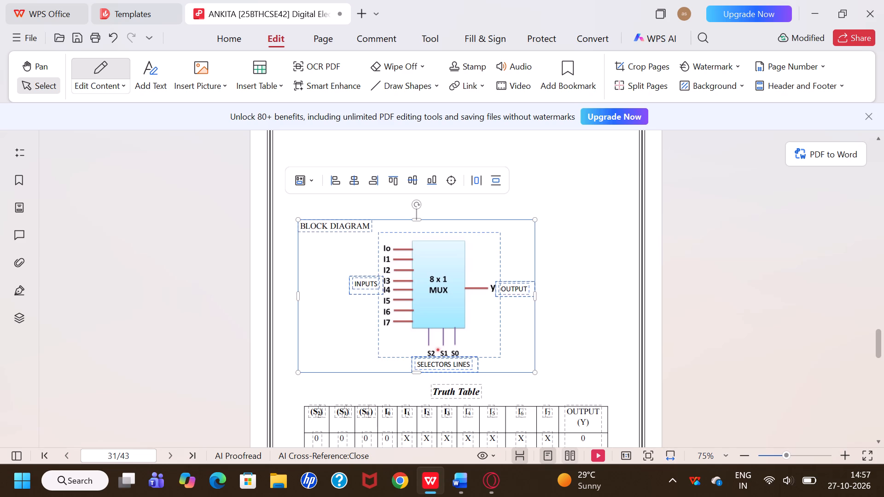
drag(443, 221, 470, 143)
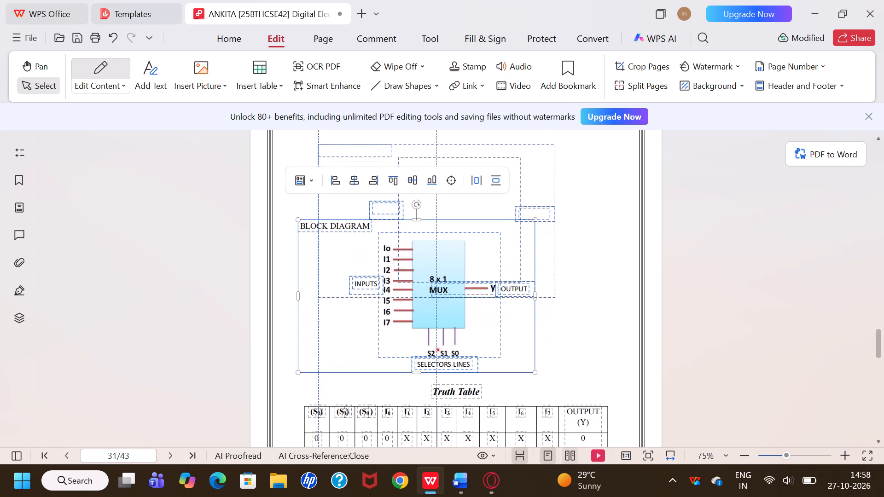
drag(470, 143, 474, 133)
scroll(474, 133, up, 1)
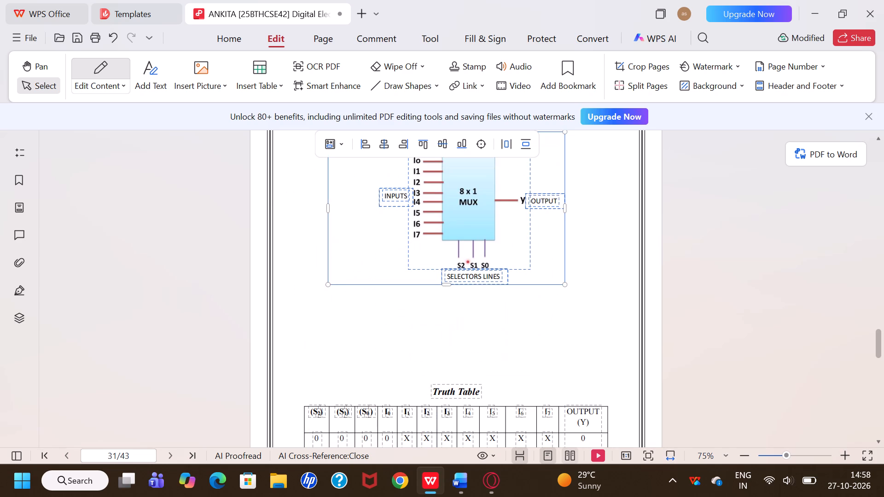
scroll(461, 194, up, 1)
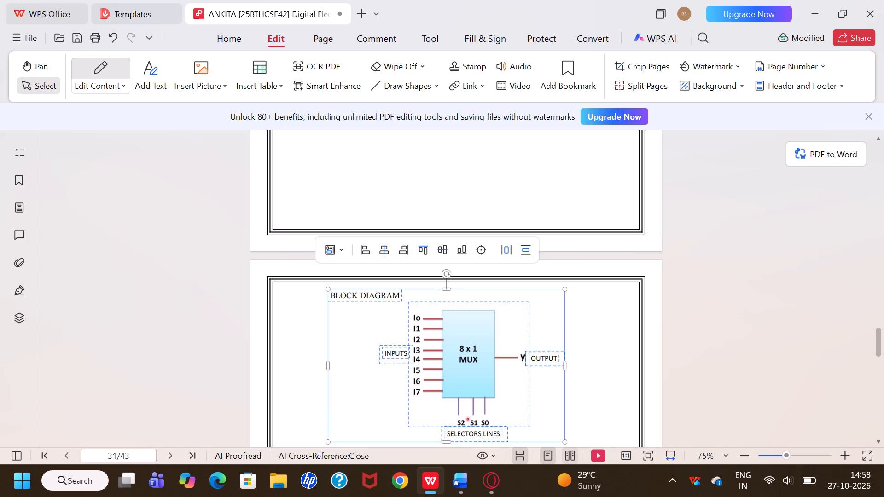
drag(463, 287, 462, 298)
scroll(494, 360, down, 1)
click(384, 279)
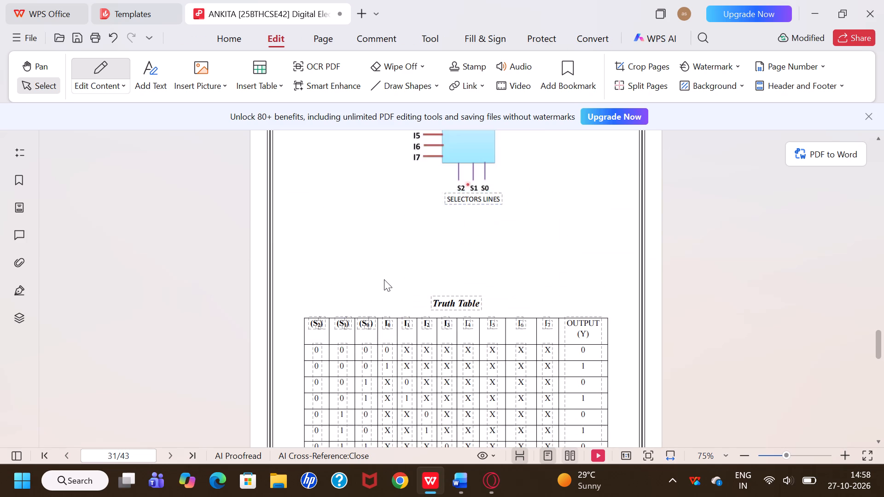
Select page 31's Truth Table heading together with the whole 8:1 multiplexer table and move them slightly upward.
scroll(384, 279, down, 1)
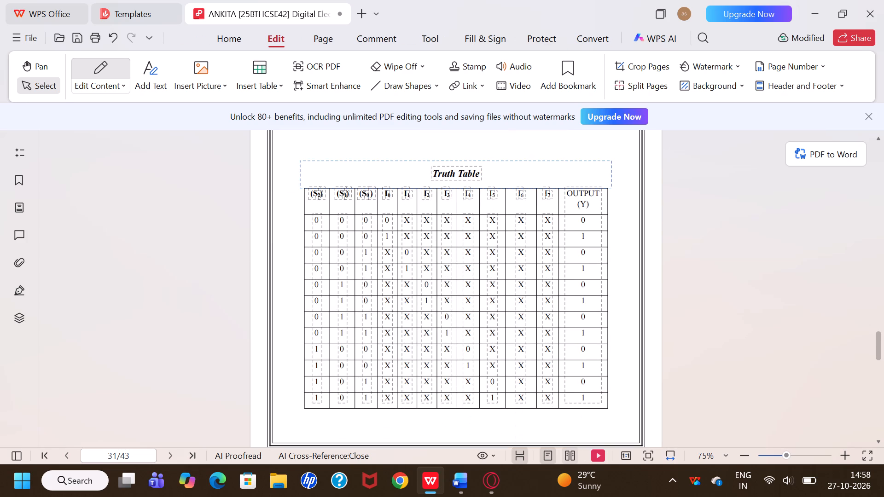
drag(306, 156, 497, 381)
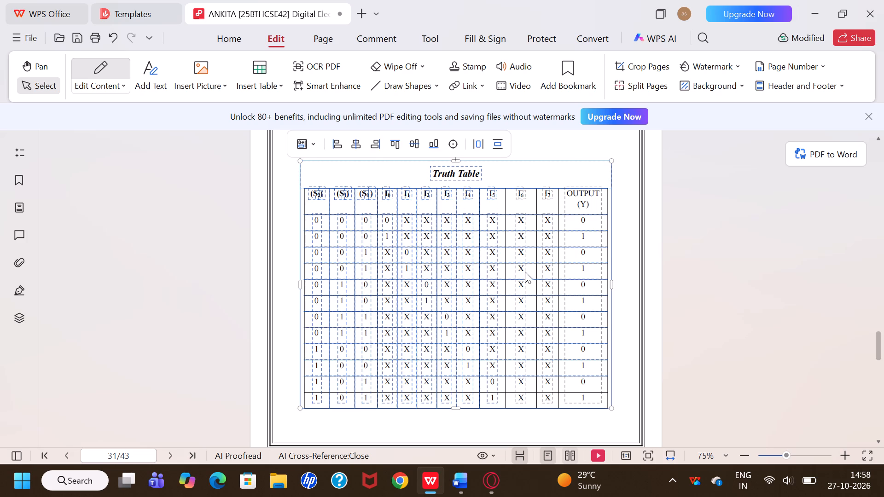
click(536, 150)
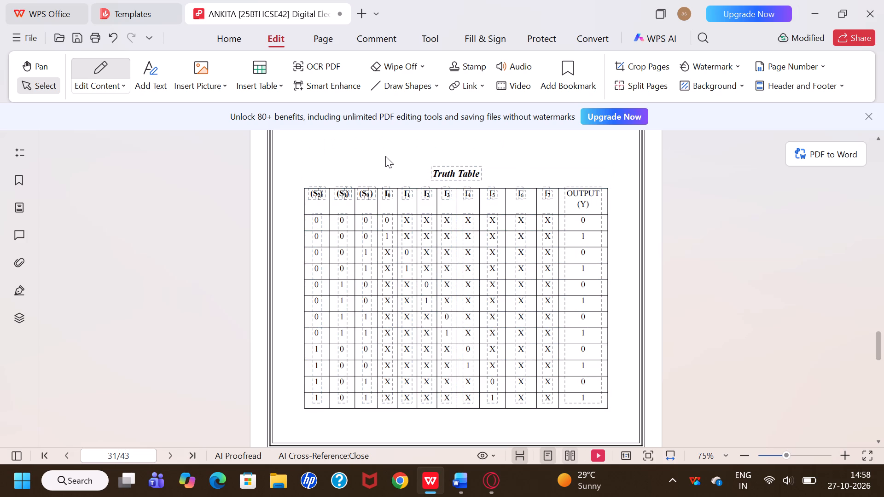
drag(385, 156, 580, 429)
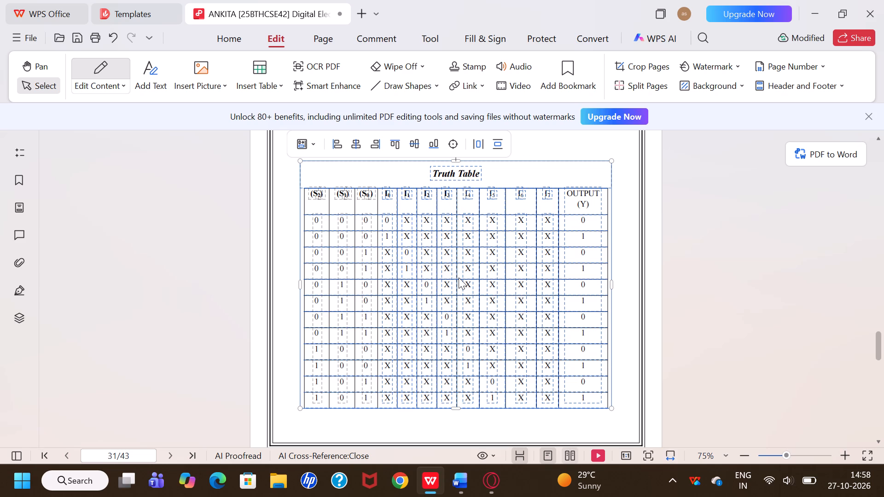
click(504, 415)
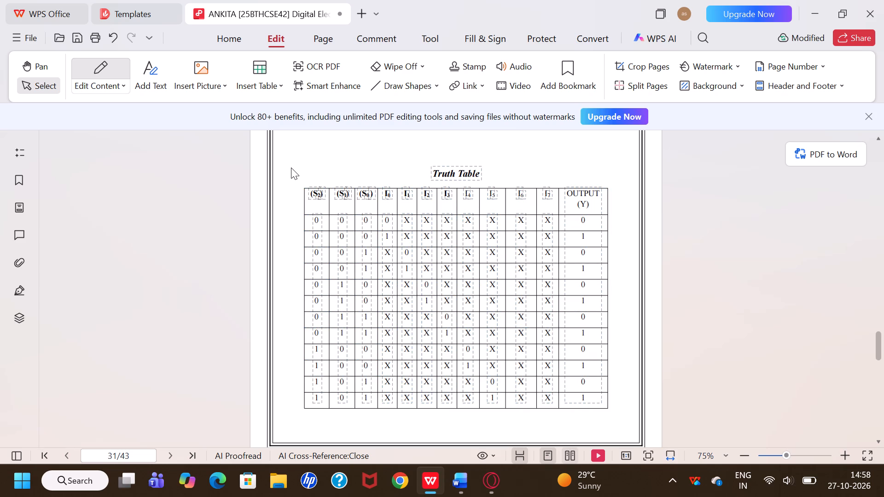
drag(291, 168, 541, 418)
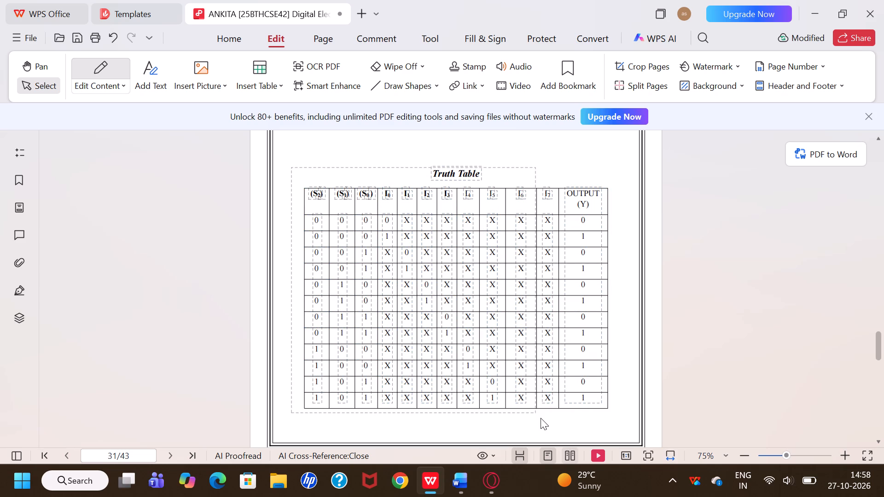
drag(541, 418, 610, 407)
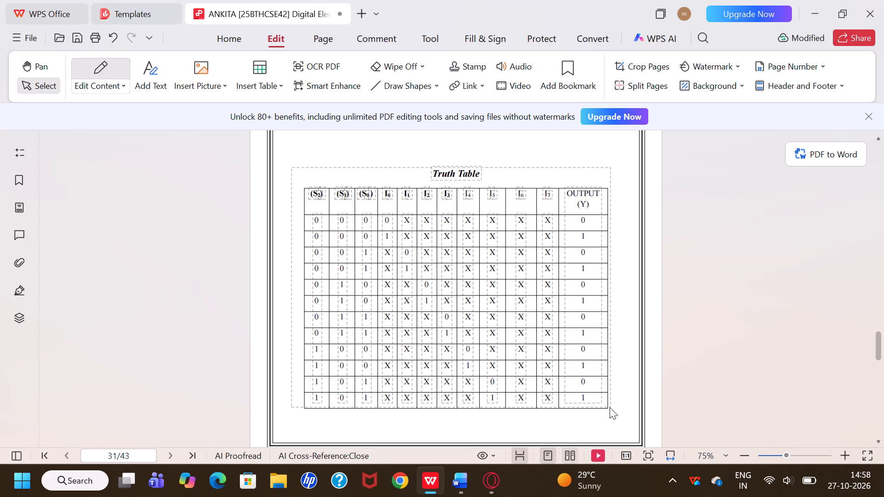
drag(610, 407, 608, 405)
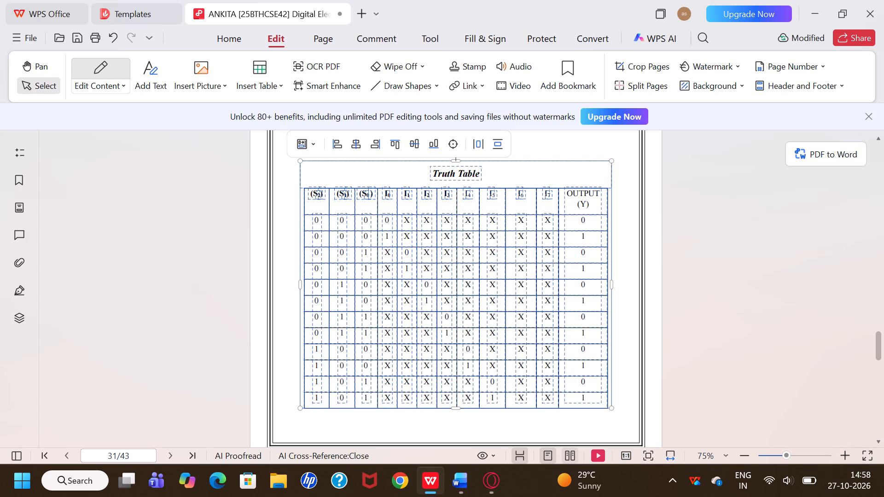
drag(508, 168, 512, 142)
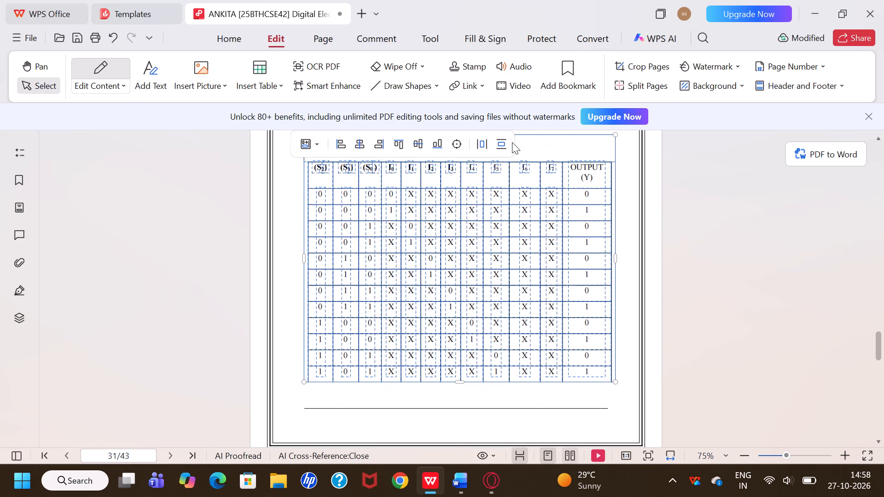
Move the selected Truth Table heading and table further up toward the 8 x 1 MUX block diagram.
scroll(512, 142, up, 1)
scroll(591, 148, up, 1)
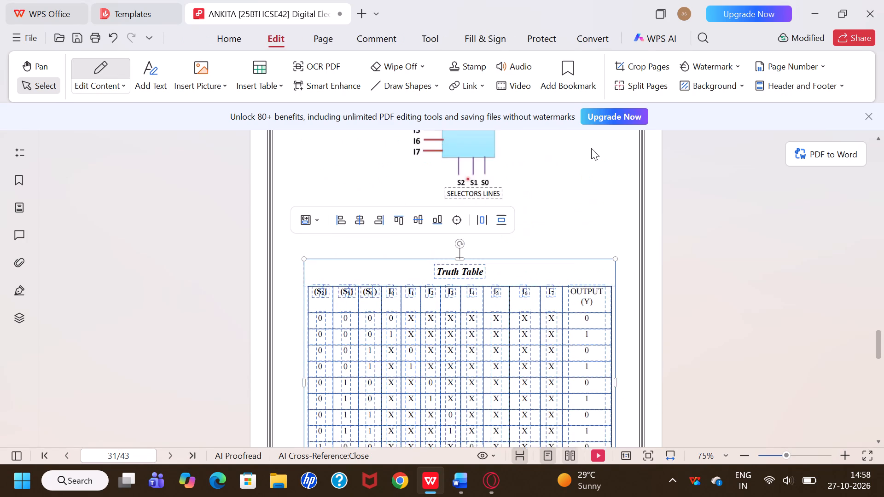
scroll(591, 148, up, 1)
right_drag(562, 310, 561, 297)
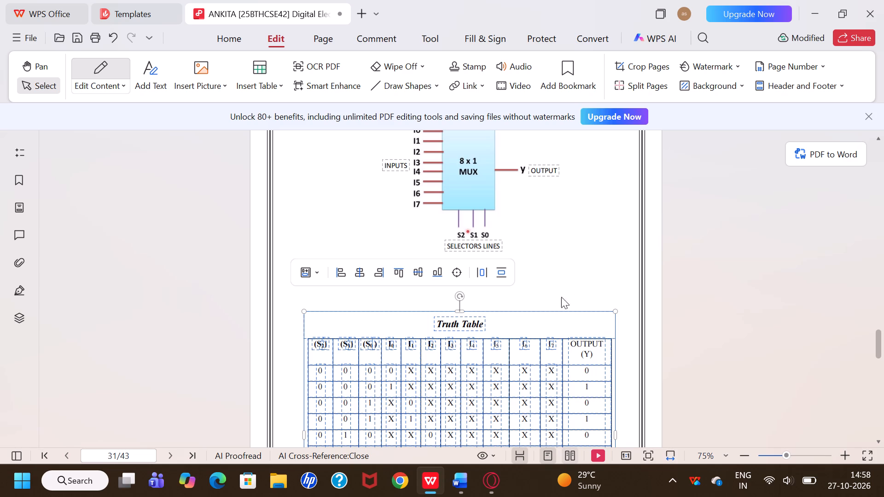
right_drag(561, 297, 561, 280)
click(544, 321)
drag(544, 321, 543, 289)
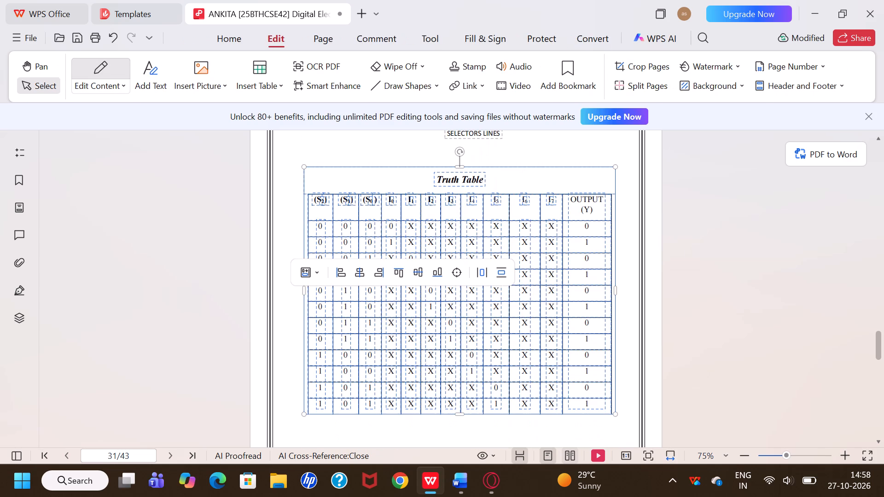
Position the Truth Table heading and table just beneath the SELECTORS LINES label, leaving a small gap.
scroll(543, 289, up, 1)
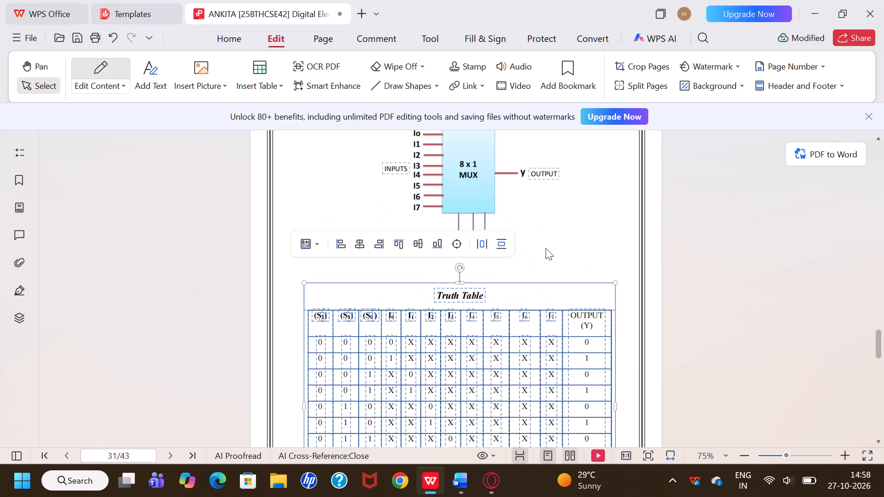
scroll(546, 248, up, 1)
scroll(546, 248, down, 1)
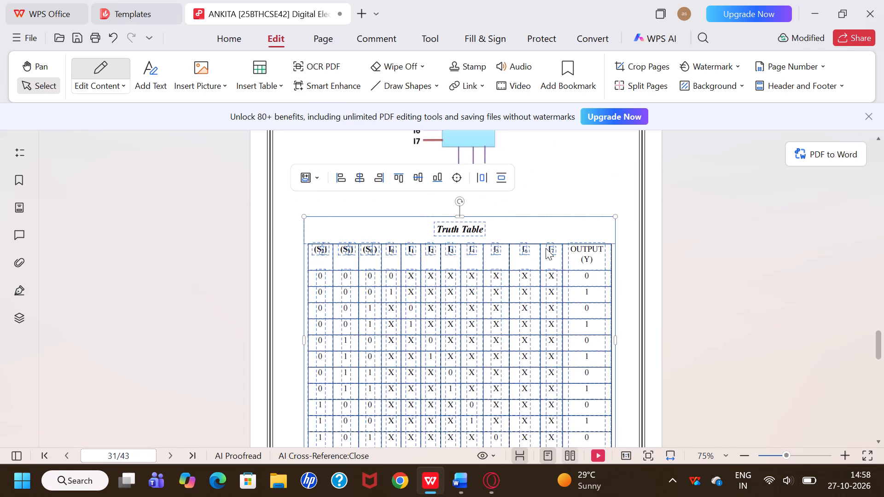
scroll(546, 248, down, 1)
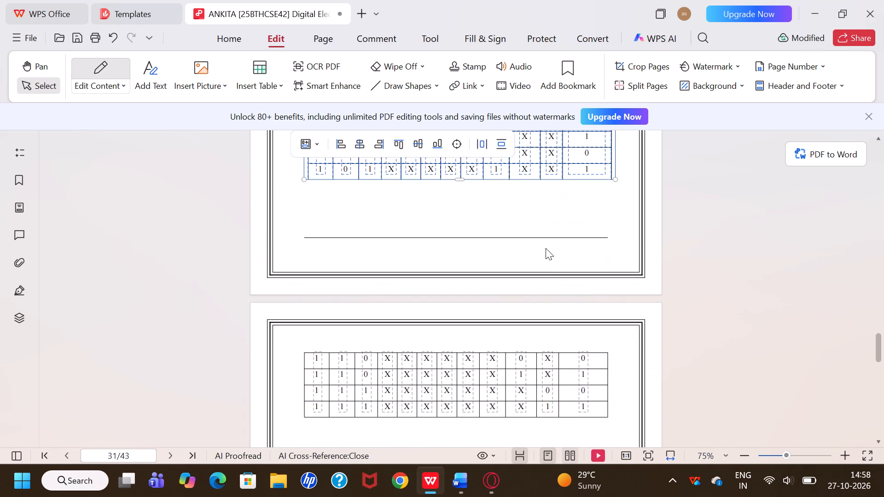
scroll(546, 248, up, 1)
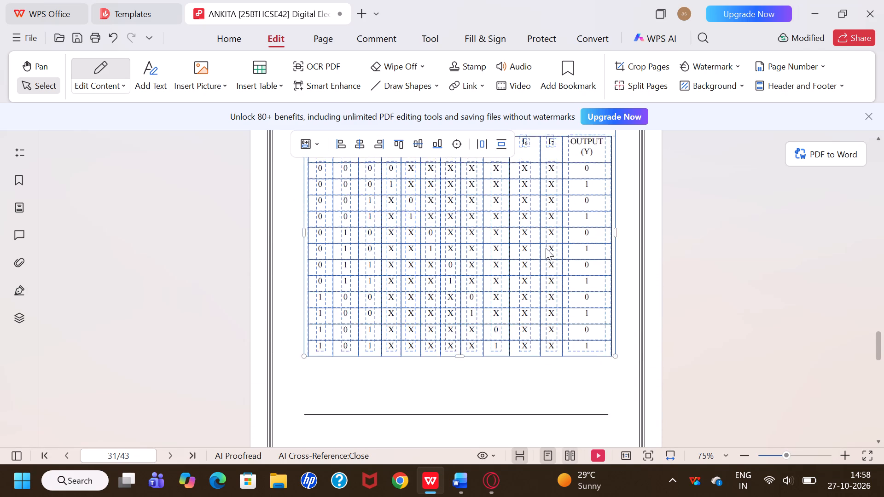
scroll(546, 248, up, 2)
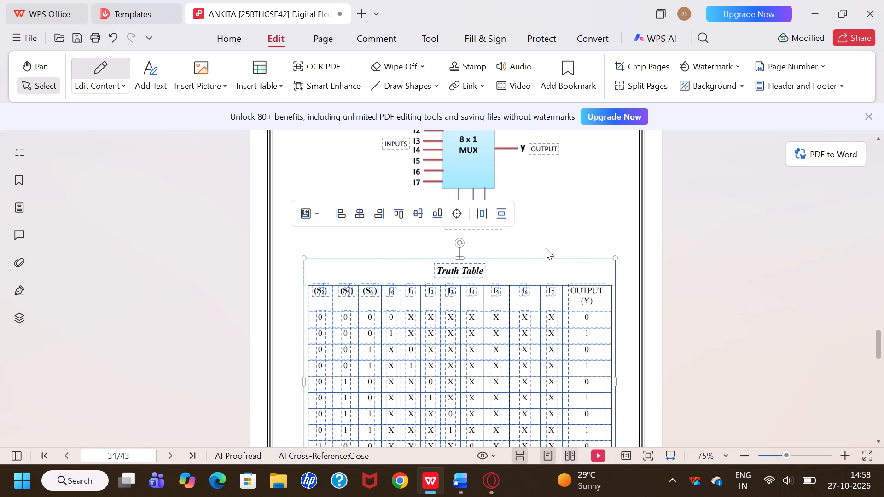
drag(550, 260, 551, 226)
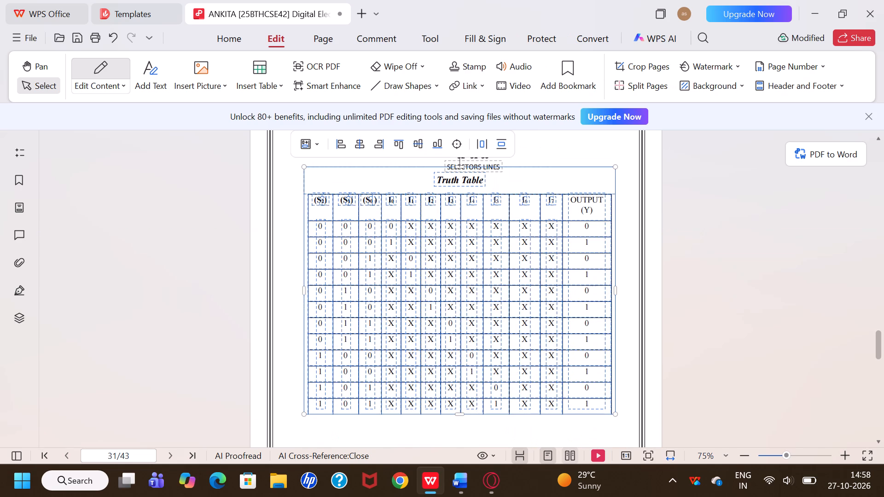
drag(548, 172, 548, 188)
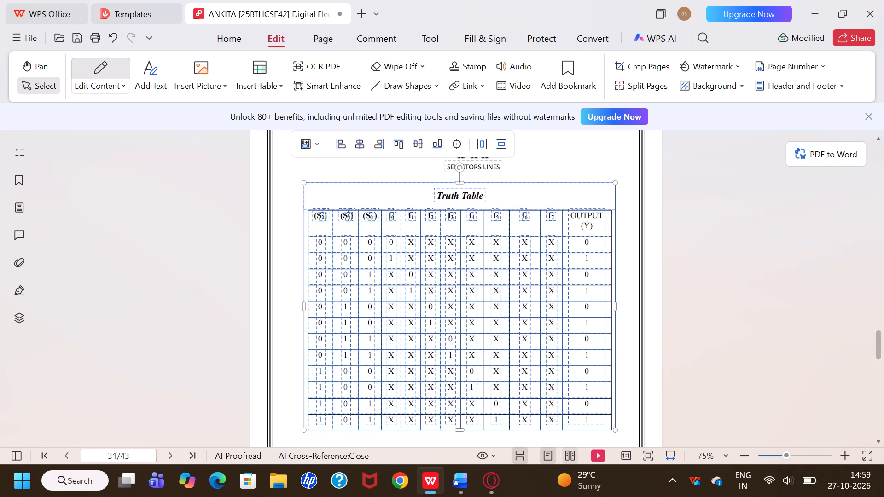
click(553, 170)
Copy the four remaining 8:1 truth table rows at the top of page 32.
scroll(553, 170, down, 1)
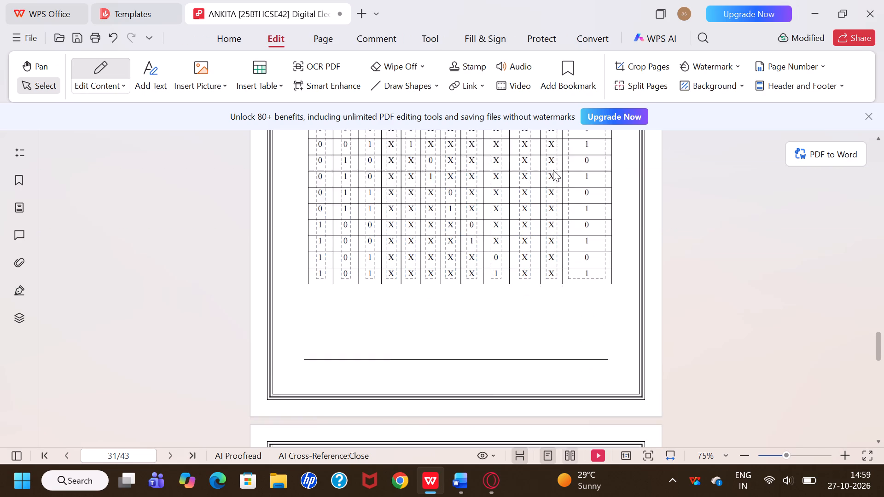
scroll(553, 170, down, 1)
scroll(526, 335, down, 1)
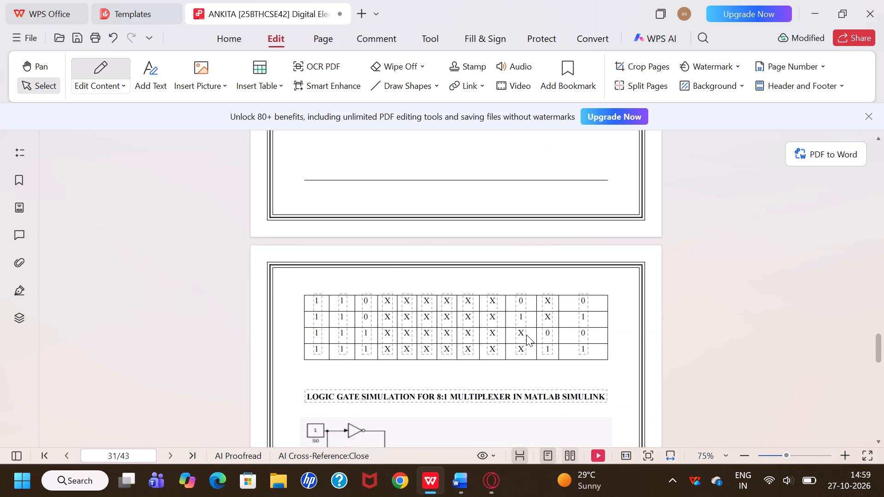
drag(302, 289, 533, 352)
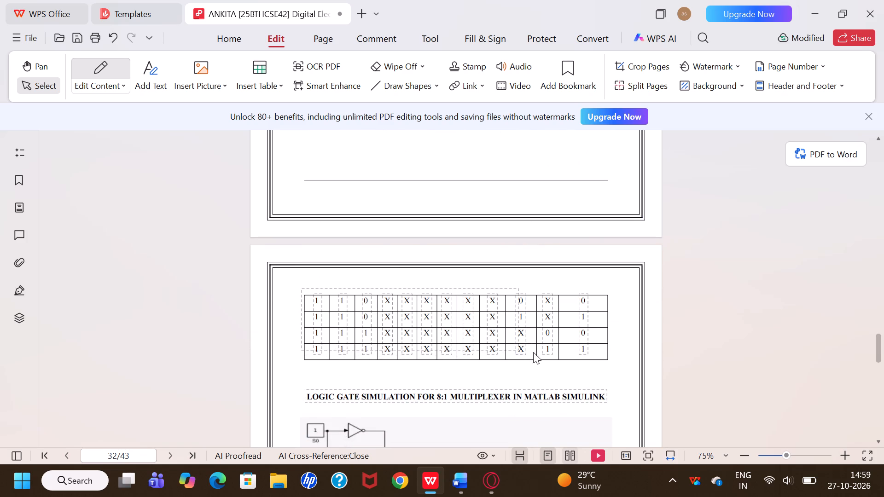
drag(533, 352, 606, 361)
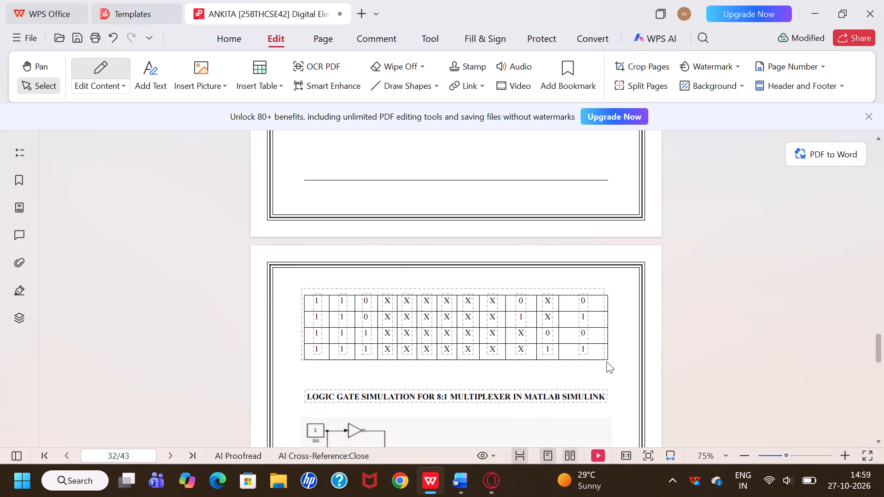
drag(606, 361, 606, 361)
right_drag(512, 296, 506, 205)
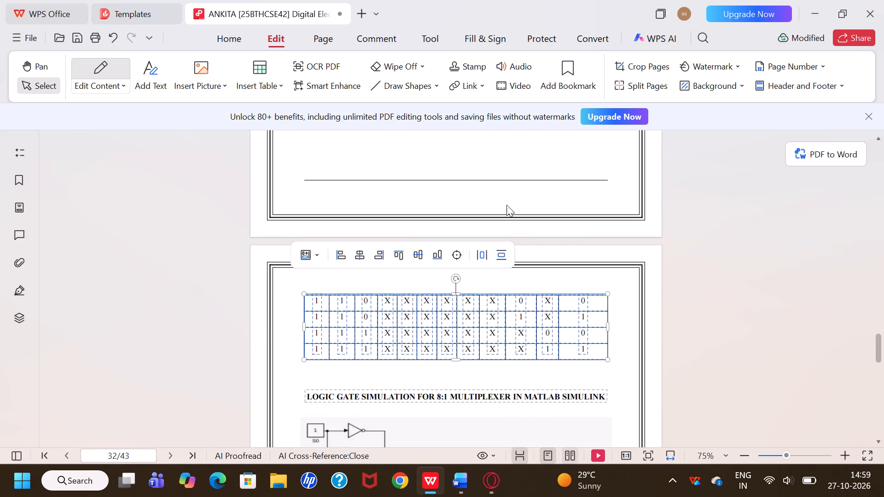
right_drag(506, 205, 506, 186)
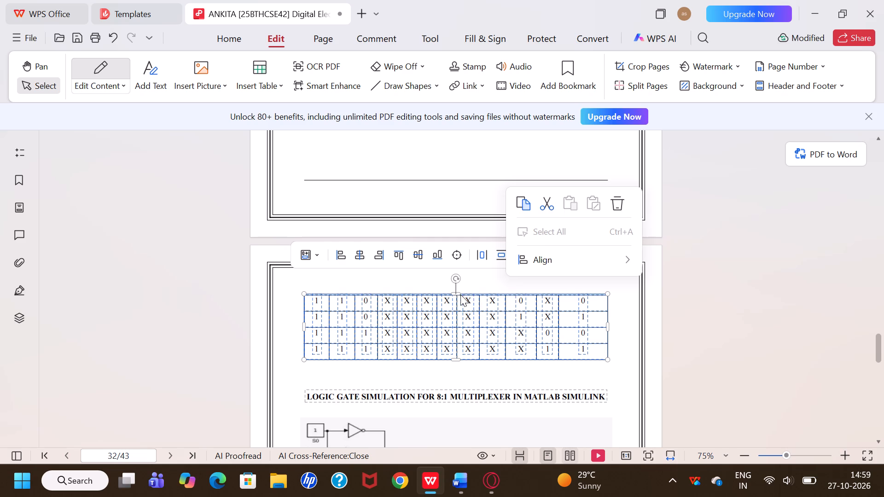
click(515, 300)
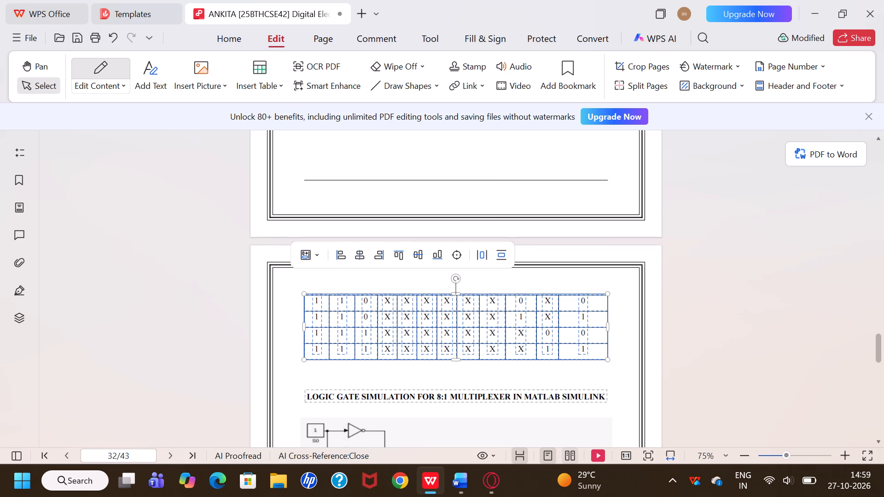
right_drag(515, 300, 512, 222)
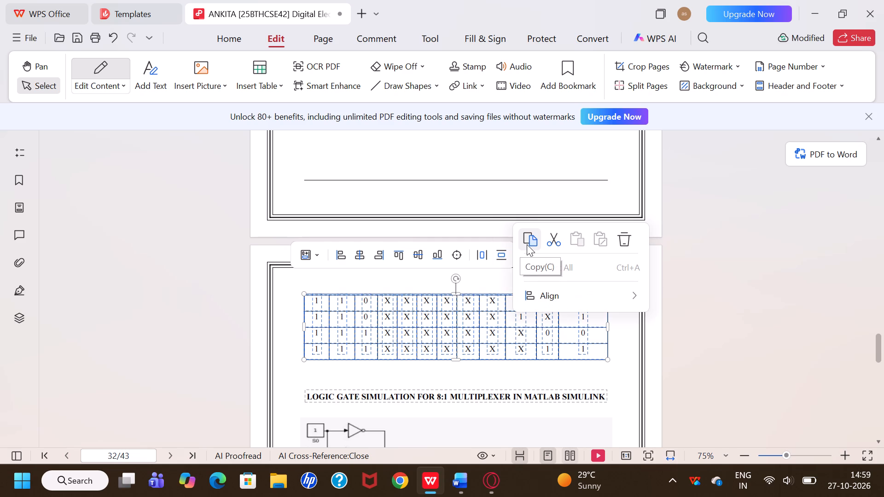
click(527, 244)
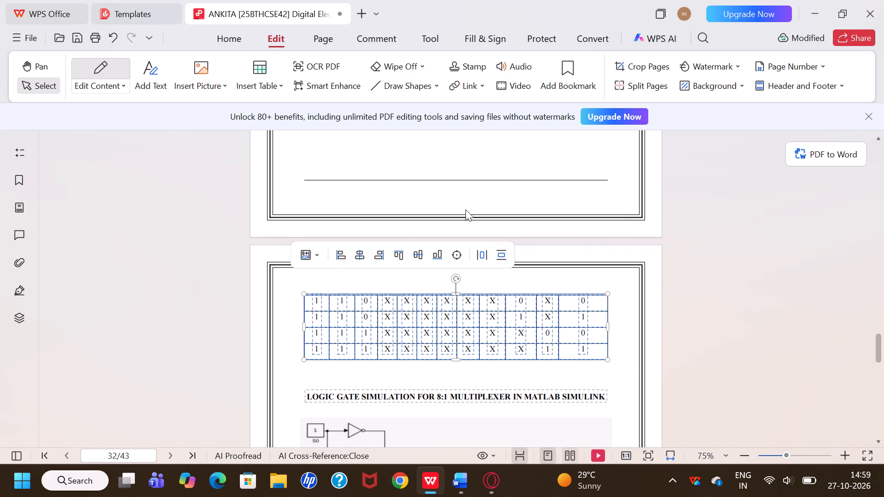
Paste the copied four truth table rows on page 31 and place them directly beneath the 8:1 table's last row, aligning the columns.
scroll(430, 182, up, 1)
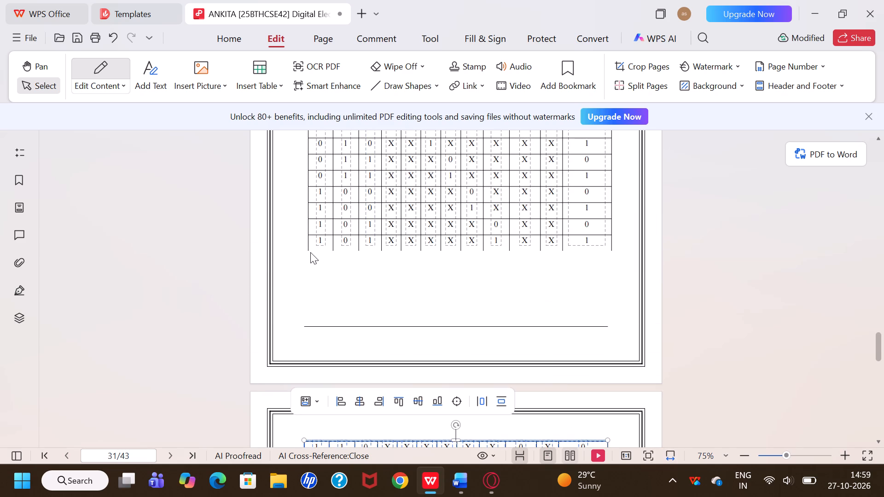
click(310, 252)
scroll(390, 317, down, 1)
click(399, 295)
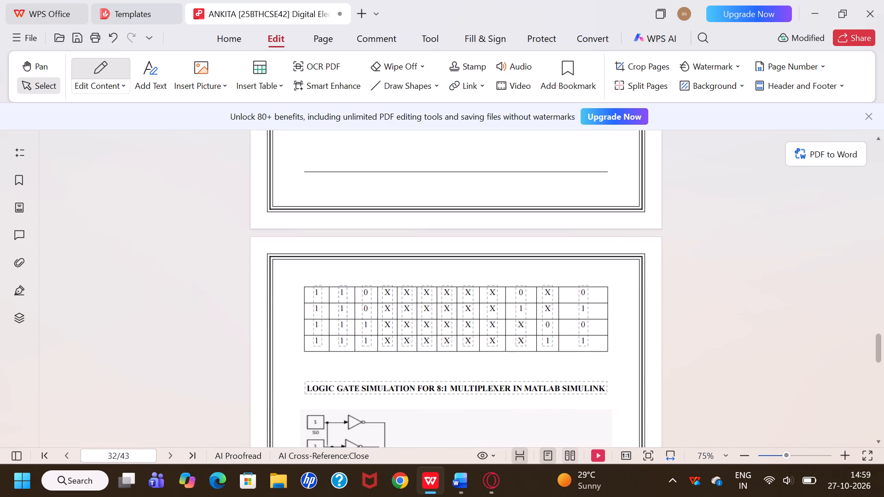
scroll(306, 286, up, 1)
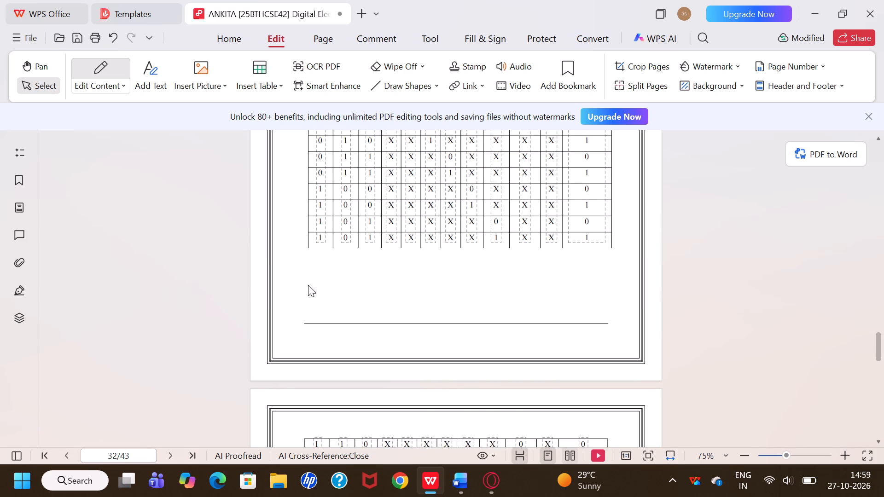
click(319, 275)
key(ctrl+v)
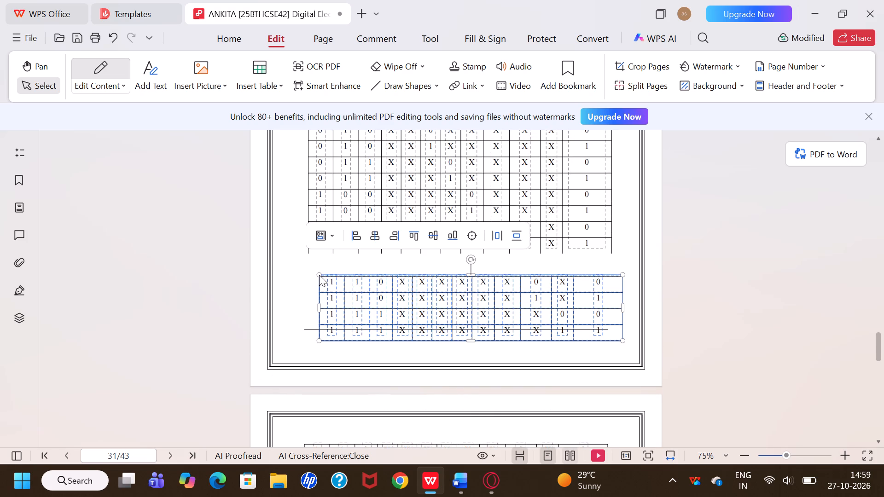
drag(354, 279, 335, 256)
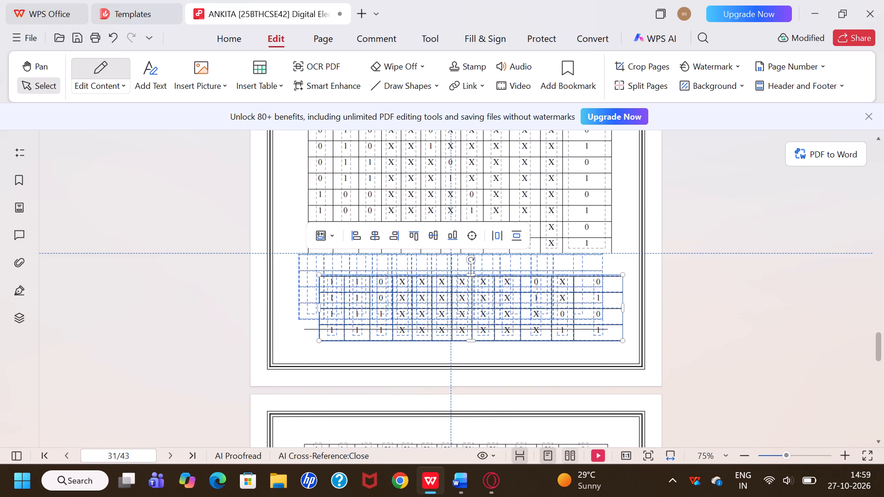
drag(335, 256, 345, 260)
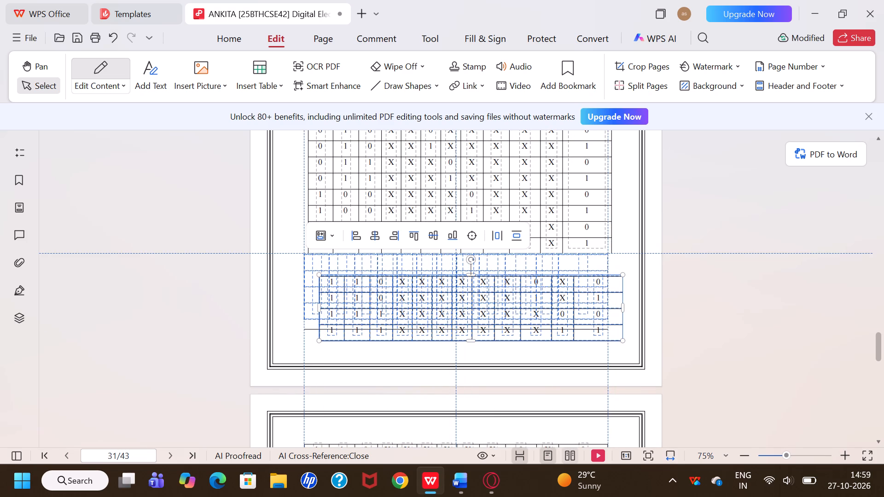
drag(345, 260, 342, 260)
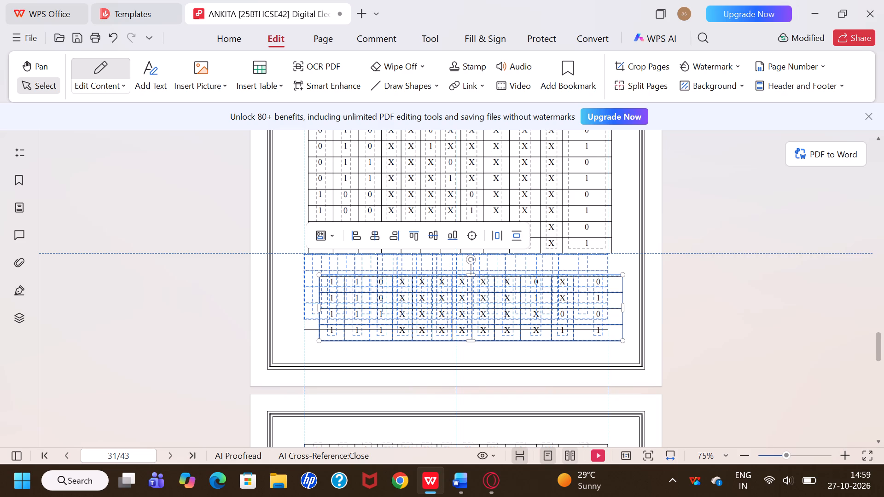
drag(342, 260, 343, 260)
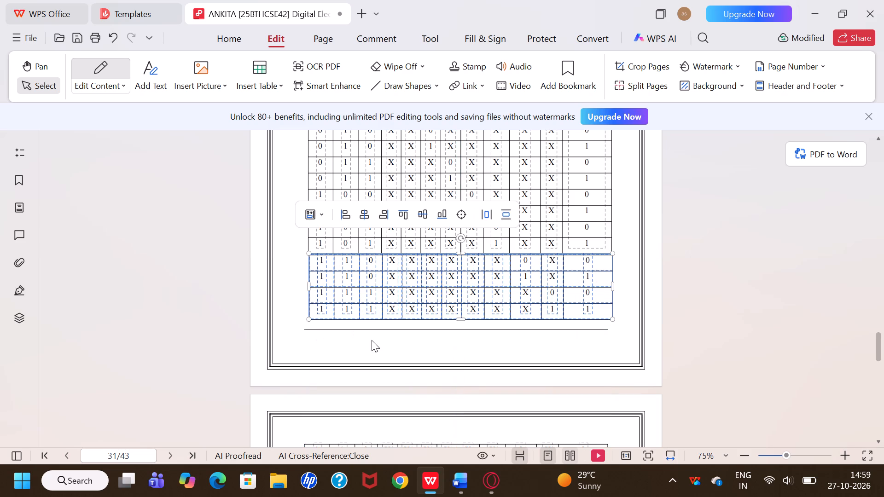
click(372, 341)
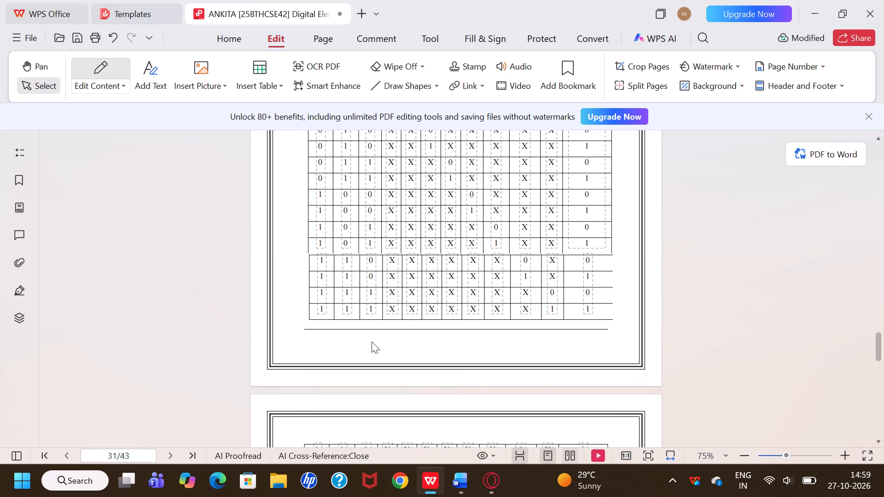
Reselect the four pasted rows on page 31 and nudge them slightly left to line up with the table above.
click(311, 275)
drag(306, 254, 320, 259)
drag(320, 259, 440, 321)
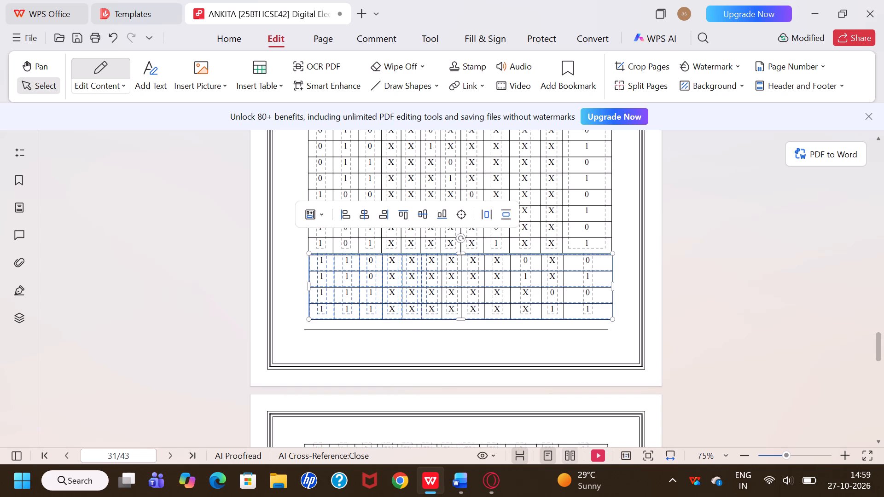
click(309, 272)
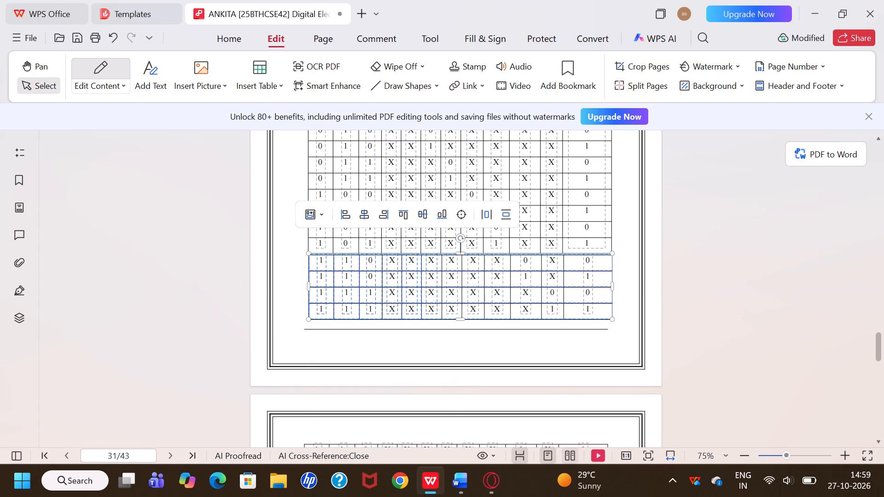
click(339, 353)
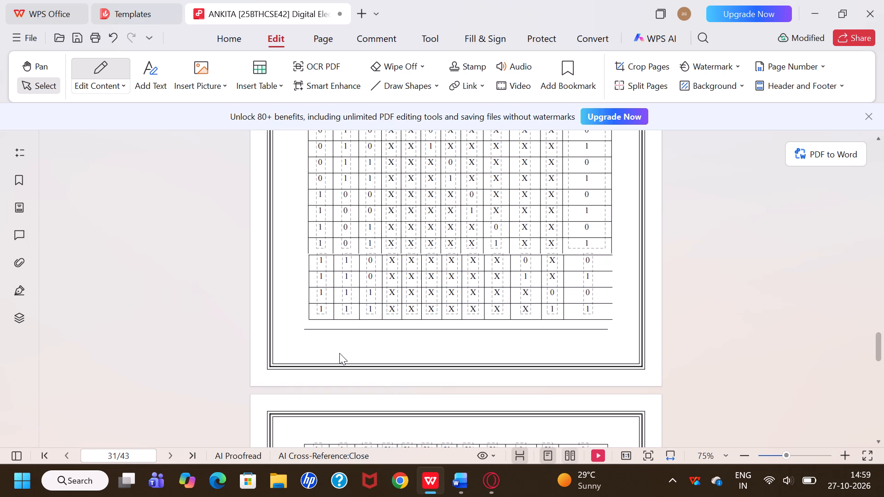
click(472, 348)
Delete the original four truth table rows from the top of page 32, including the bottom border line and output column.
scroll(472, 348, down, 1)
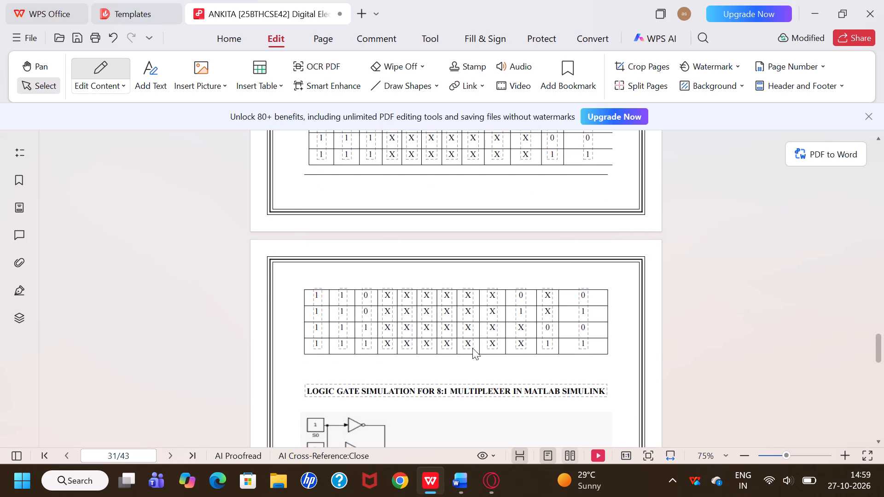
click(472, 348)
click(467, 315)
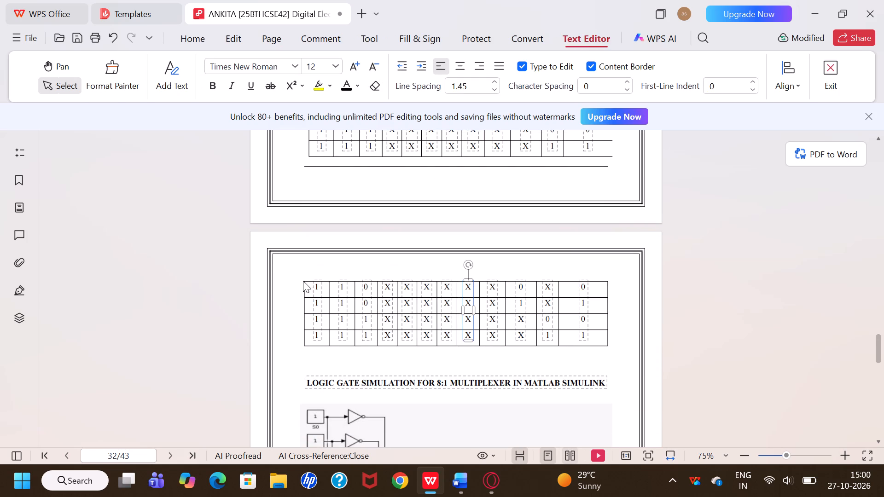
drag(303, 281, 544, 335)
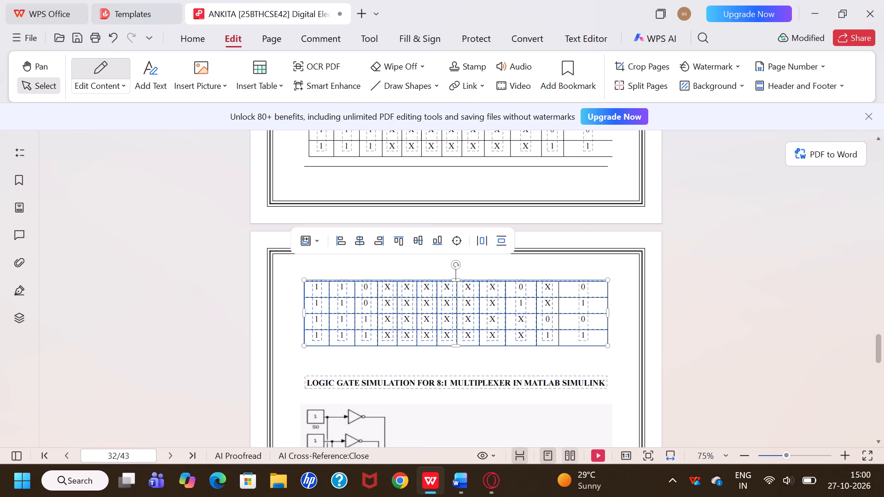
key(BackSpace)
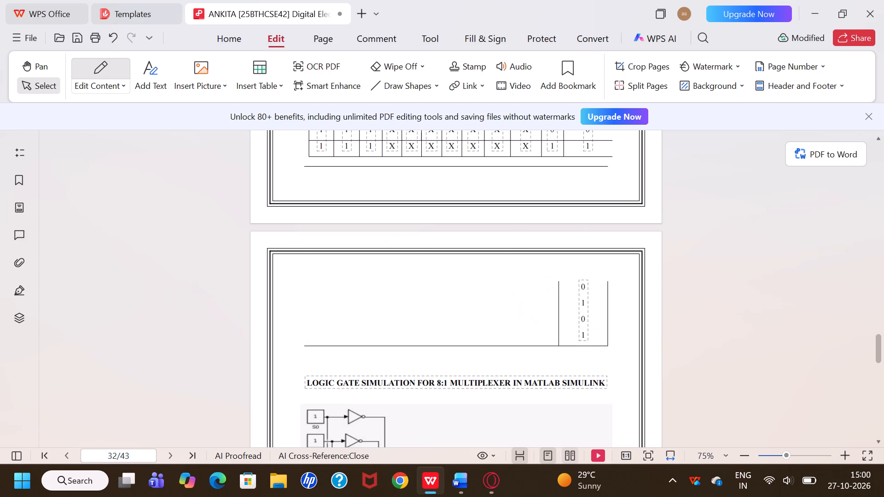
click(424, 346)
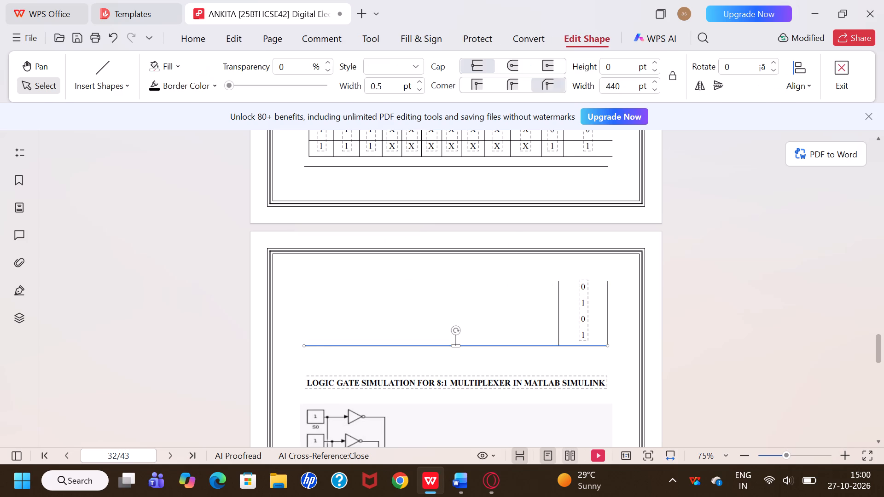
key(BackSpace)
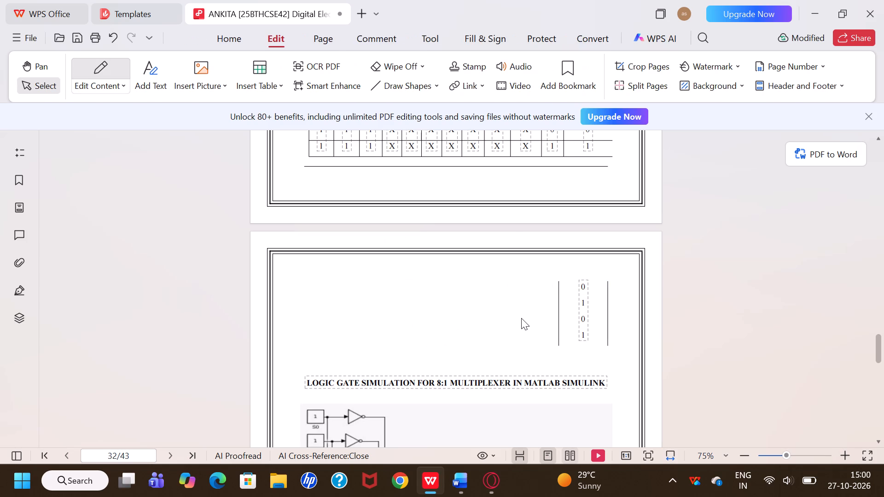
drag(553, 269, 620, 339)
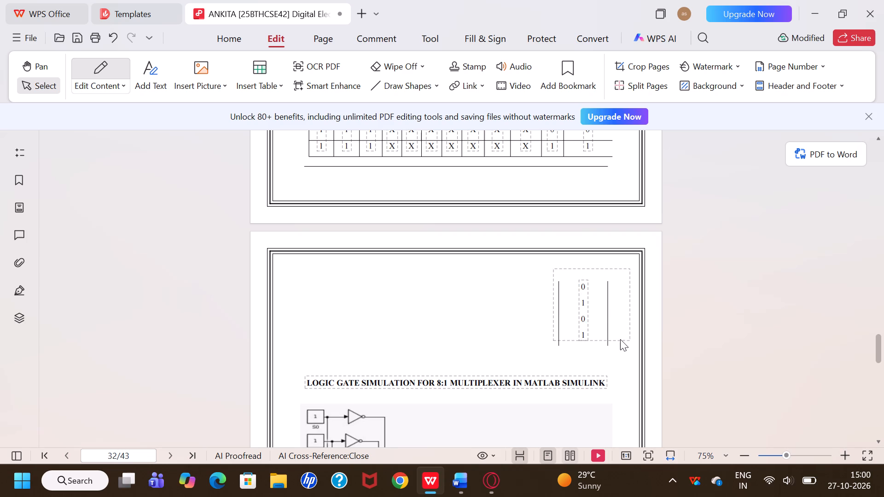
drag(620, 339, 611, 347)
key(BackSpace)
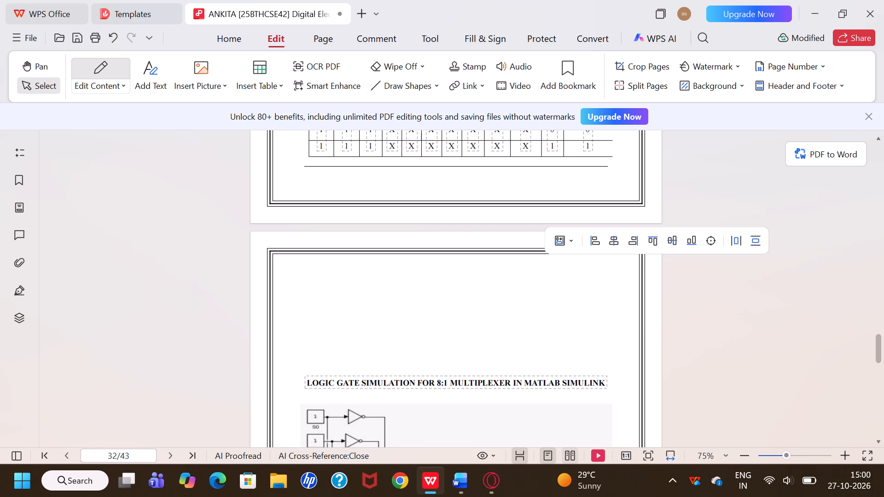
Move the 8:1 multiplexer simulation heading and its logic diagram together up to the top of page 32, just inside the border.
scroll(419, 368, down, 1)
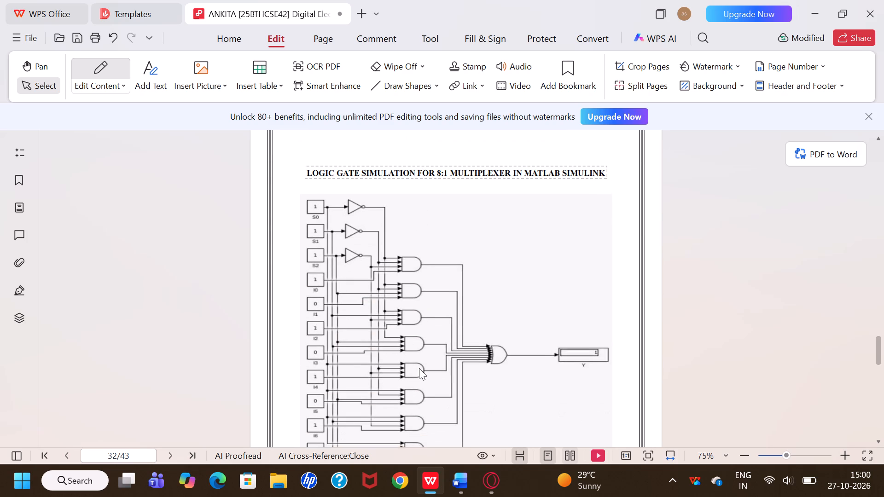
drag(298, 158, 460, 304)
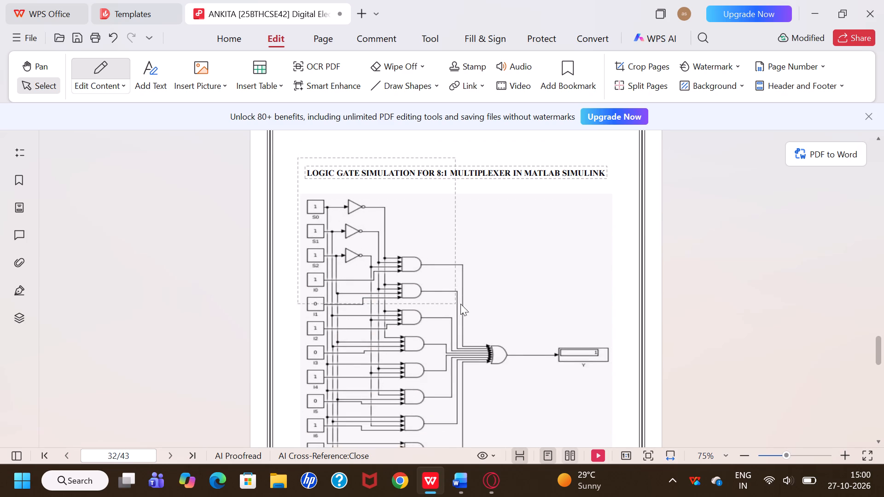
drag(460, 304, 474, 304)
scroll(485, 277, up, 1)
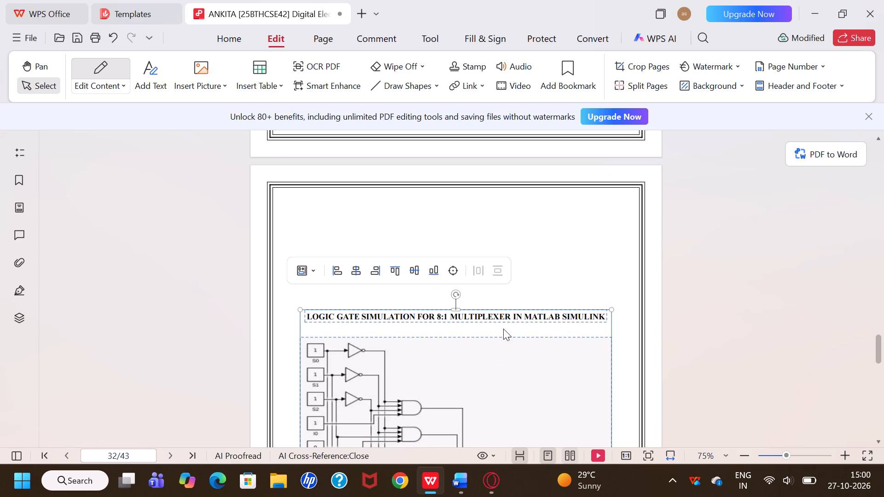
right_drag(488, 325, 494, 249)
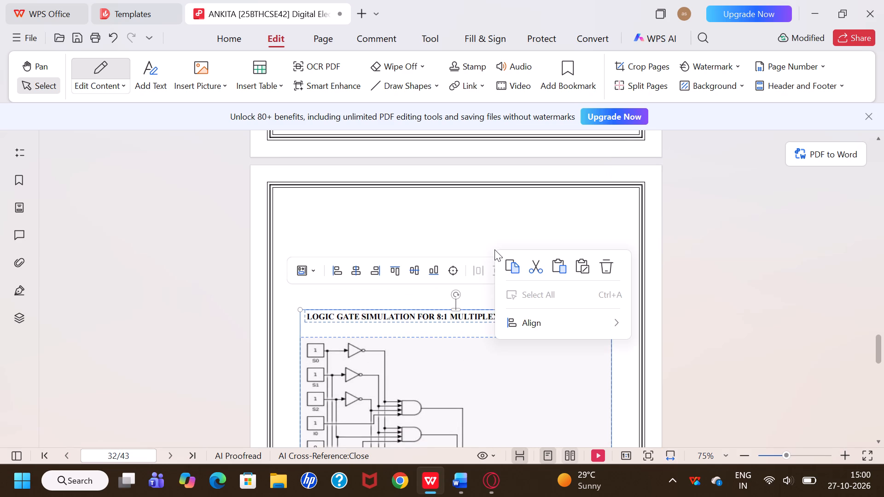
click(478, 324)
drag(478, 324, 480, 290)
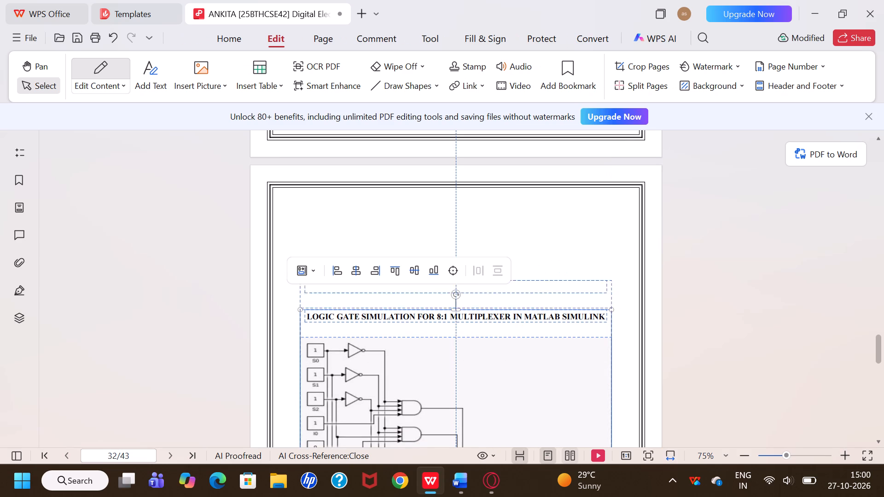
drag(480, 290, 482, 228)
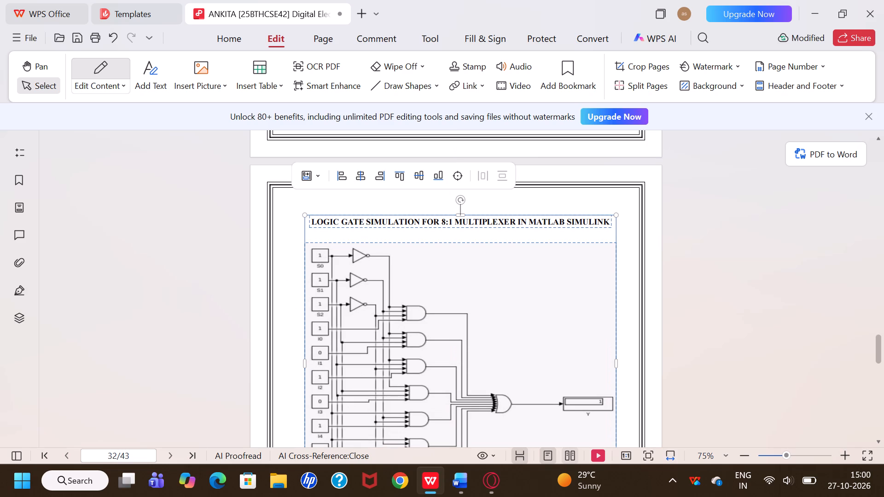
click(627, 291)
Delete the stray horizontal line beneath the joined truth table on page 31.
scroll(627, 291, up, 1)
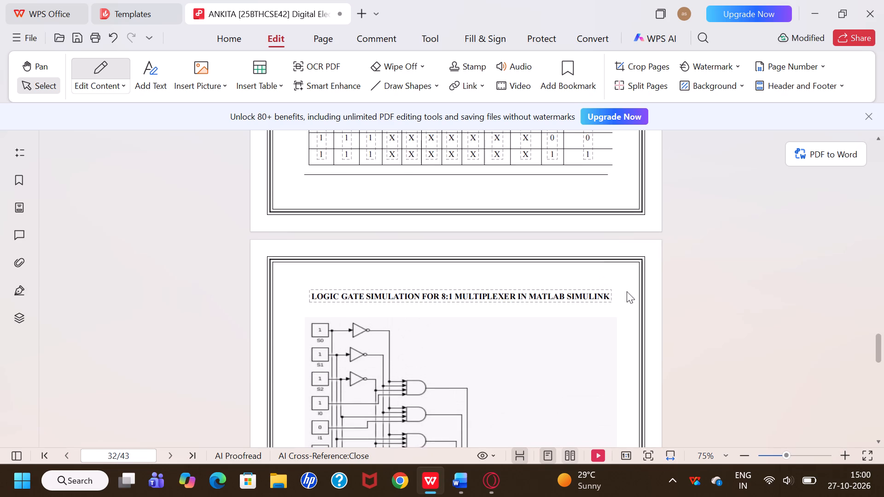
scroll(627, 291, up, 1)
click(605, 298)
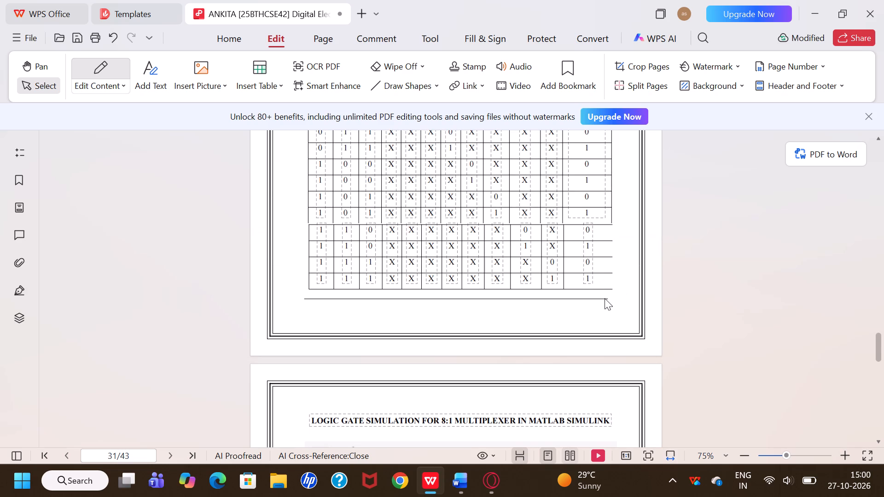
drag(574, 304, 564, 296)
click(564, 296)
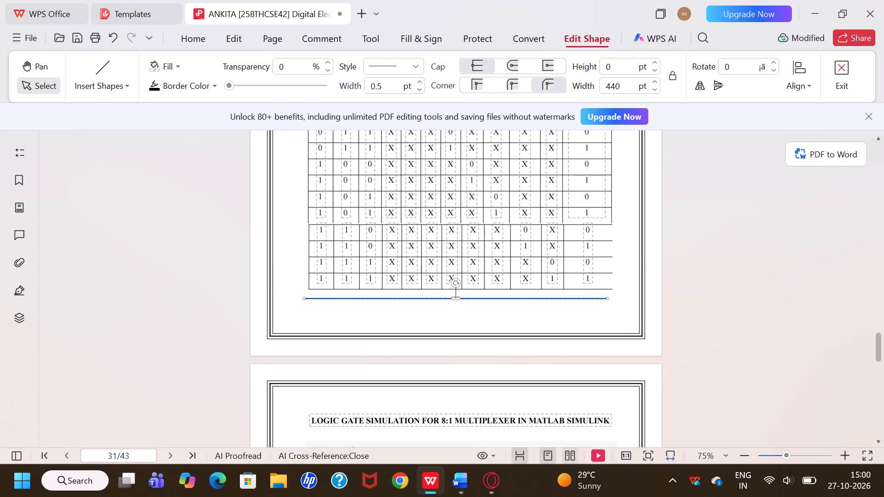
key(BackSpace)
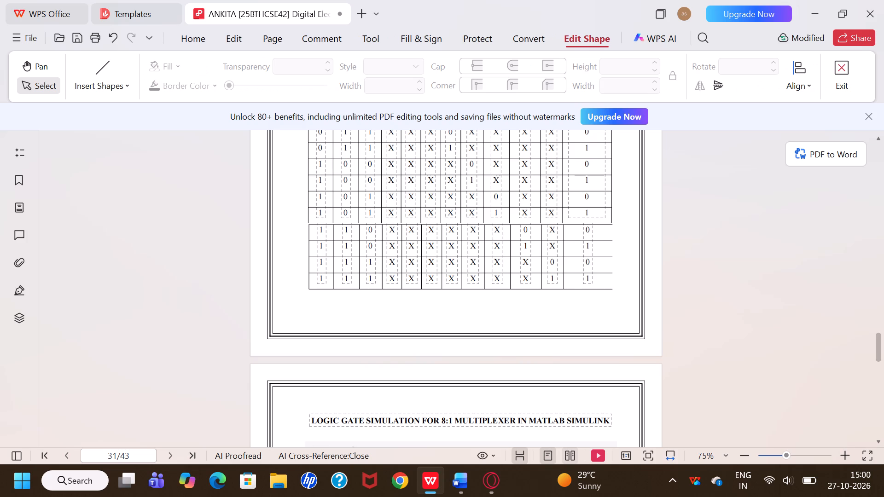
Move the Experiment 10 heading, introduction and first Key Components bullets together up to the top of page 33, just inside the border.
scroll(564, 296, down, 2)
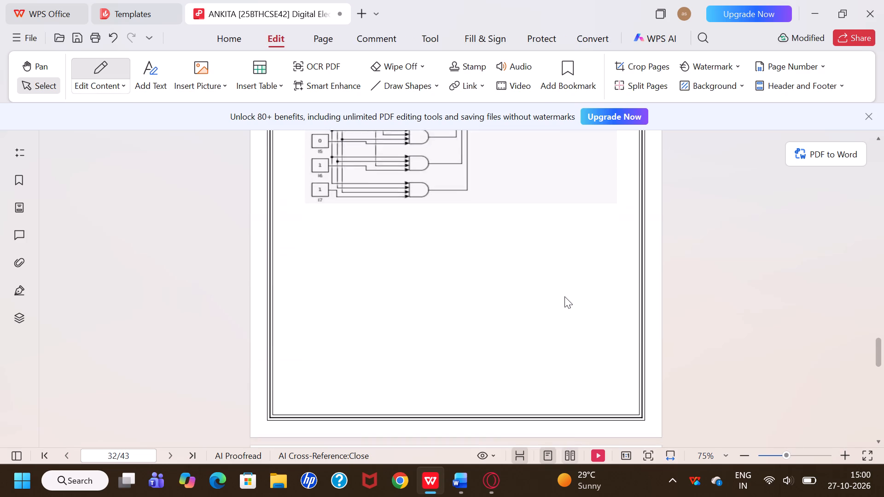
scroll(564, 296, down, 2)
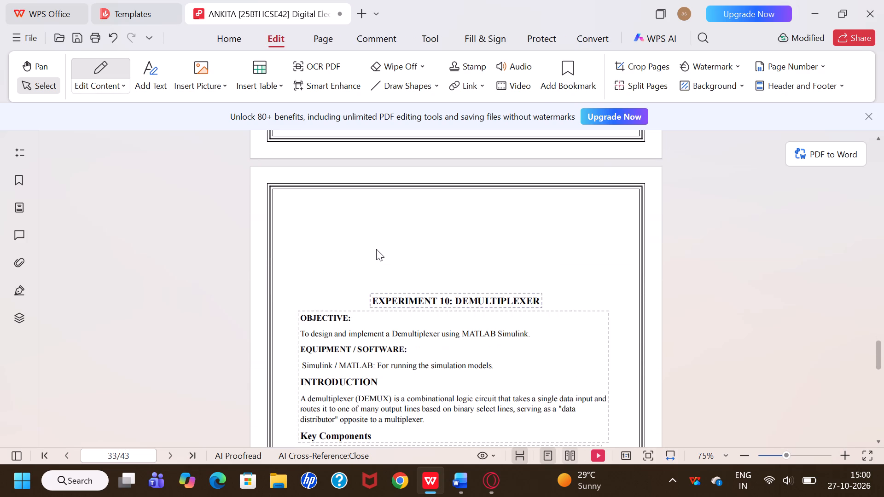
scroll(376, 249, down, 1)
drag(324, 155, 382, 212)
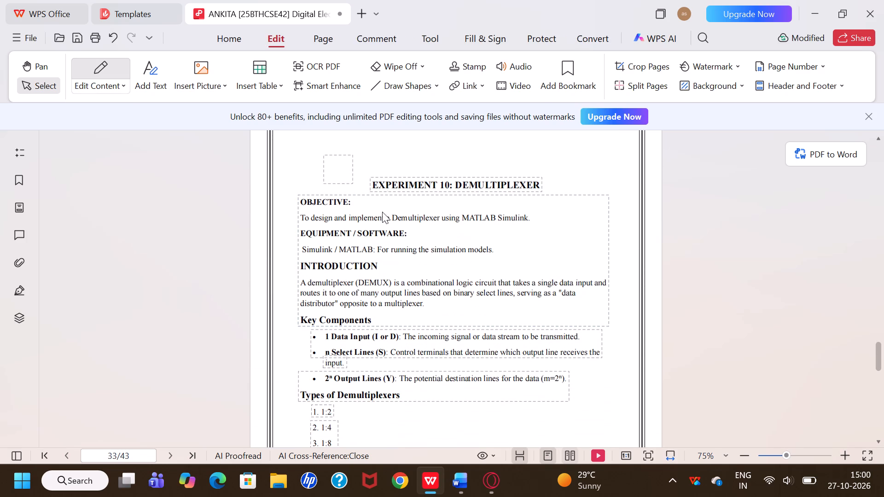
drag(382, 212, 518, 340)
scroll(518, 340, up, 1)
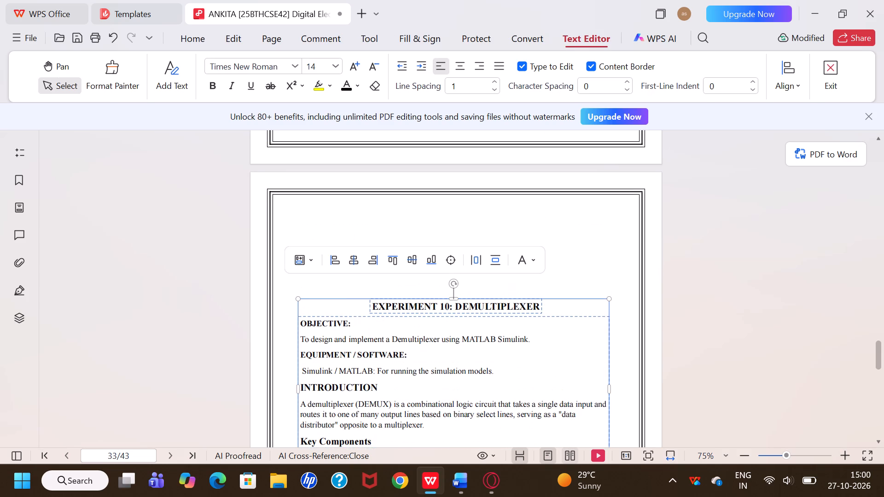
drag(564, 298, 561, 212)
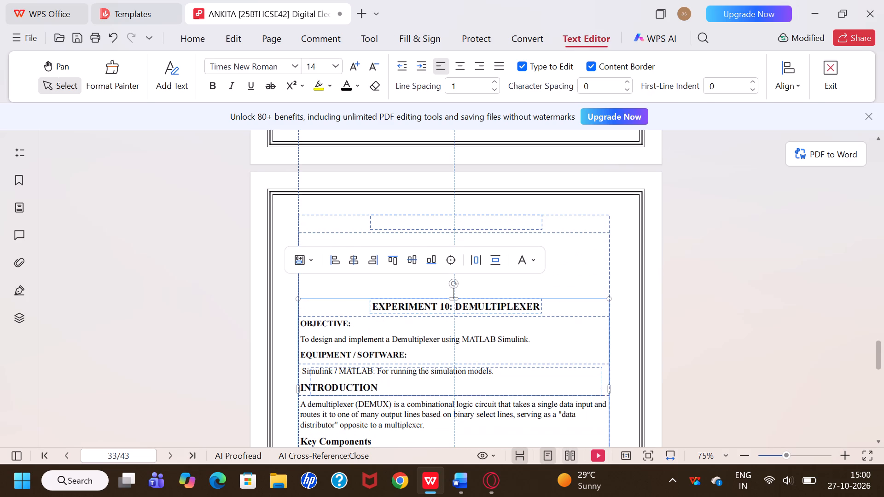
drag(561, 212, 564, 212)
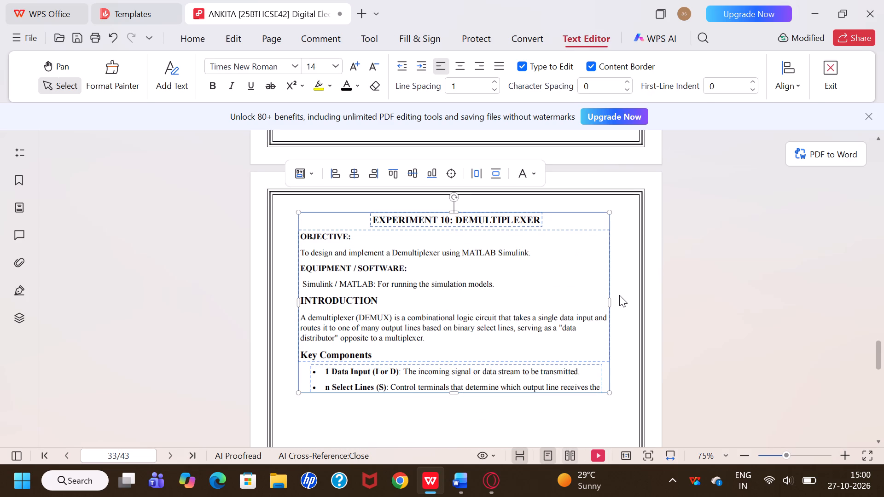
click(620, 295)
Move the rest of page 33, from the word "input." through the 1:4 demultiplexer block diagram, up directly beneath the n Select Lines bullet.
scroll(620, 295, down, 1)
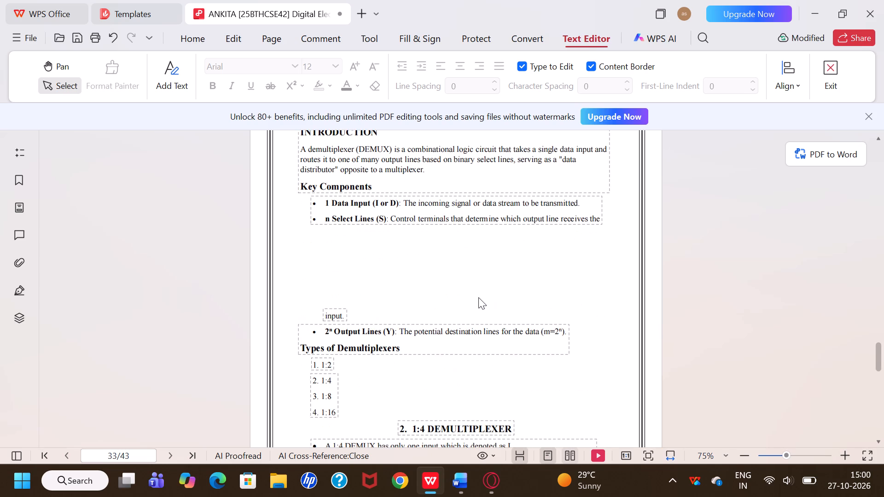
scroll(478, 297, down, 1)
scroll(385, 225, up, 1)
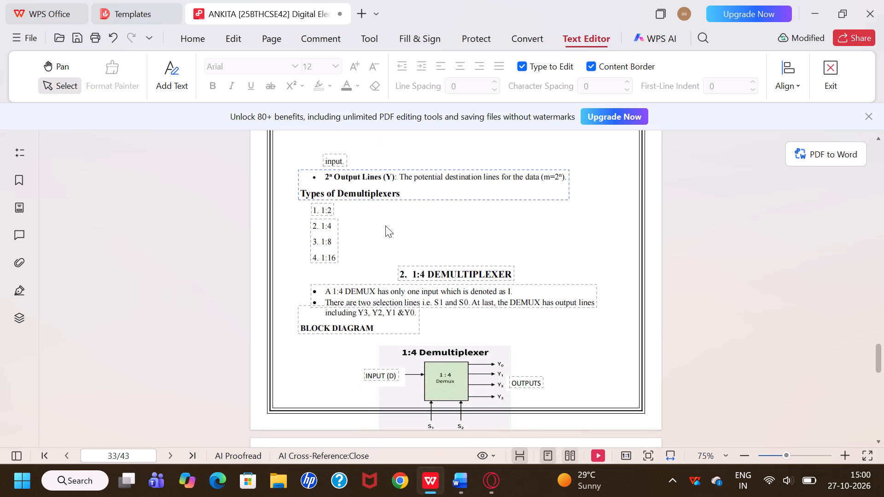
scroll(385, 225, up, 1)
drag(314, 153, 403, 231)
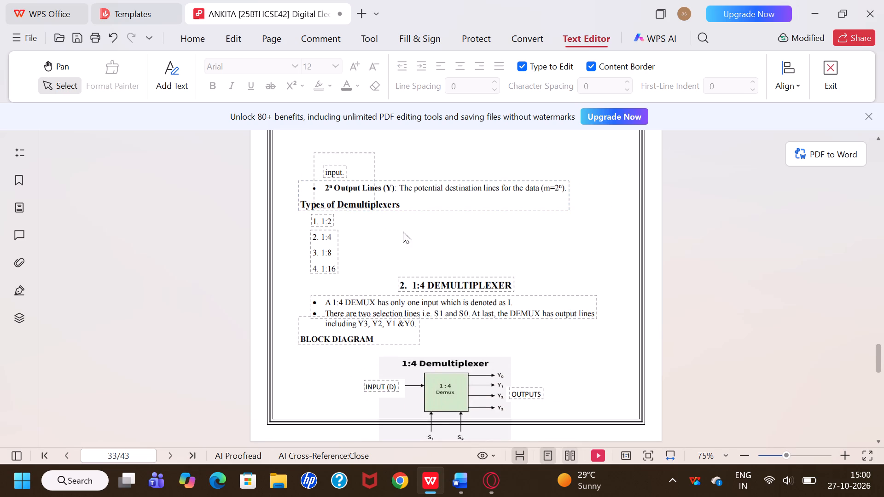
drag(403, 231, 569, 368)
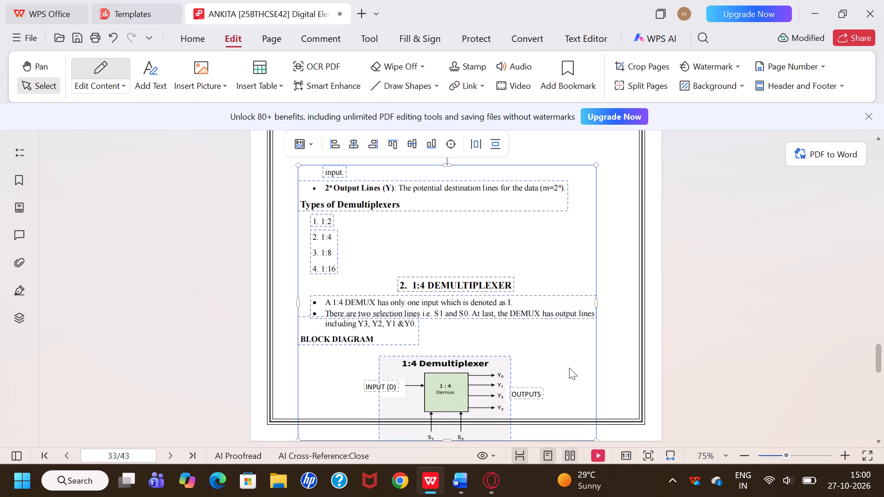
scroll(569, 368, up, 1)
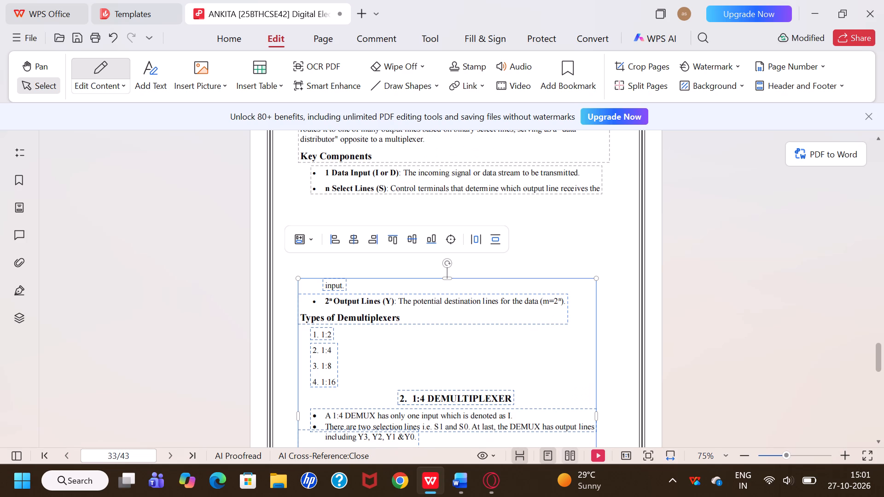
drag(552, 278, 551, 206)
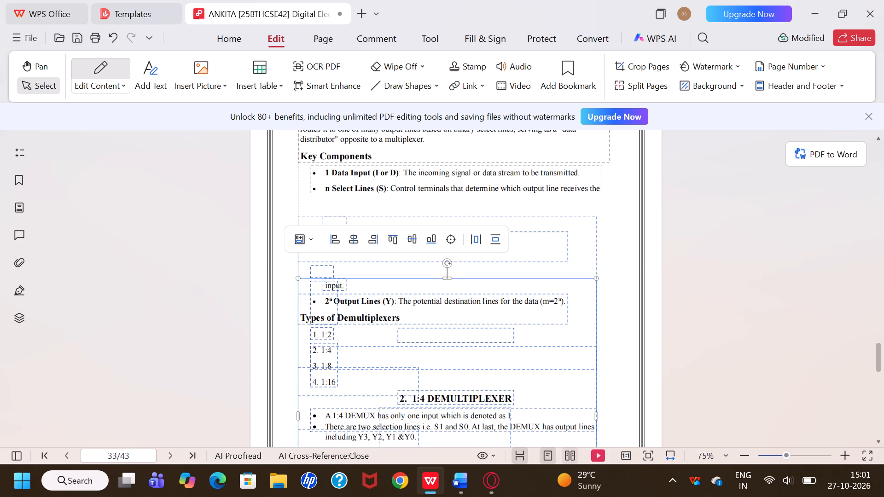
drag(551, 206, 550, 196)
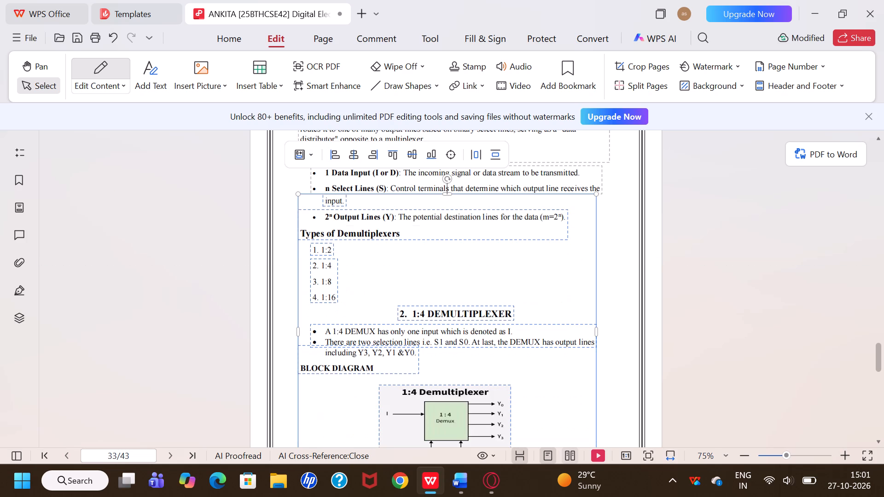
click(614, 267)
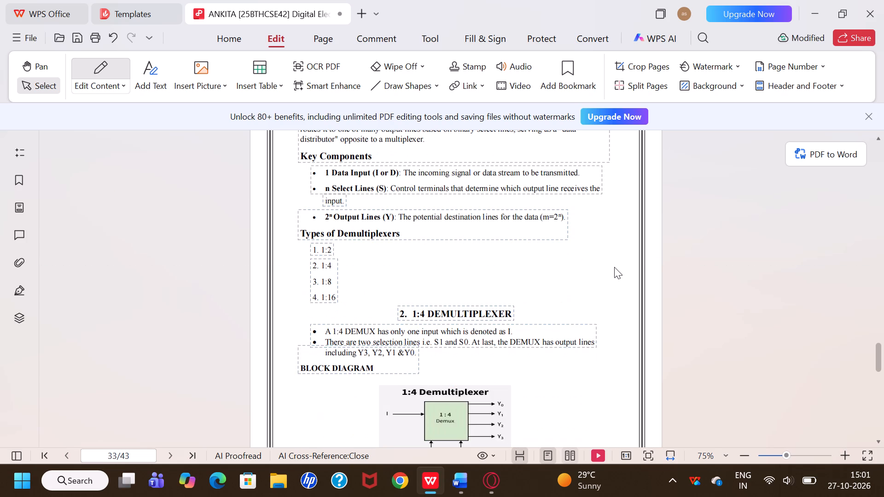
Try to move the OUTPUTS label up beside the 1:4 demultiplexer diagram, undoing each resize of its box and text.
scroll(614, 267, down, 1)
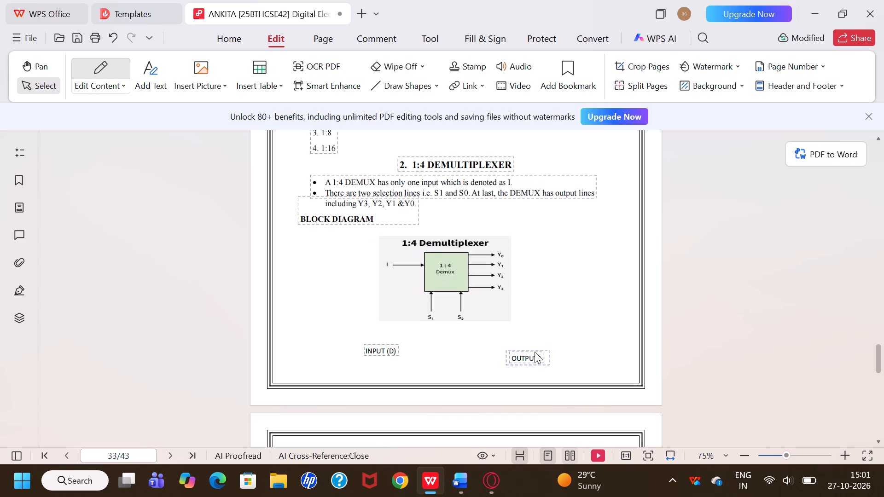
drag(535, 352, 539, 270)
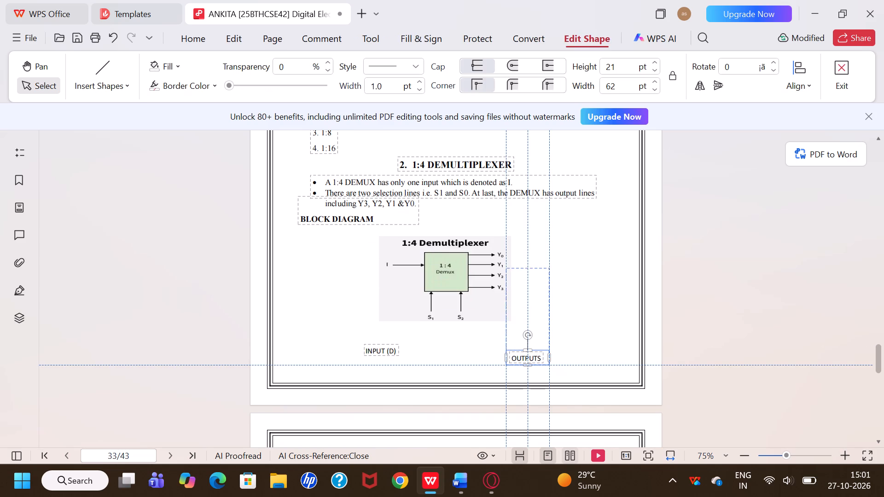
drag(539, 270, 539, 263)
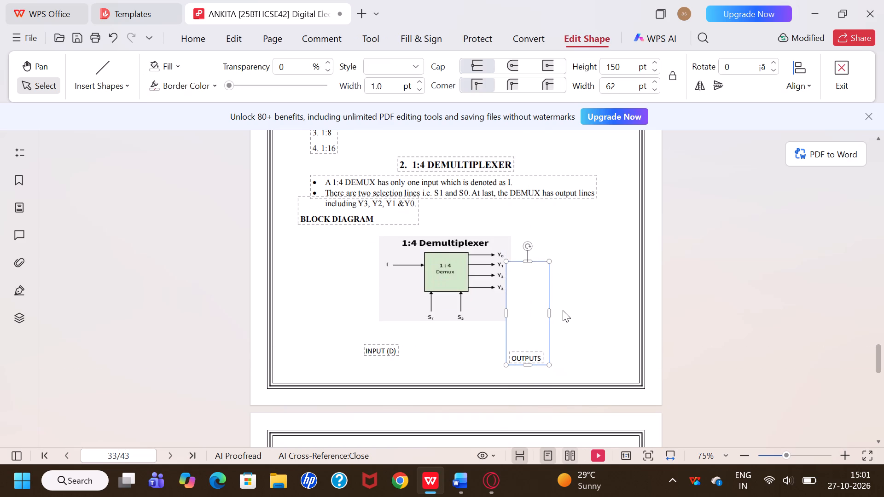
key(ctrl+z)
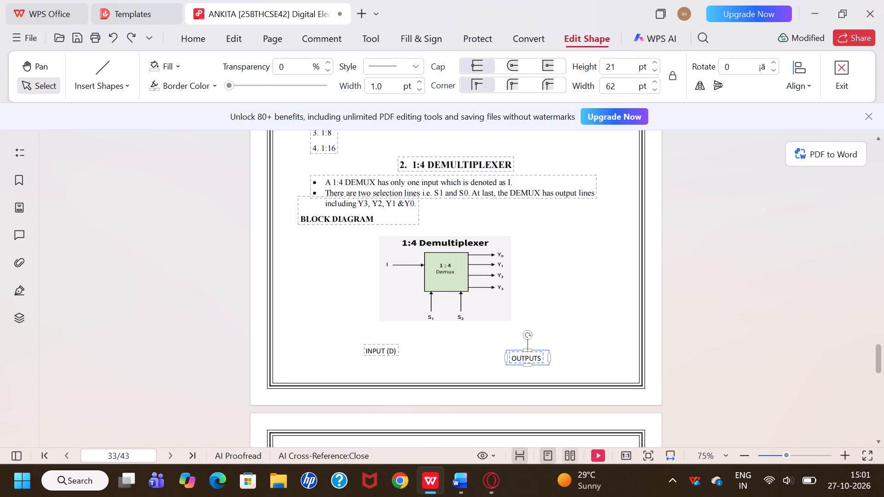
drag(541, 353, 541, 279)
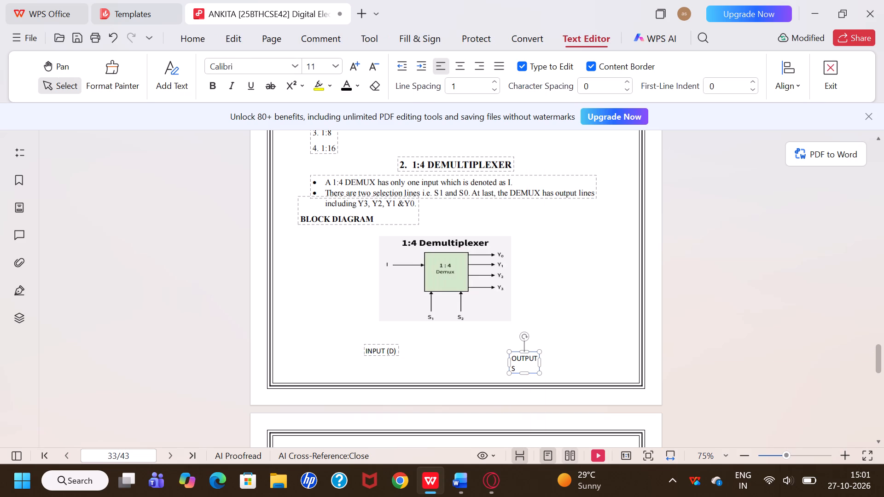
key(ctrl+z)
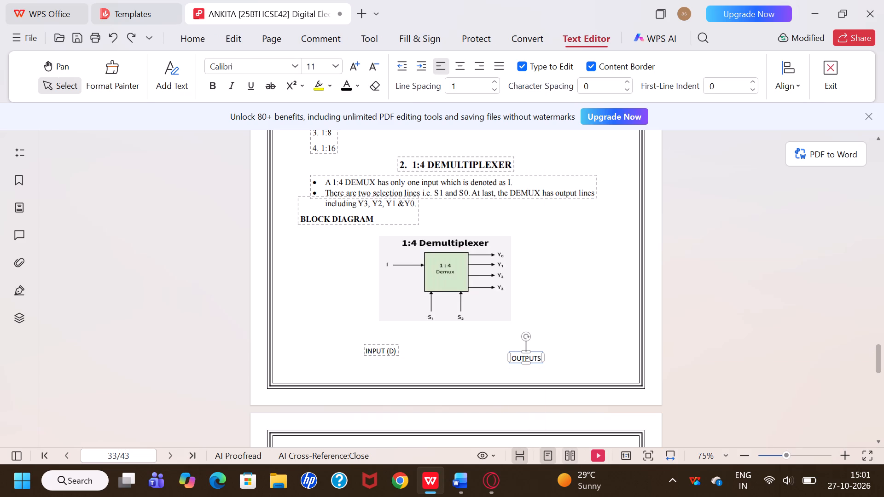
Select the OUTPUTS label together with its box and move both up beside the Y output lines of the 1:4 demultiplexer diagram.
click(518, 357)
double_click(518, 357)
drag(491, 343, 548, 346)
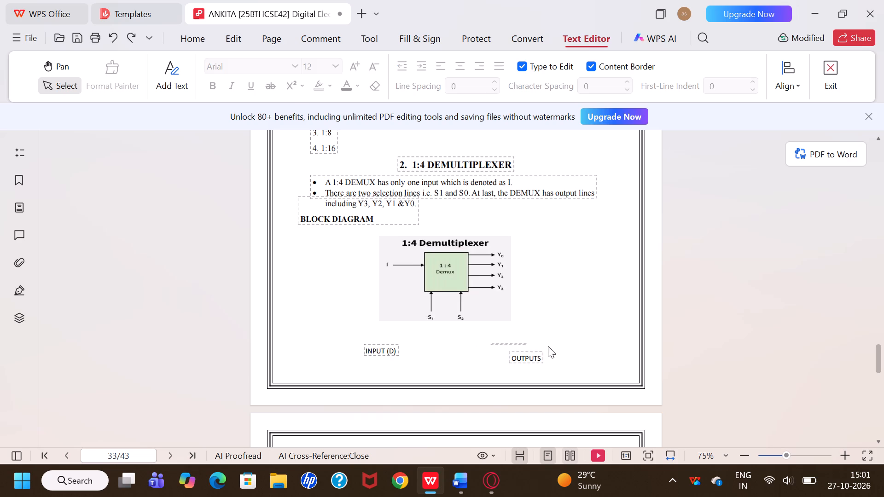
drag(548, 346, 554, 366)
right_drag(539, 355, 542, 282)
click(536, 355)
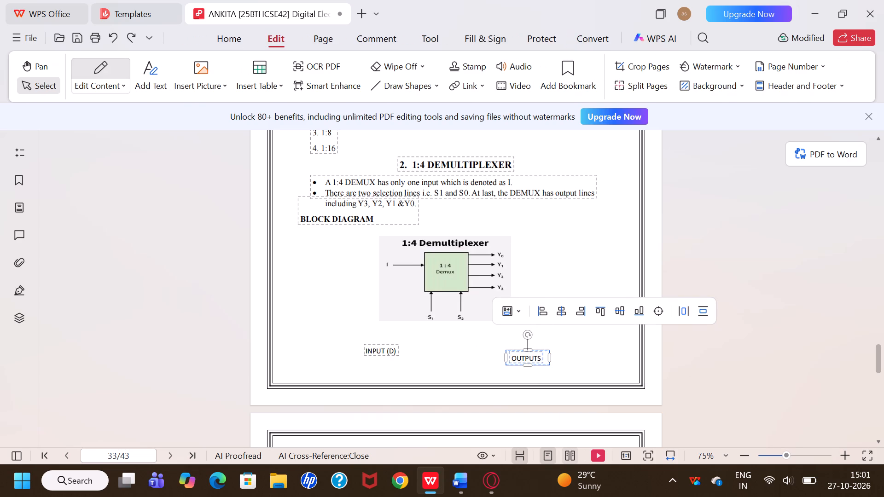
drag(536, 355, 541, 268)
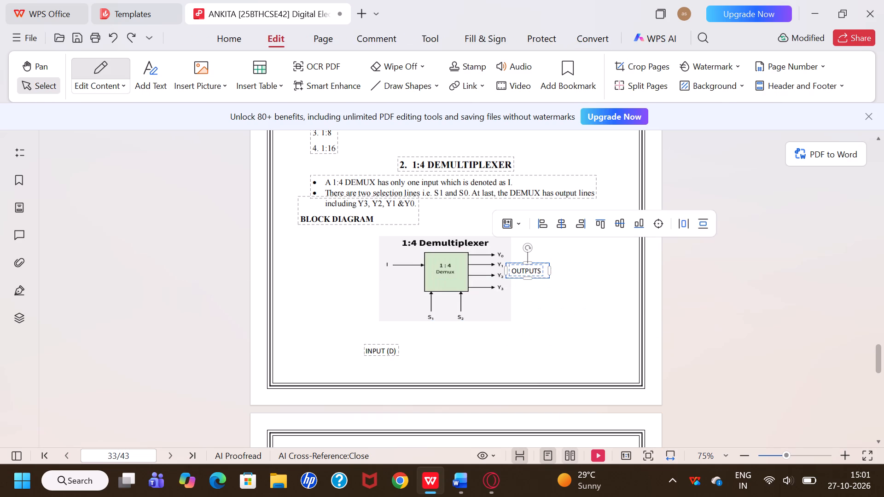
click(550, 306)
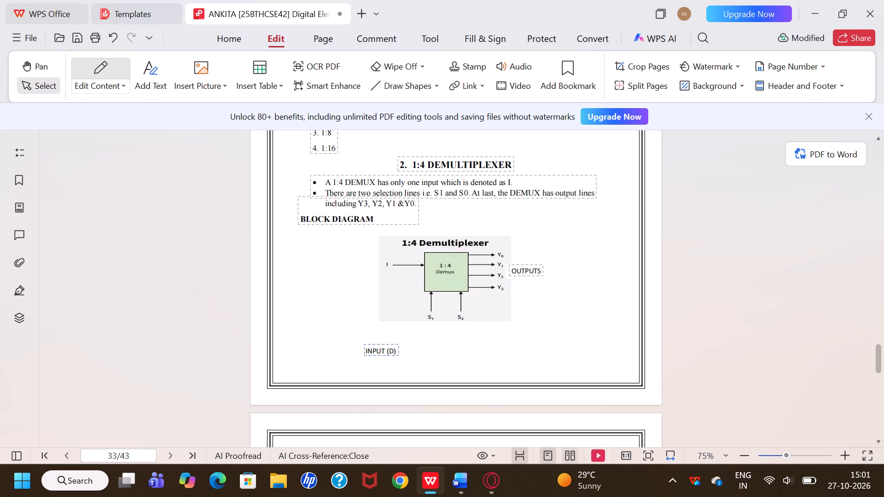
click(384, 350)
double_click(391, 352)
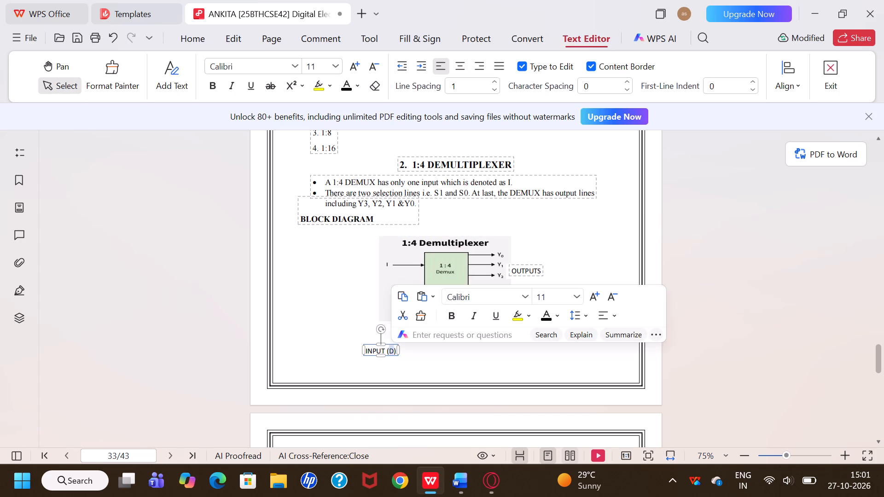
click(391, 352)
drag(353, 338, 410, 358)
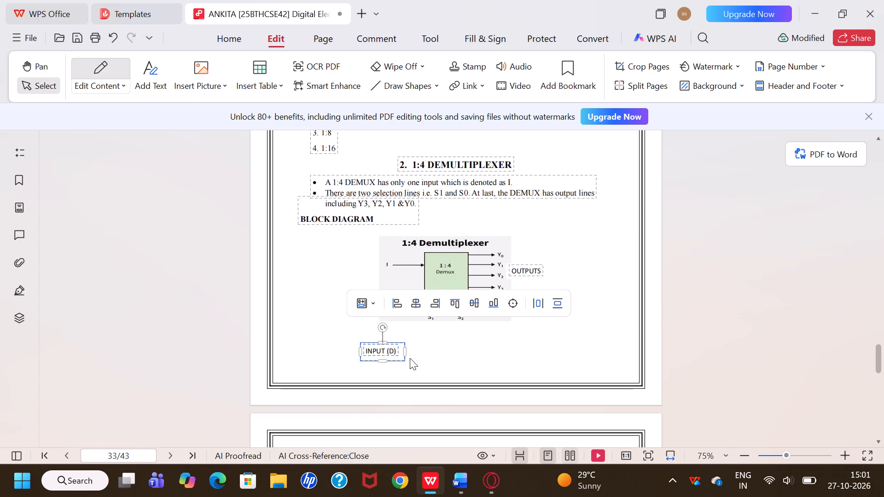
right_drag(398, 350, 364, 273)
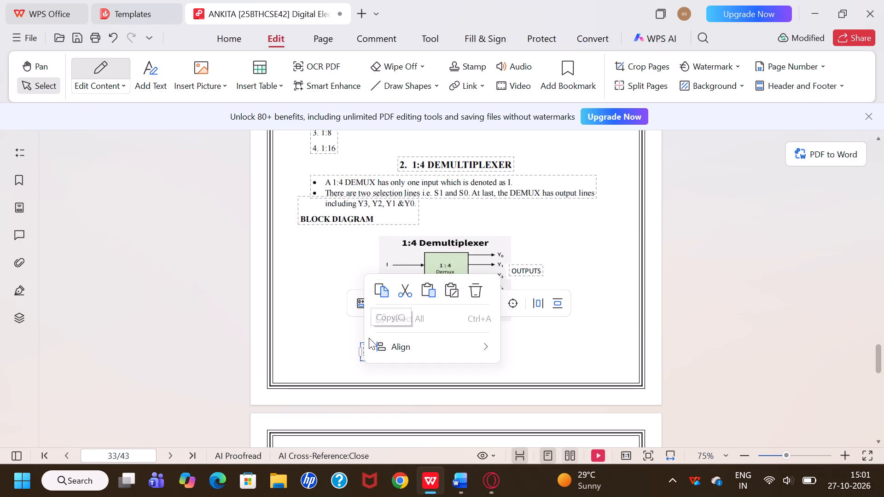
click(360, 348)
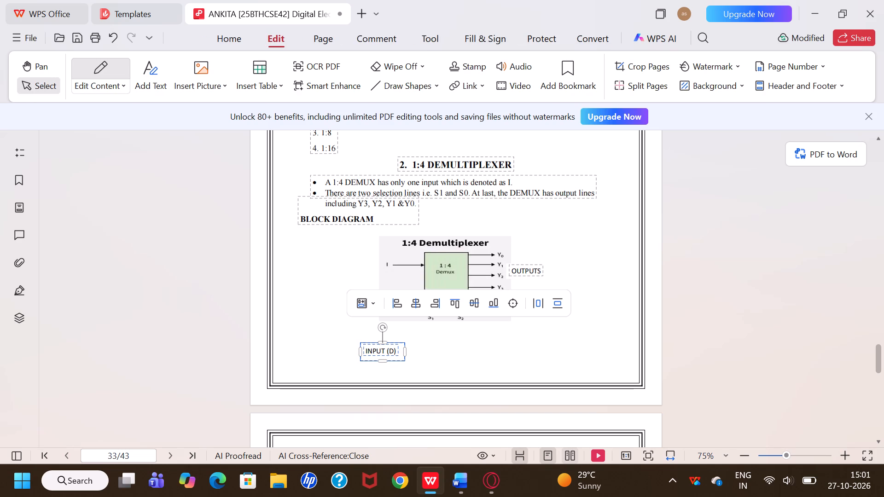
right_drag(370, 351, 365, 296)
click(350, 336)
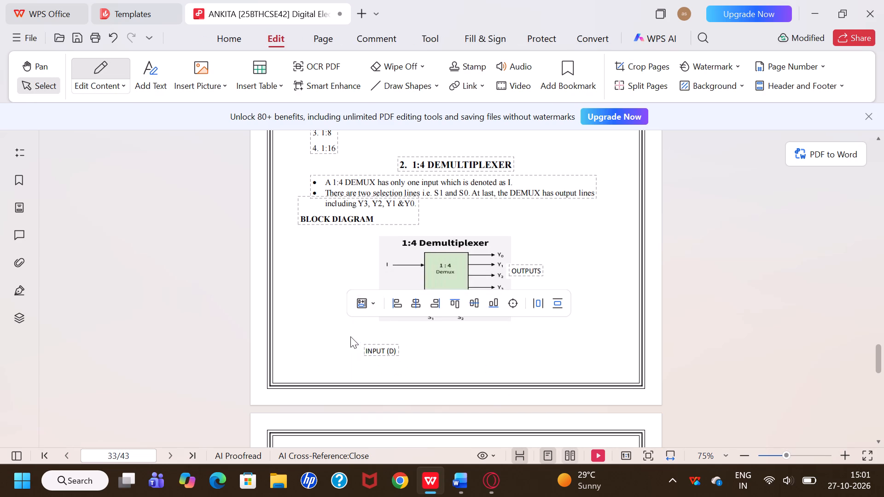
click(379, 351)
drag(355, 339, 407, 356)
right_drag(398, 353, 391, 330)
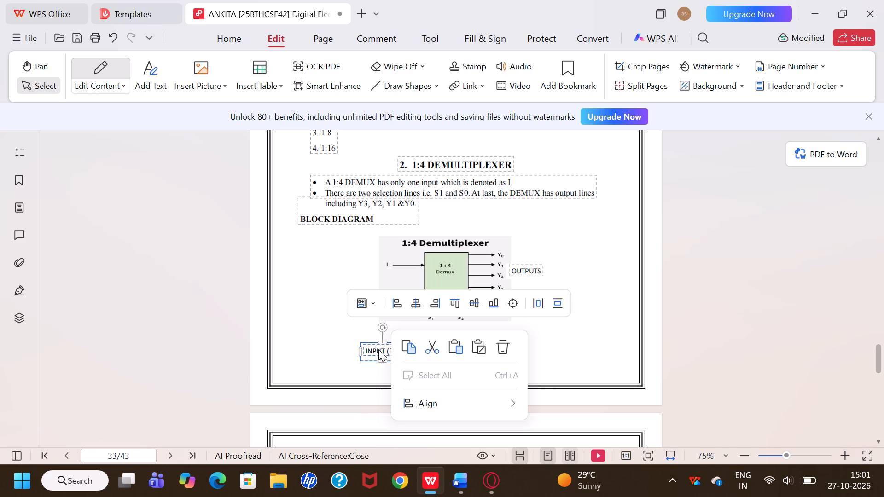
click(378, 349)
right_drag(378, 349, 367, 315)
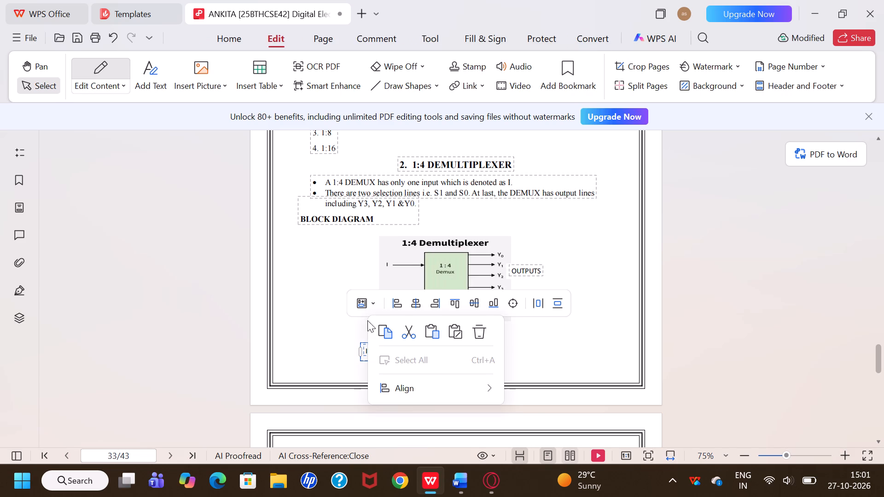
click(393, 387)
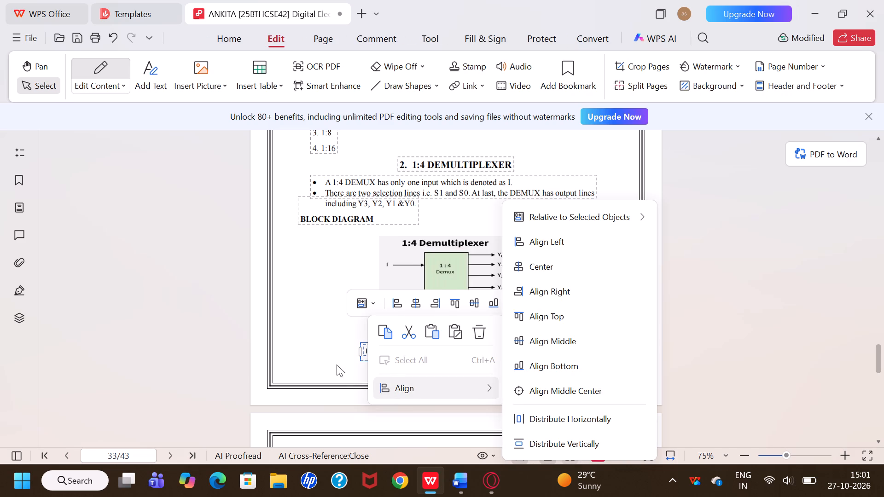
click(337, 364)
Move the INPUT (D) label up beside the 1:4 demultiplexer diagram, lined up with its I input arrow.
click(381, 350)
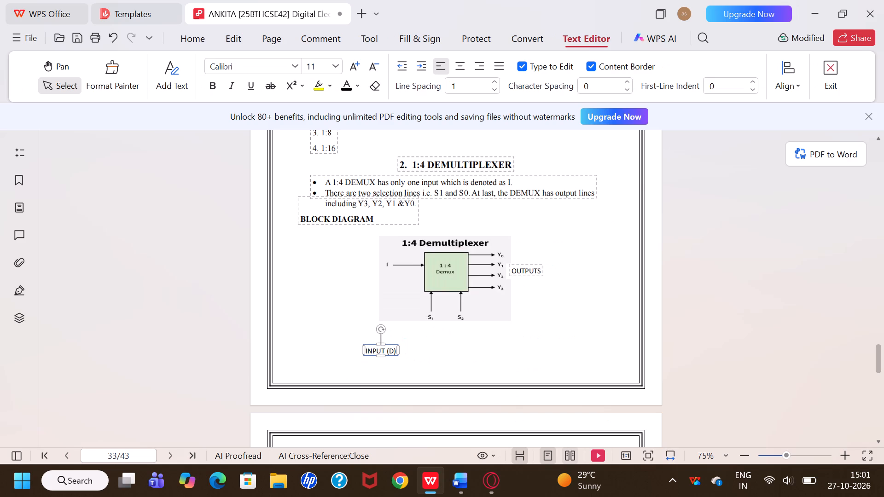
drag(374, 346, 359, 266)
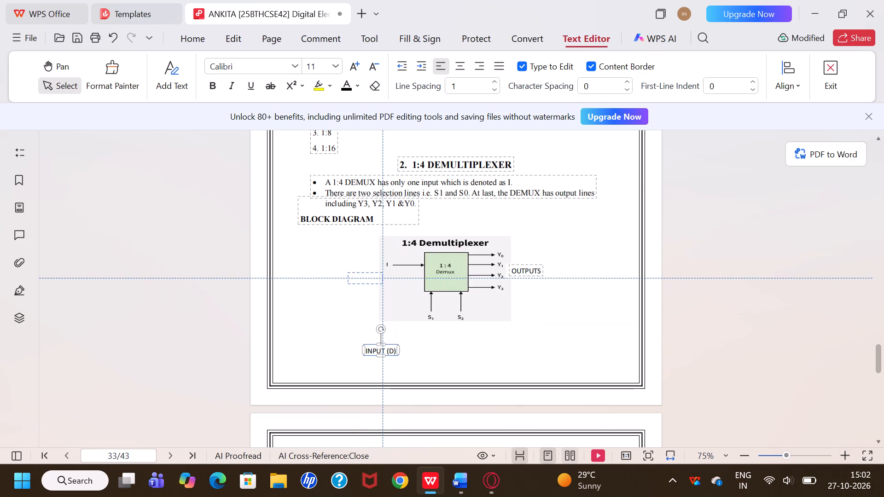
drag(359, 266, 359, 263)
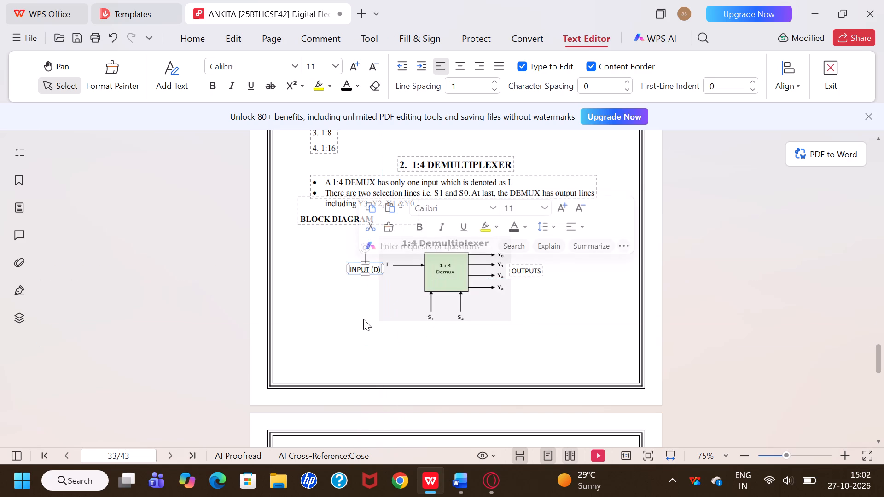
click(363, 319)
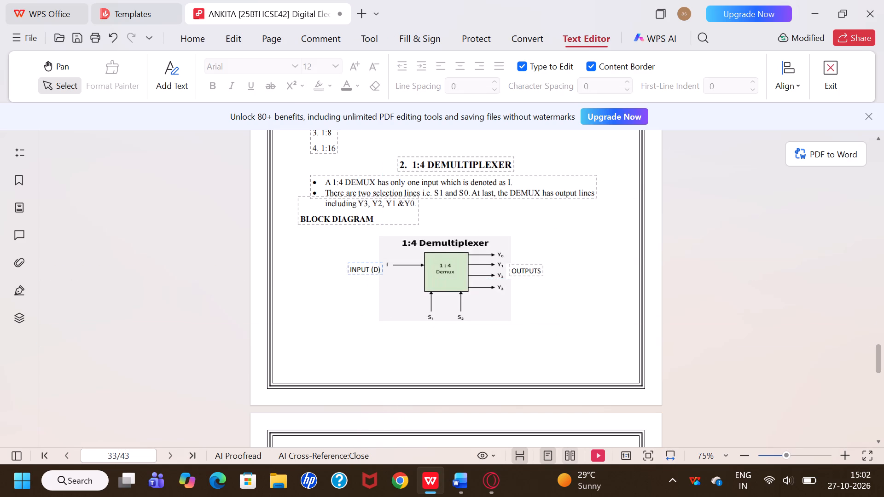
drag(373, 264, 383, 260)
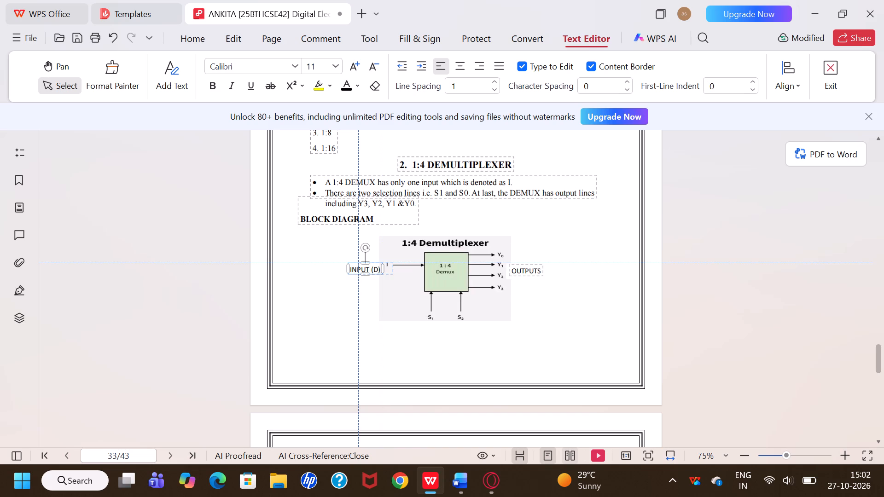
drag(383, 260, 378, 261)
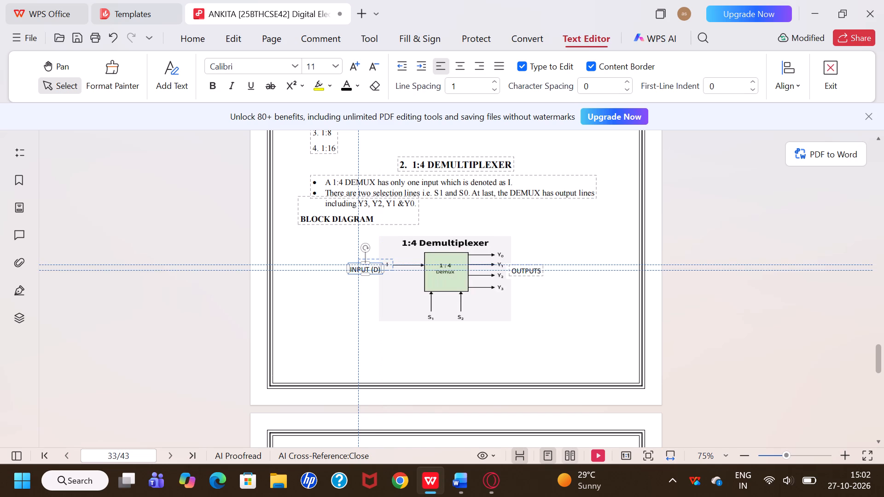
drag(378, 261, 378, 260)
click(384, 304)
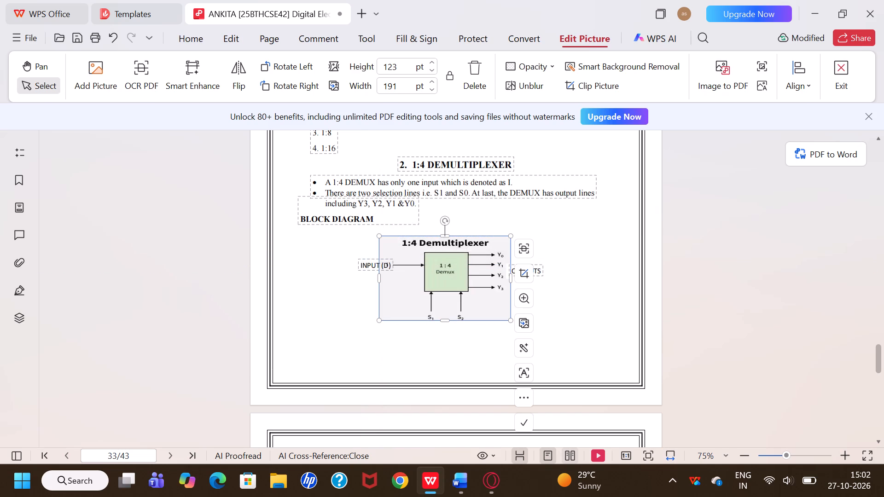
click(386, 340)
Move the SELECTORS LINES label from the top of page 34 onto page 33, below the 1:4 demultiplexer diagram.
scroll(386, 340, down, 1)
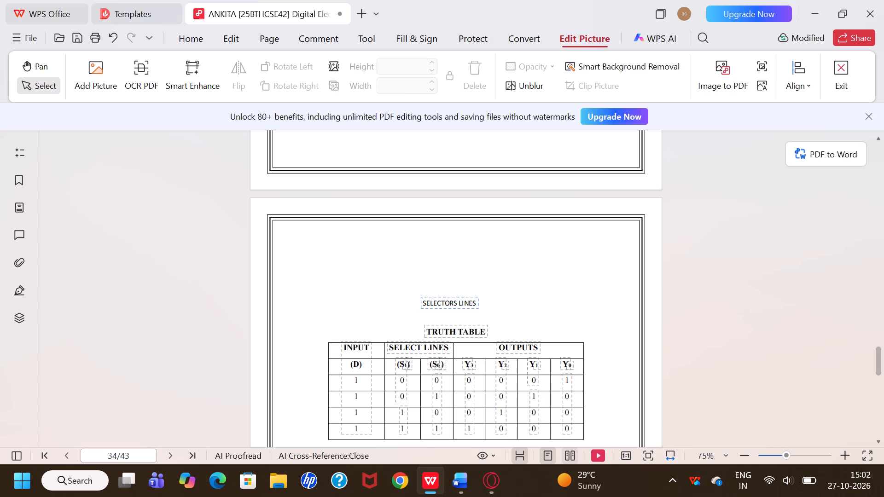
drag(441, 298, 431, 138)
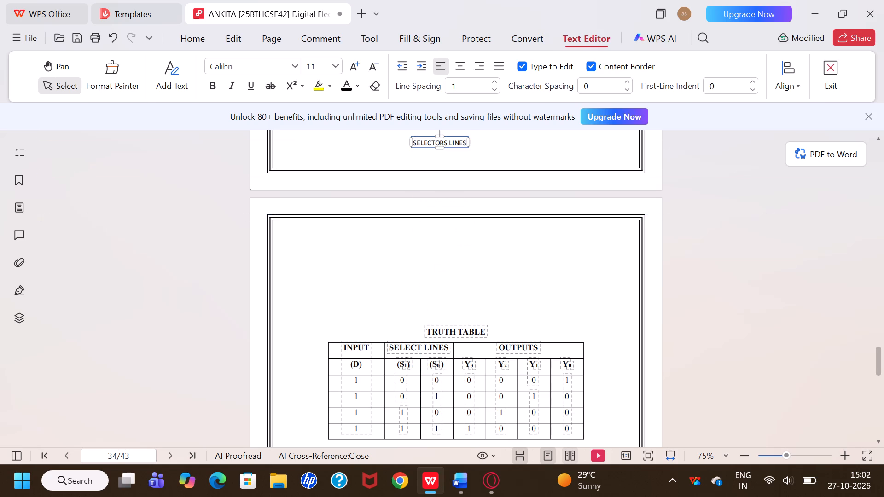
scroll(431, 138, up, 1)
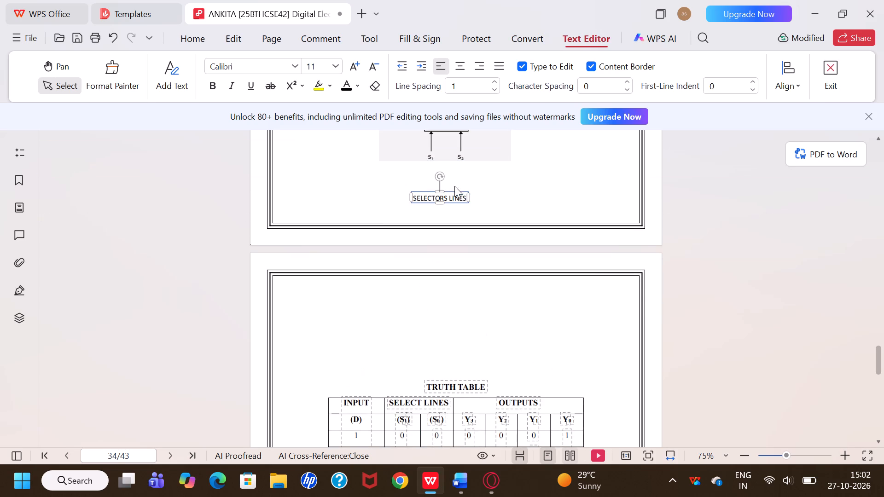
right_drag(453, 191, 454, 162)
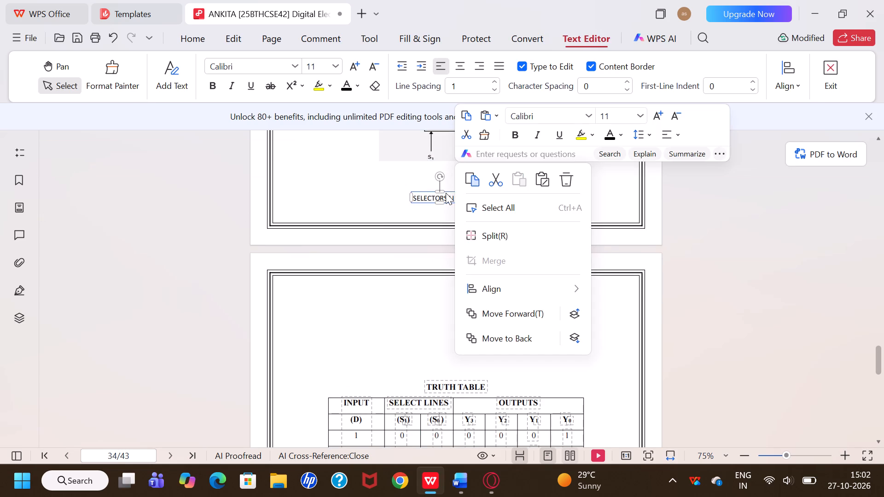
click(446, 193)
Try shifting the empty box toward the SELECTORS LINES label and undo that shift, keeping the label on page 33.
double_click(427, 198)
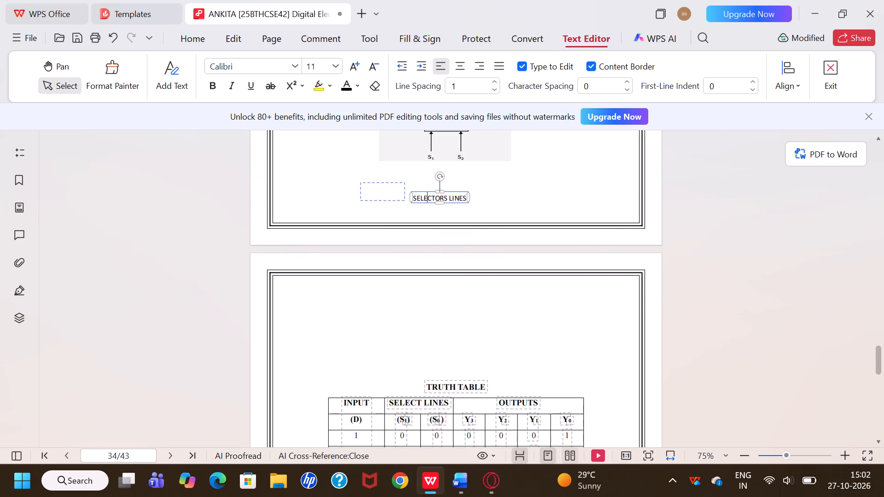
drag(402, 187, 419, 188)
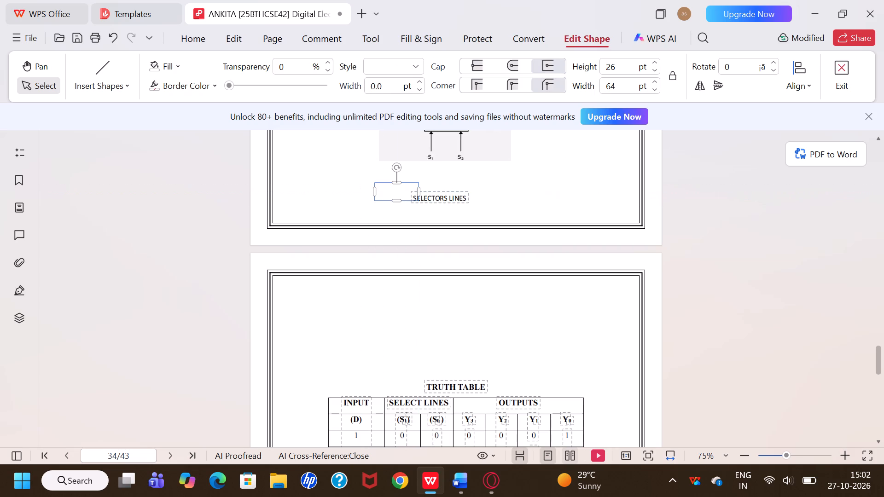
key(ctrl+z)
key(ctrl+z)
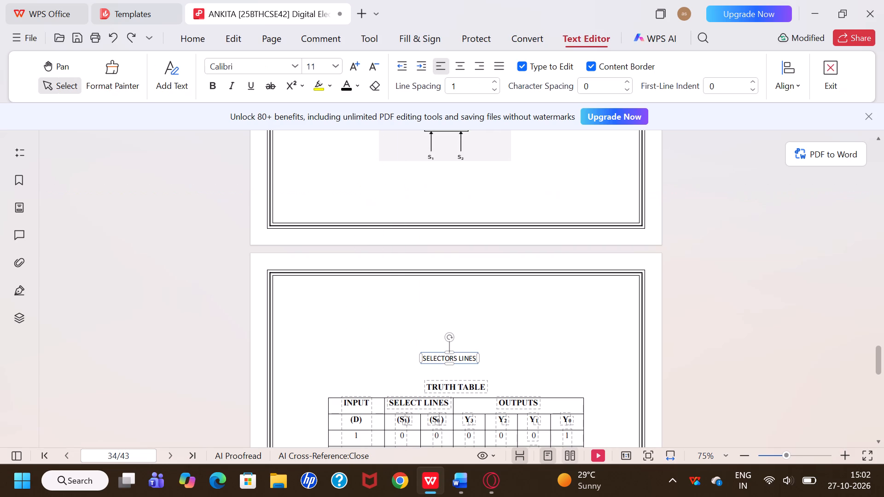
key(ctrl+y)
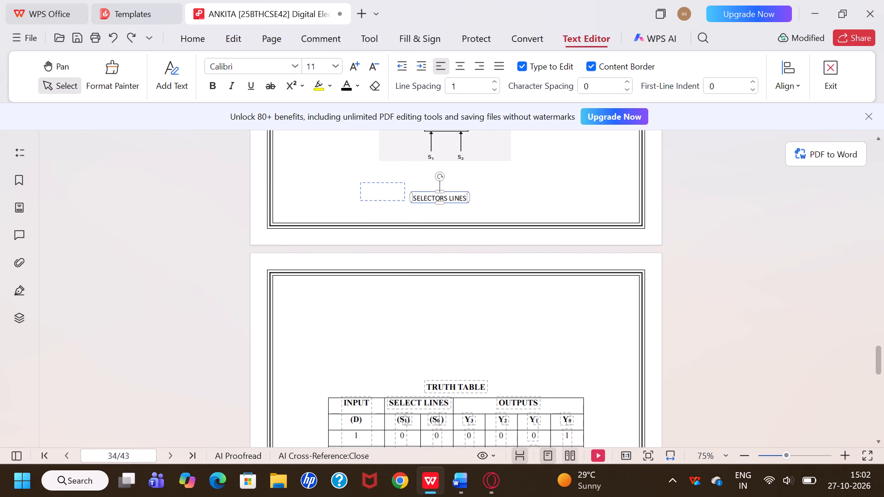
Move the SELECTORS LINES label up directly beneath the S1 and S2 lines of the 1:4 demultiplexer diagram.
drag(413, 178, 454, 199)
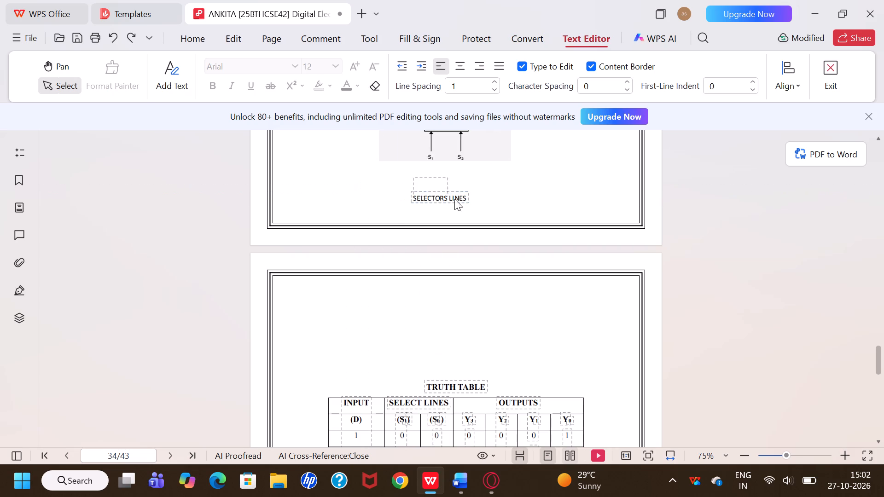
drag(454, 199, 472, 204)
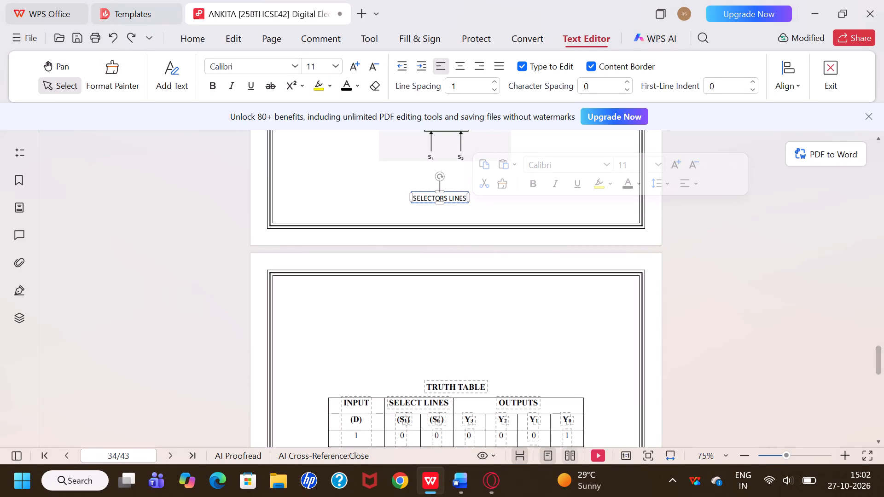
drag(423, 206, 426, 174)
click(432, 202)
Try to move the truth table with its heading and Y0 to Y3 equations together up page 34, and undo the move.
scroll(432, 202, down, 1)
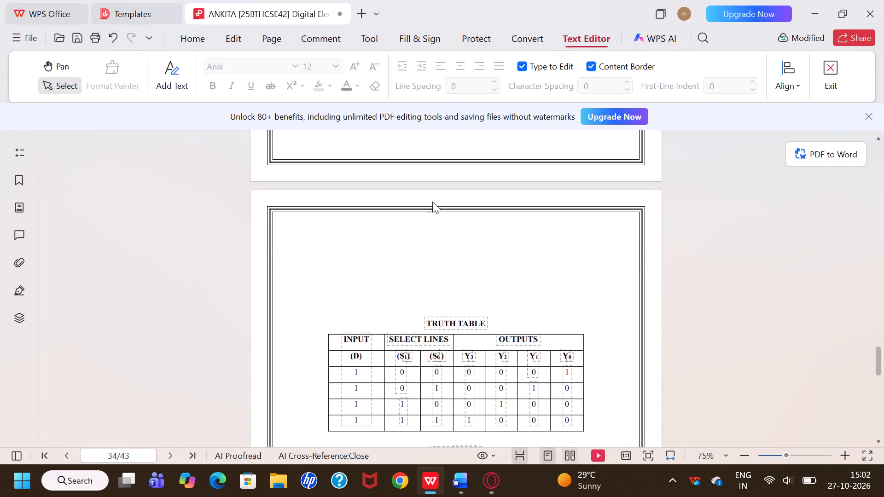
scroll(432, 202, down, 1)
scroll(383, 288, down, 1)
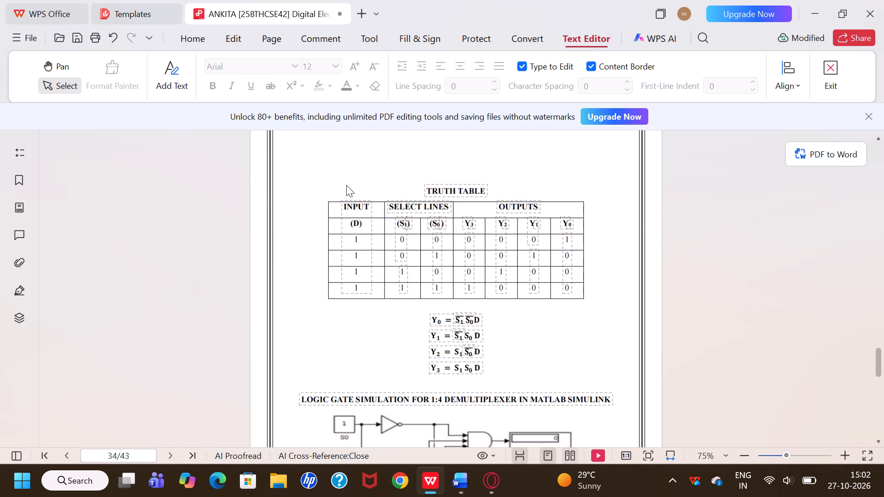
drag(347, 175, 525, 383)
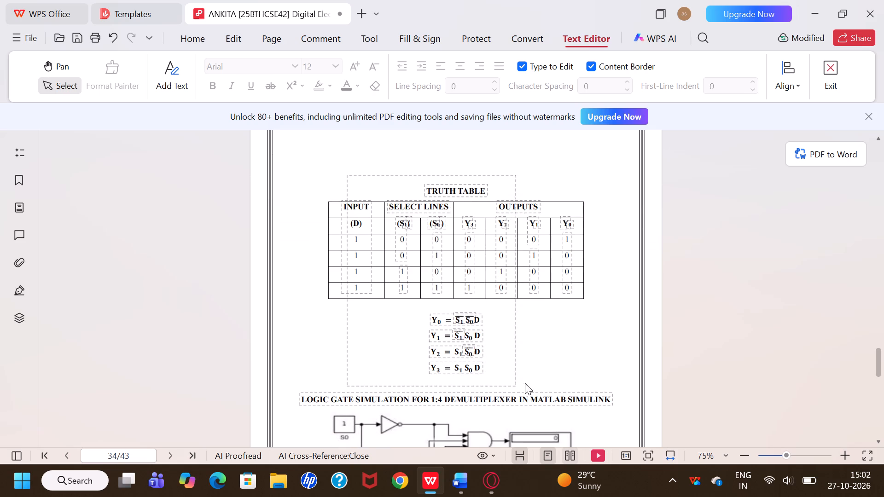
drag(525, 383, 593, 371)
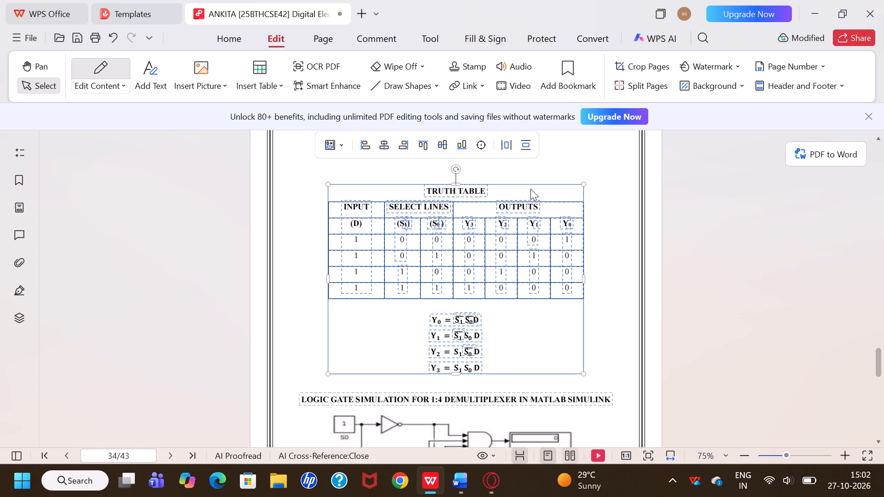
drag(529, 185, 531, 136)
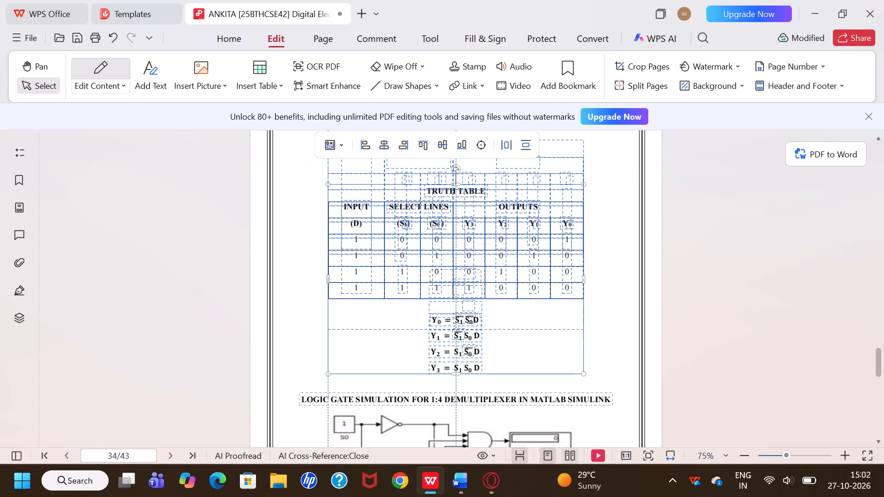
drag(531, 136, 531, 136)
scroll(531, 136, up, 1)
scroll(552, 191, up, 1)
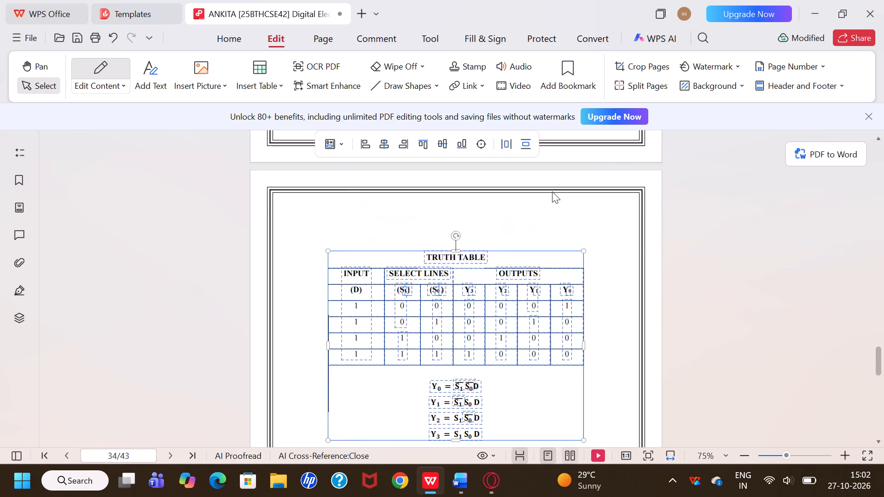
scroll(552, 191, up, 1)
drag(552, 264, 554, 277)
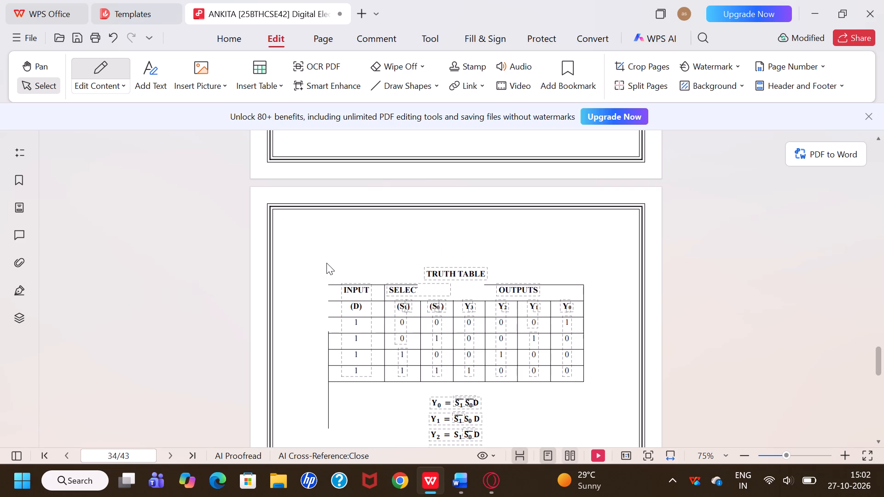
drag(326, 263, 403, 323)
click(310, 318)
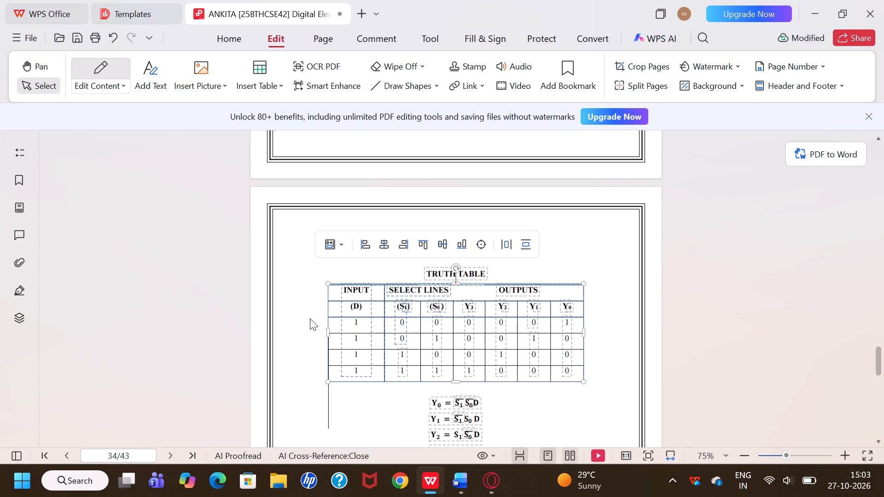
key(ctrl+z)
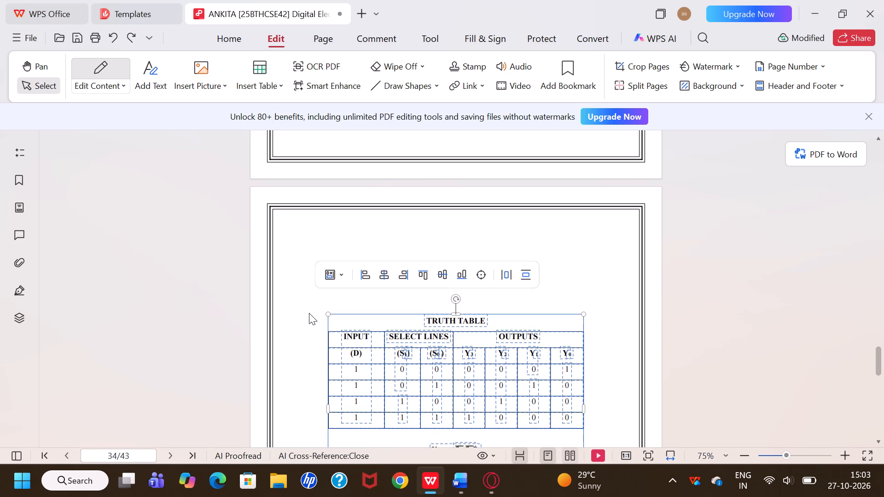
Move the 1:4 demultiplexer truth table together with its TRUTH TABLE heading up to just below page 34's top border.
click(309, 313)
drag(308, 289, 487, 412)
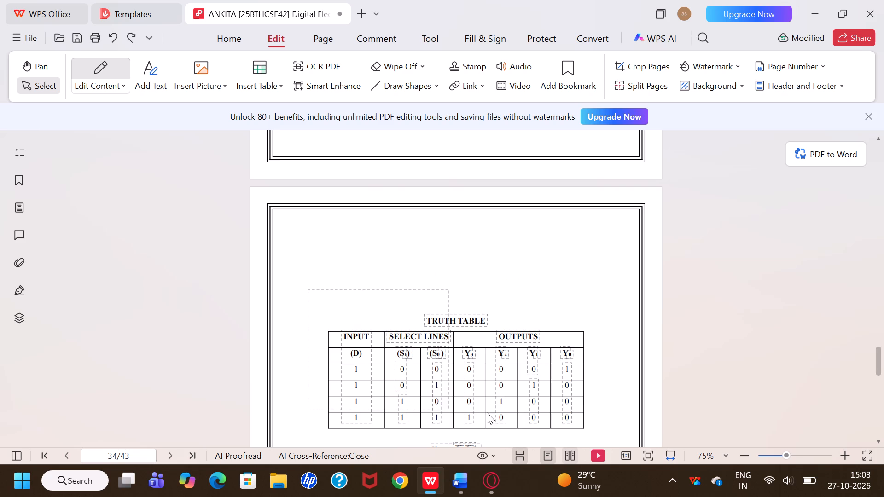
drag(487, 412, 593, 444)
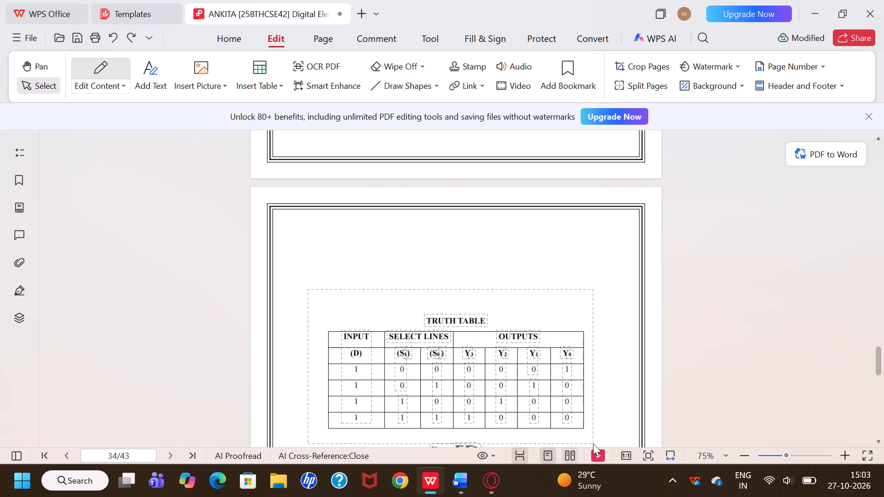
drag(593, 444, 598, 439)
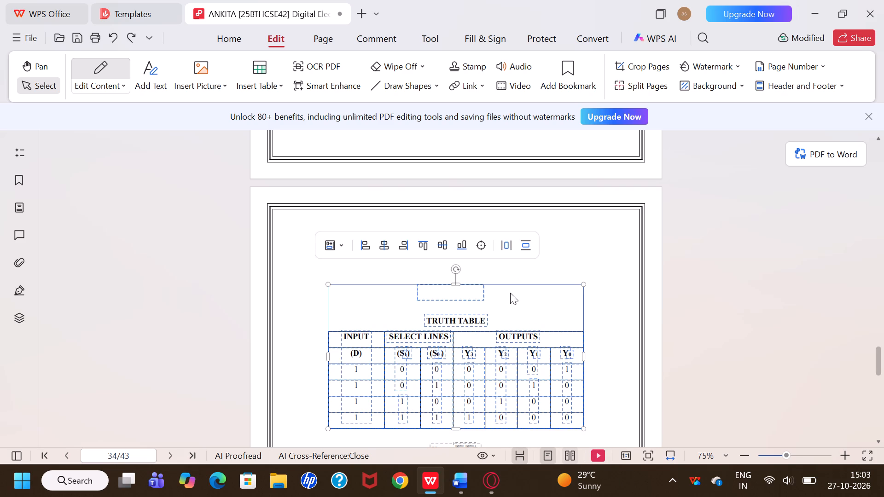
drag(511, 284, 511, 280)
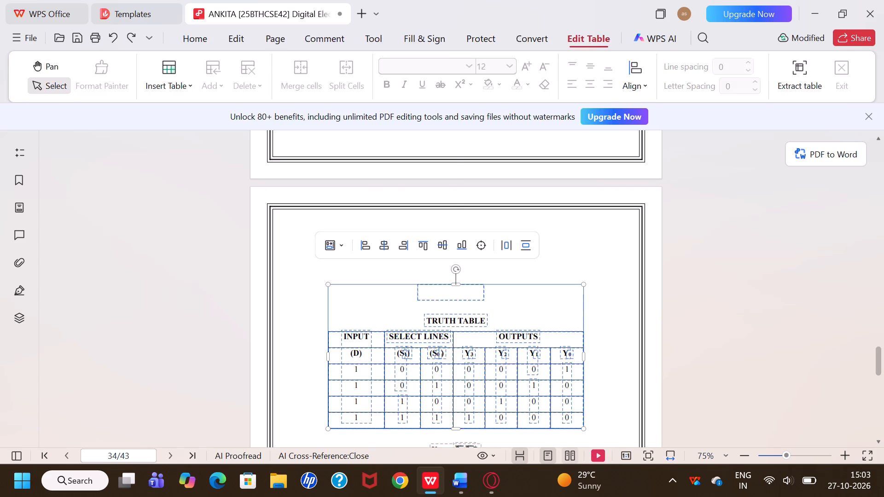
drag(511, 280, 513, 215)
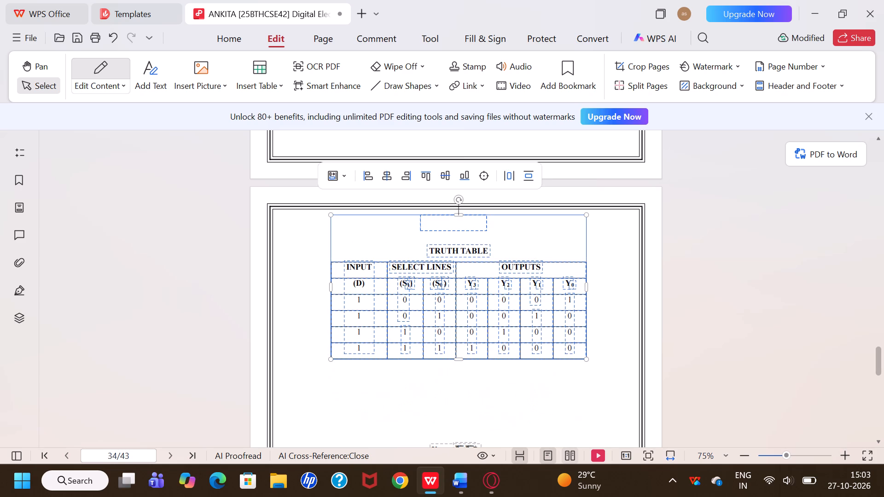
drag(514, 215, 514, 191)
click(489, 387)
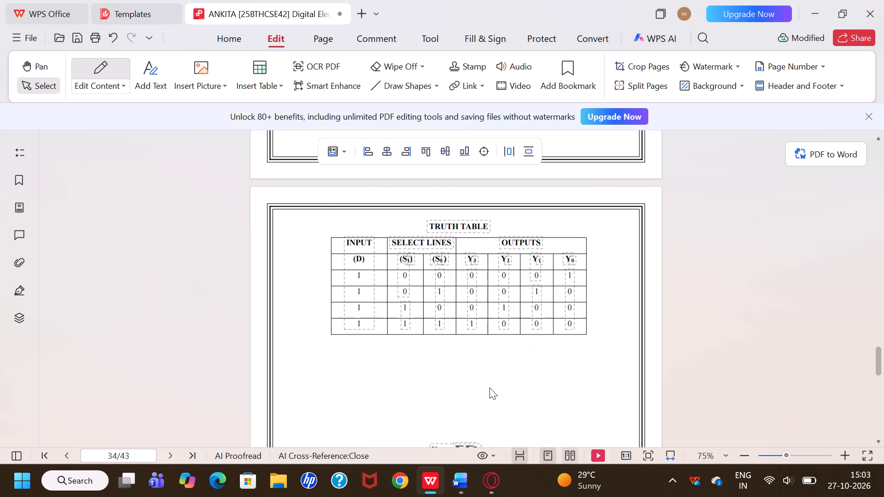
Move the Y0 to Y3 equations up page 34 so they sit directly beneath the truth table.
scroll(489, 387, down, 1)
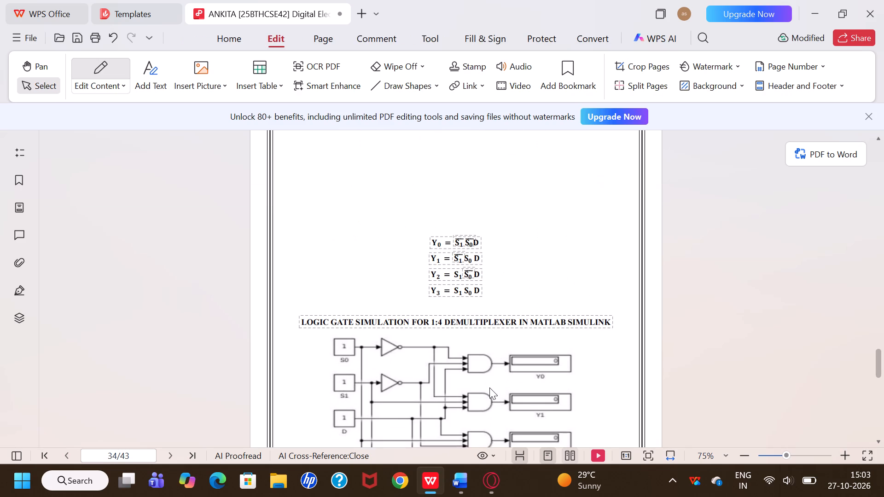
drag(415, 220, 494, 292)
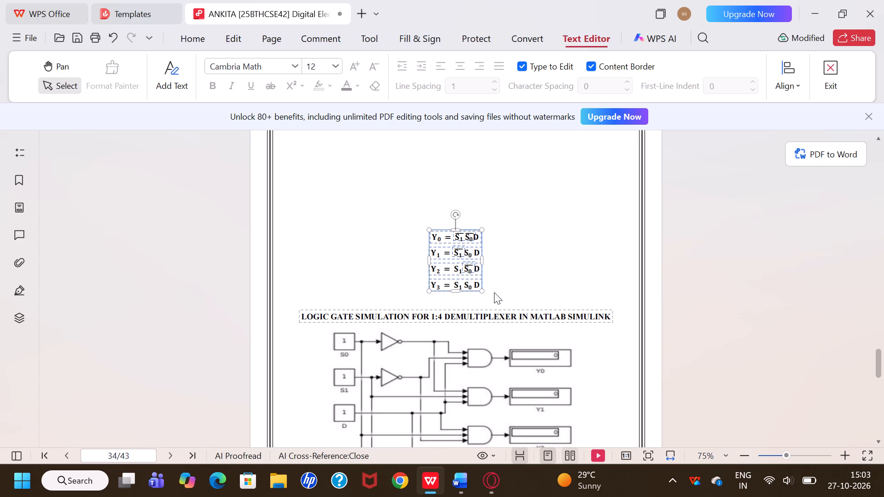
scroll(505, 277, up, 1)
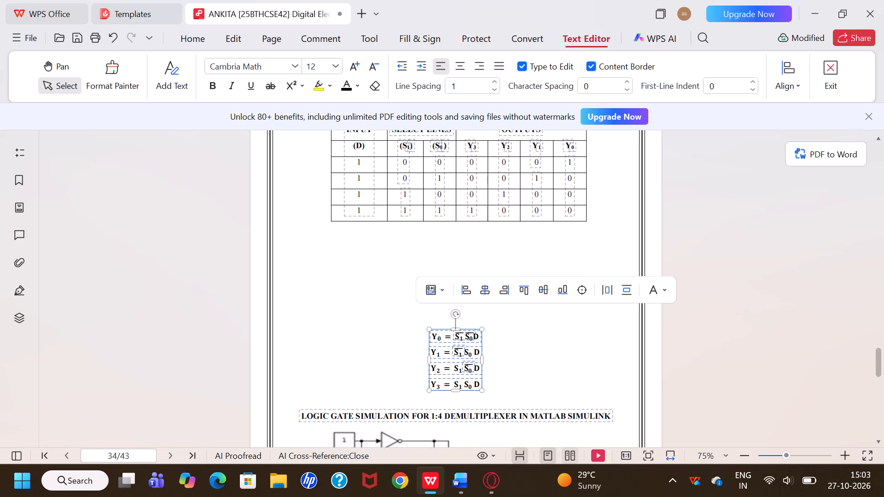
right_drag(466, 341, 465, 255)
click(447, 341)
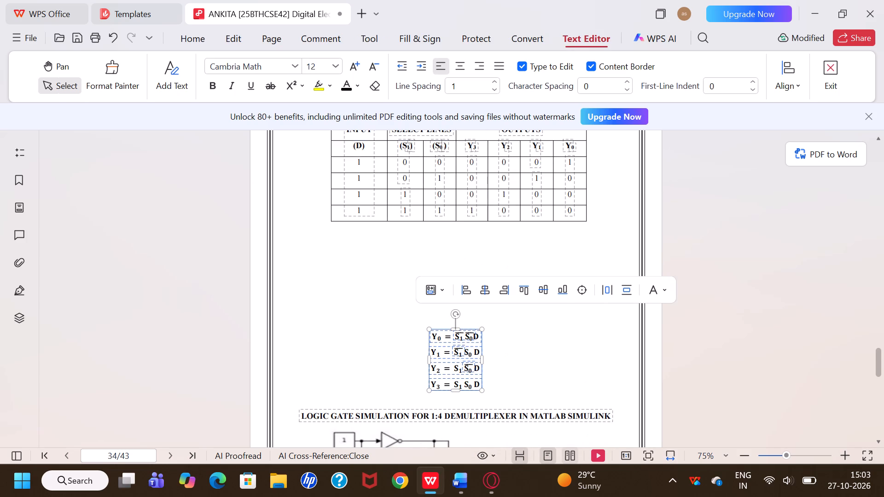
drag(447, 341, 444, 247)
click(443, 339)
Move the 1:4 demultiplexer MATLAB Simulink heading and its logic gate diagram up together, close beneath the Y3 equation.
scroll(443, 339, down, 1)
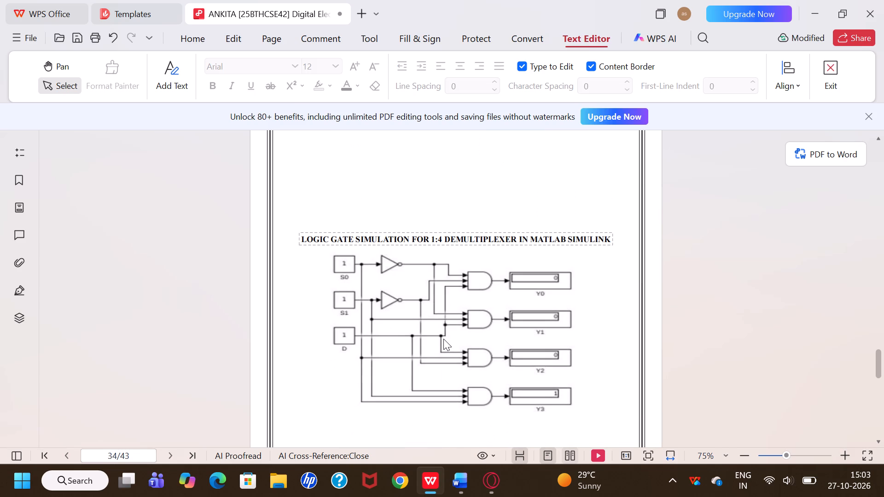
scroll(443, 339, down, 1)
drag(304, 212, 432, 315)
drag(432, 315, 617, 416)
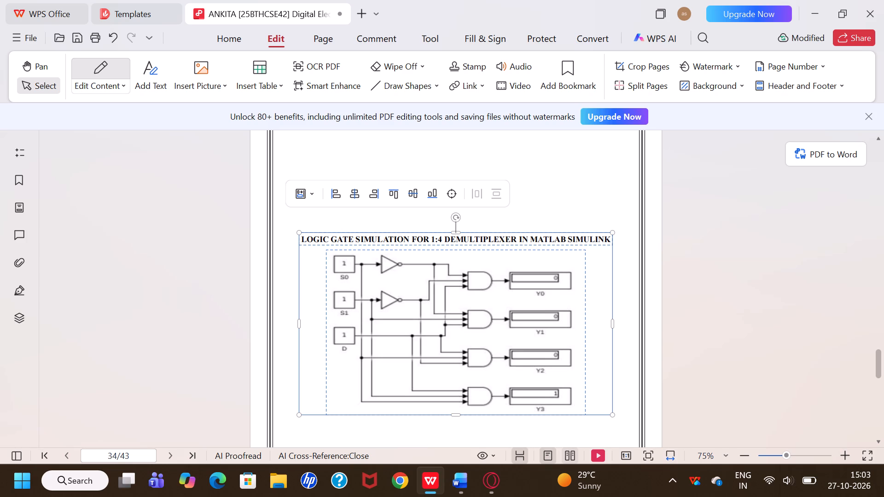
right_drag(436, 268, 439, 172)
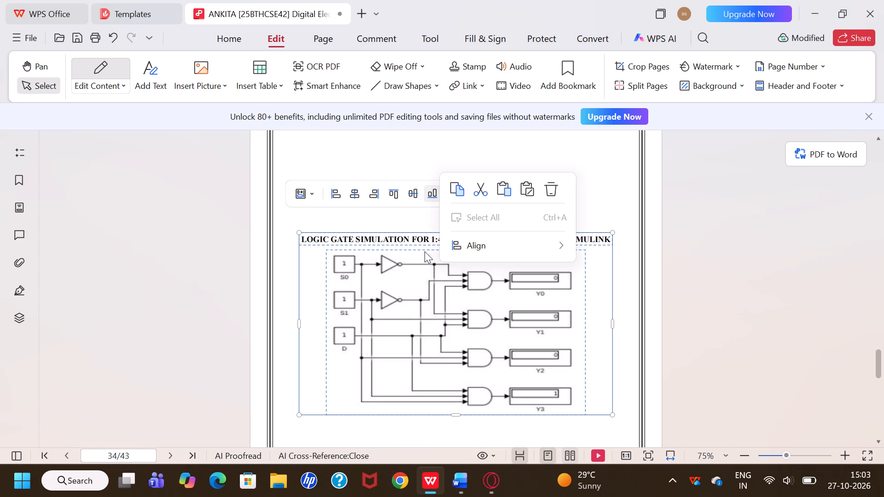
click(425, 251)
right_drag(425, 251, 439, 218)
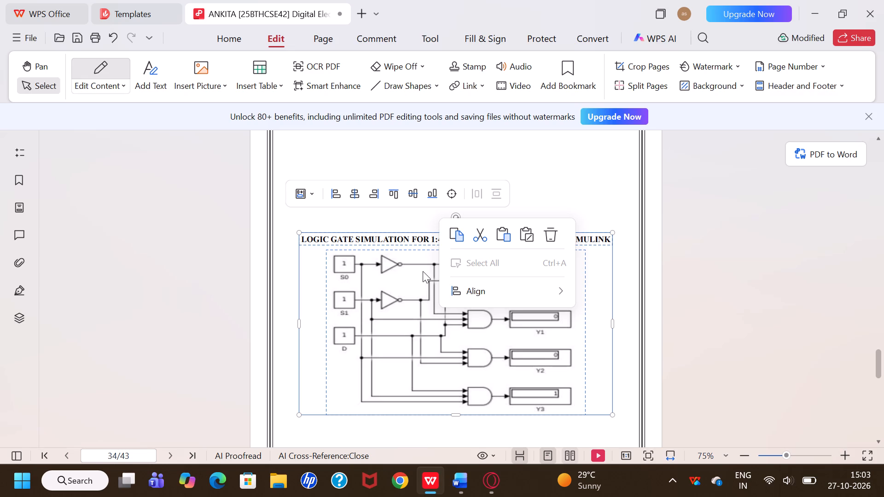
click(423, 271)
drag(435, 262, 437, 254)
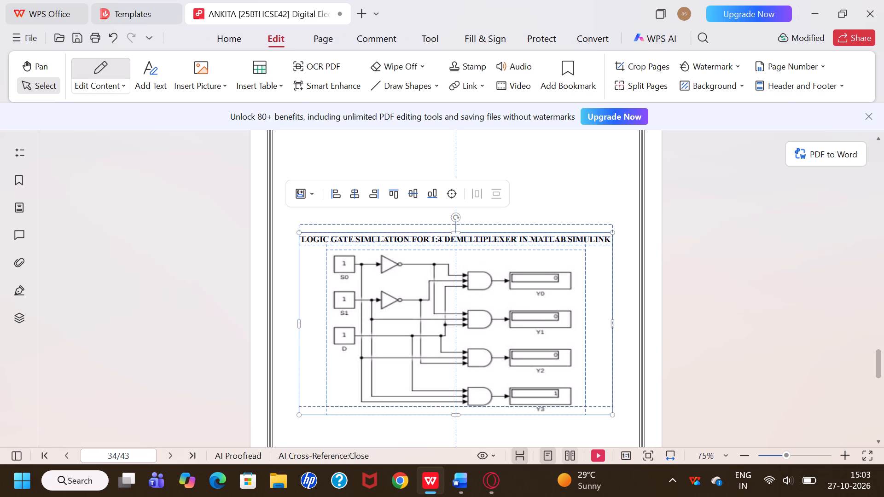
drag(437, 254, 443, 164)
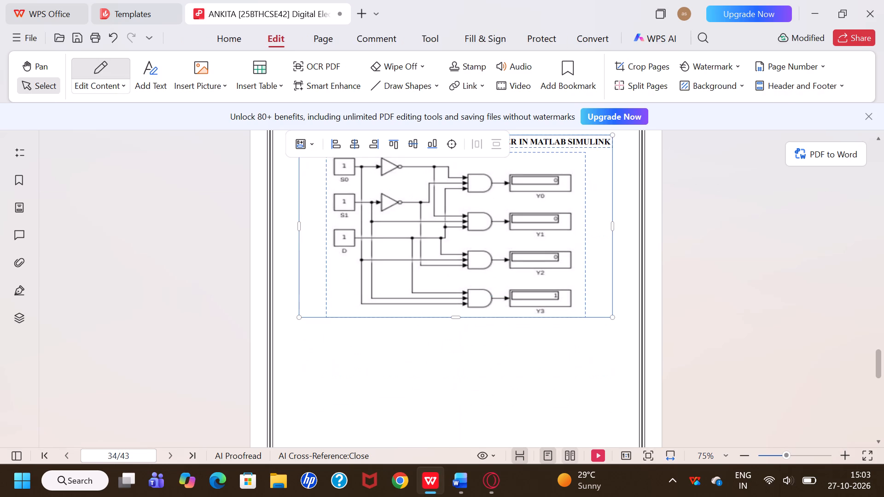
scroll(443, 164, up, 1)
click(573, 229)
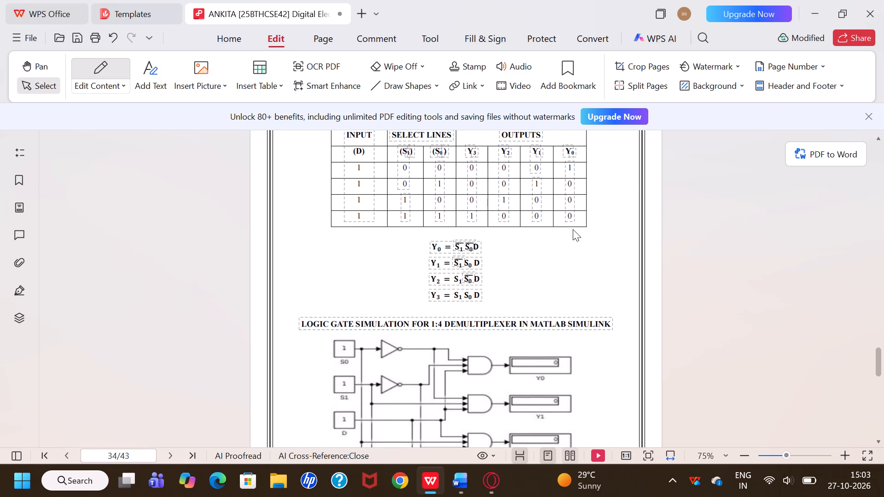
Examine the layout and spacing of the 1:4 and 1:8 demultiplexer content across pages 33 to 37.
scroll(573, 229, down, 3)
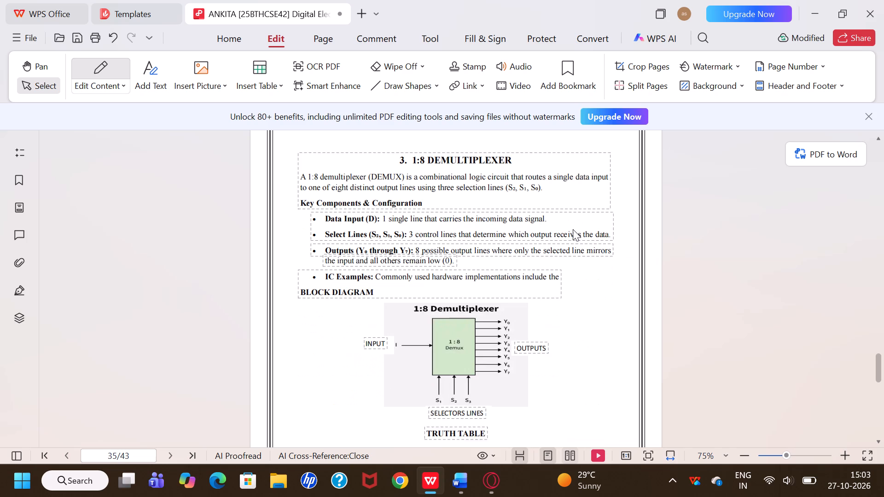
scroll(573, 229, down, 3)
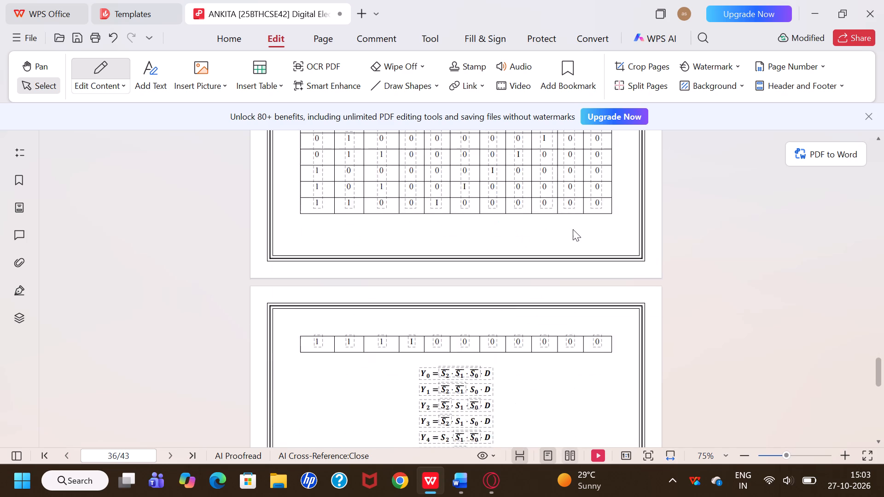
scroll(573, 229, down, 2)
scroll(573, 229, up, 2)
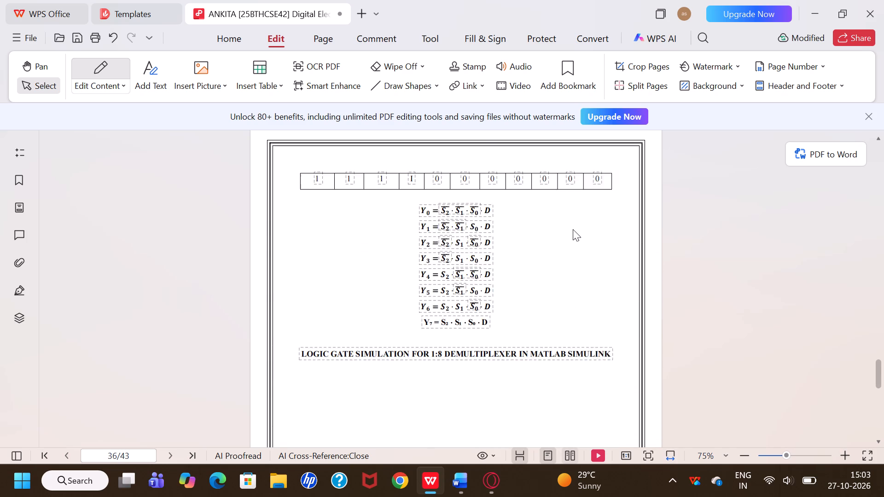
scroll(573, 229, up, 3)
scroll(573, 229, down, 1)
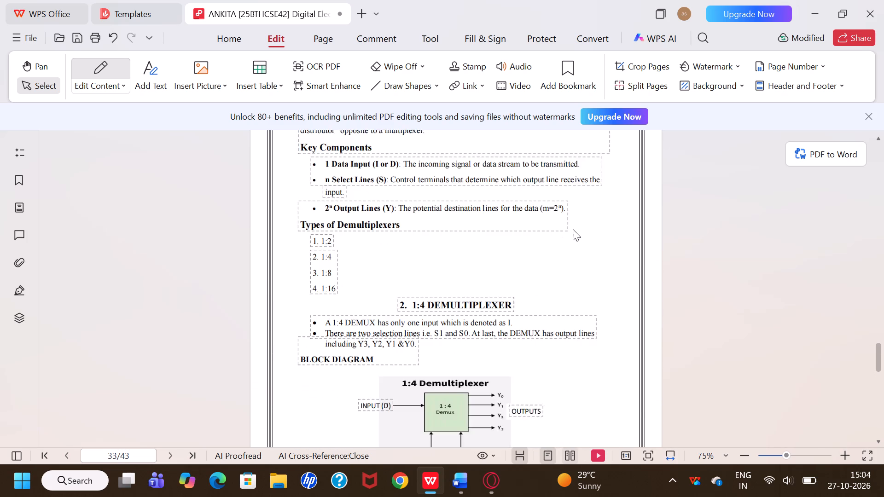
scroll(573, 229, down, 6)
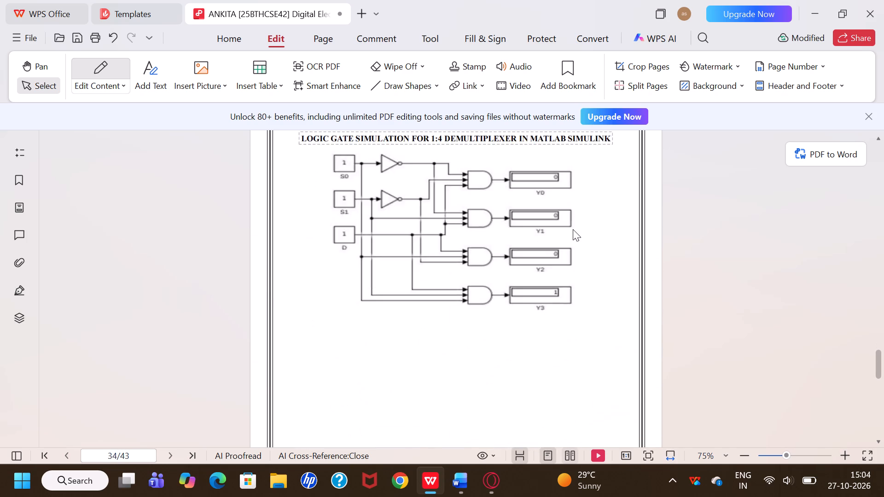
scroll(573, 229, down, 7)
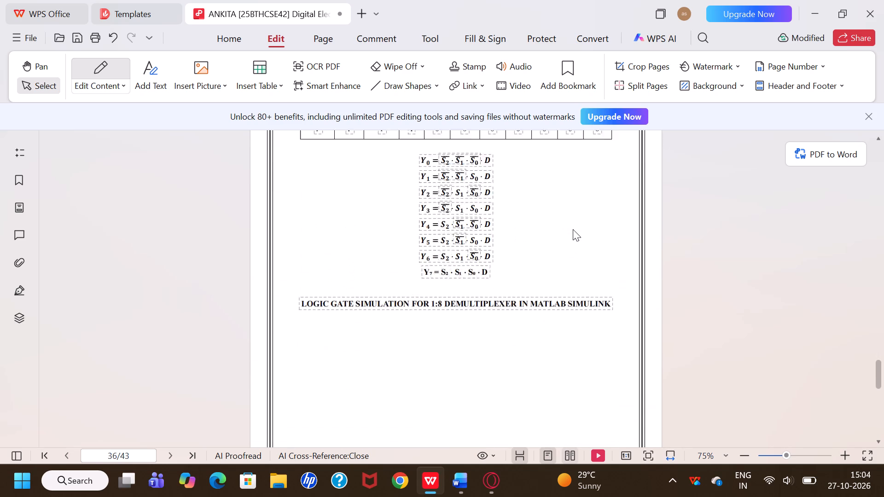
scroll(573, 229, down, 3)
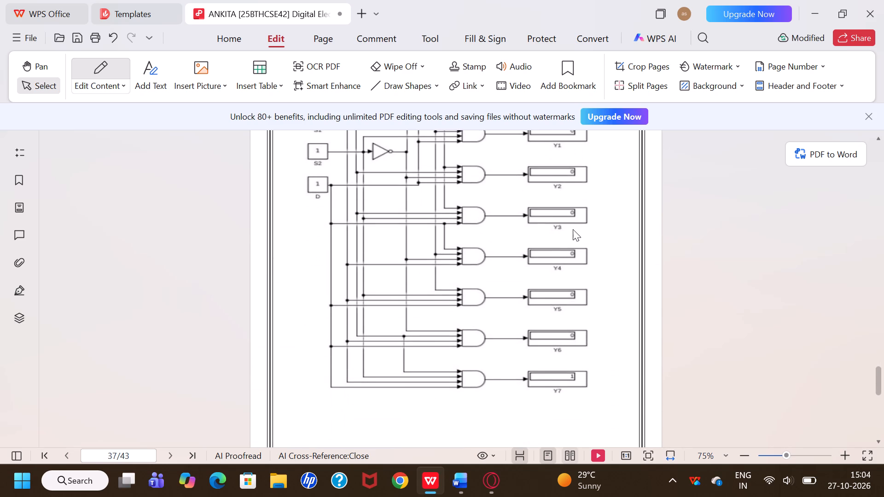
scroll(573, 229, down, 1)
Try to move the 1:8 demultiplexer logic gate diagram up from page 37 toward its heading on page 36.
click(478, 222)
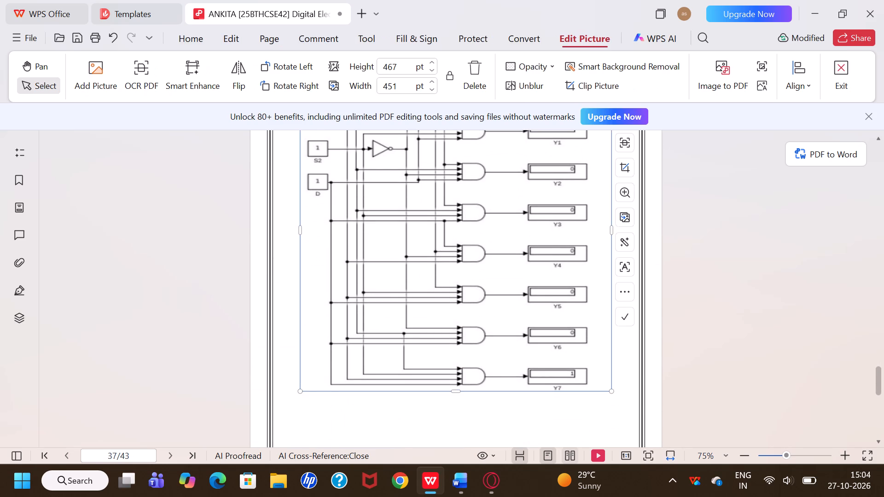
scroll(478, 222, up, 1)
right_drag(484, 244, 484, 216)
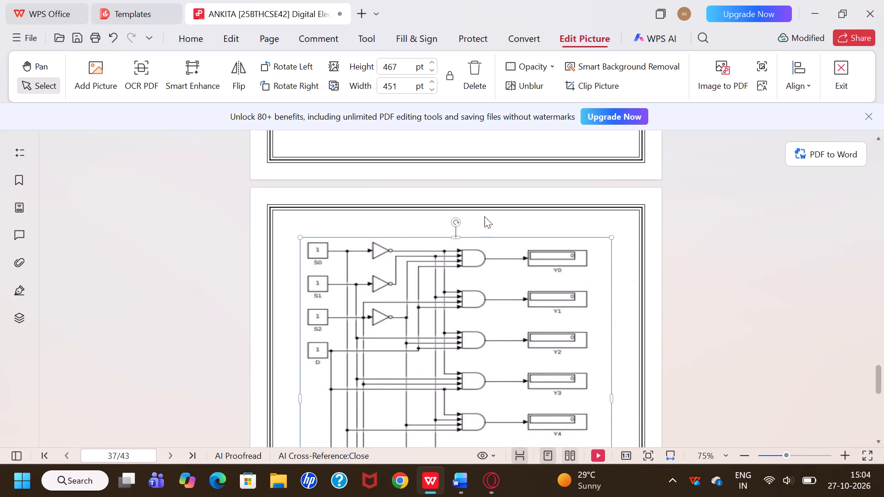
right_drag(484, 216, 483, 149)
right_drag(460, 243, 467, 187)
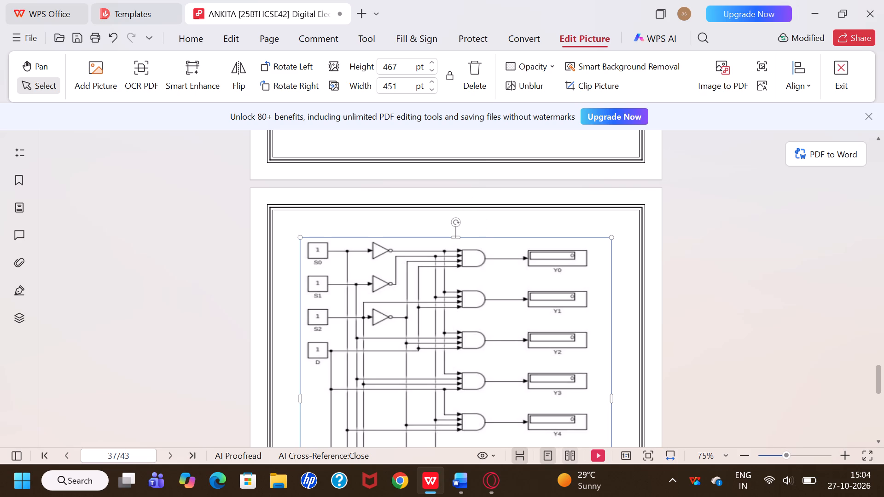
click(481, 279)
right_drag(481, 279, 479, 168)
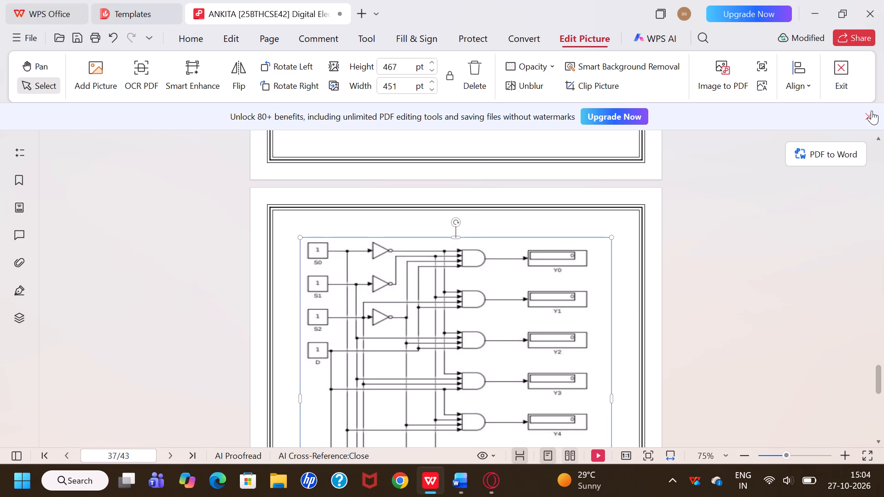
Dismiss the upgrade banner above the document.
click(872, 110)
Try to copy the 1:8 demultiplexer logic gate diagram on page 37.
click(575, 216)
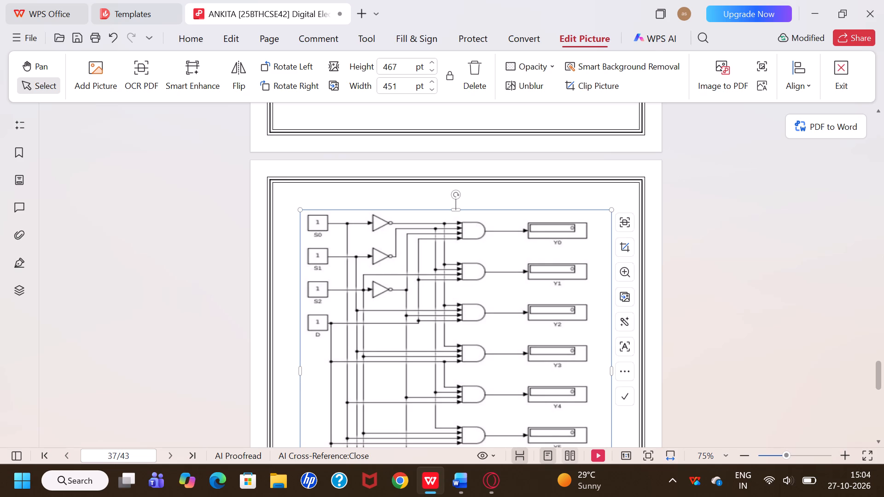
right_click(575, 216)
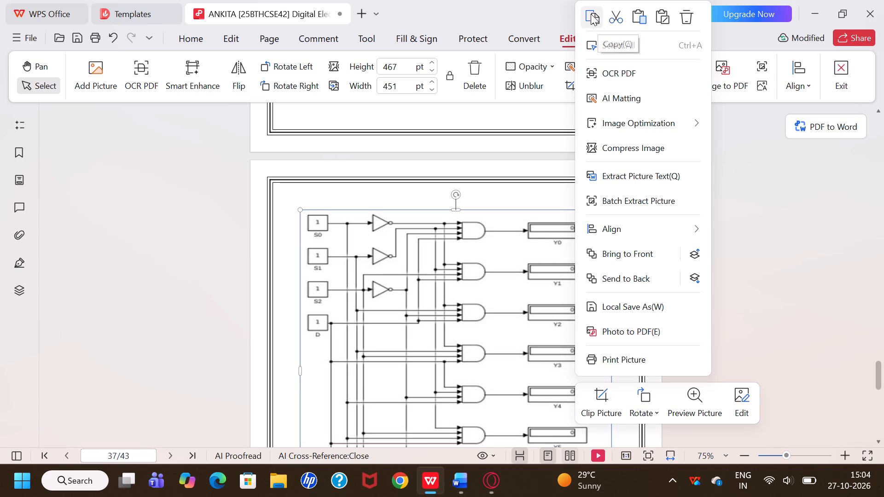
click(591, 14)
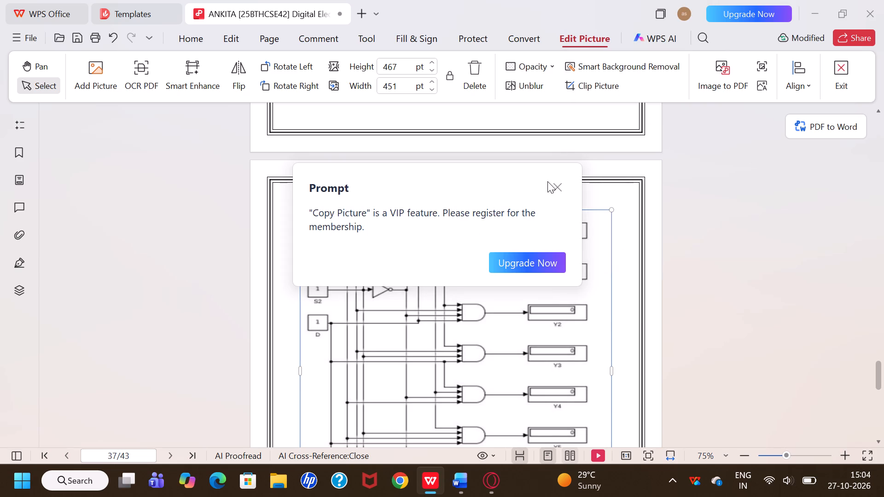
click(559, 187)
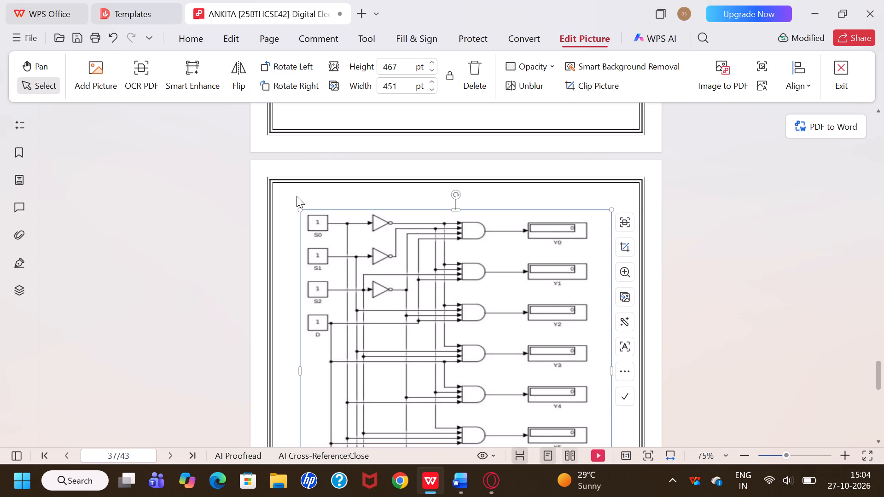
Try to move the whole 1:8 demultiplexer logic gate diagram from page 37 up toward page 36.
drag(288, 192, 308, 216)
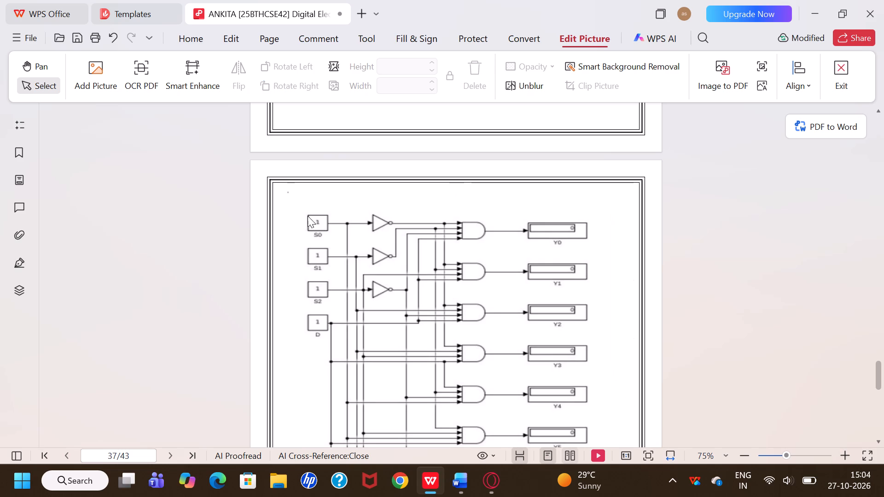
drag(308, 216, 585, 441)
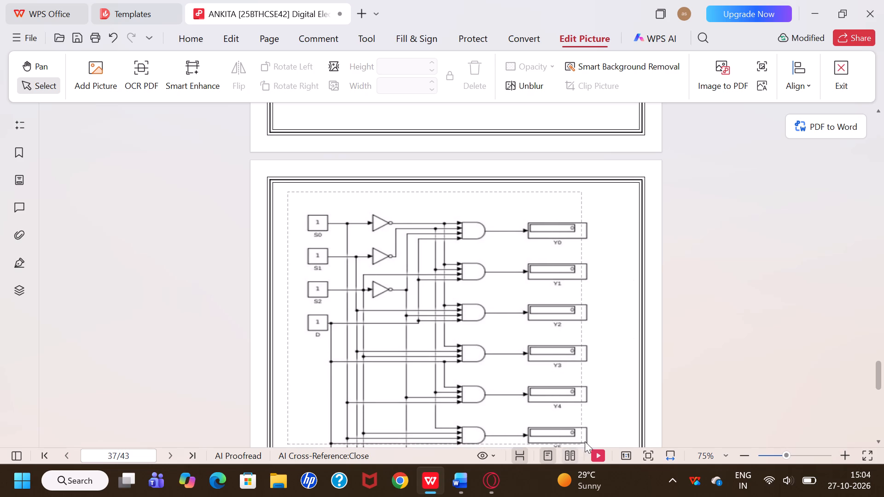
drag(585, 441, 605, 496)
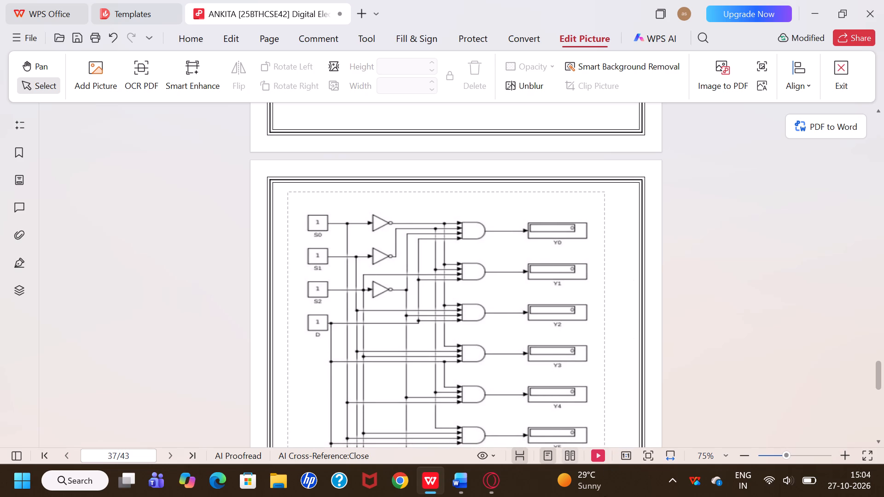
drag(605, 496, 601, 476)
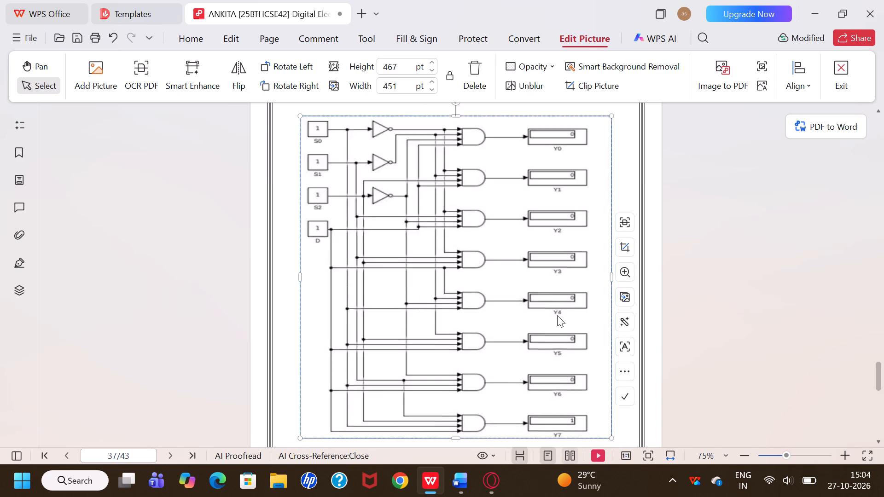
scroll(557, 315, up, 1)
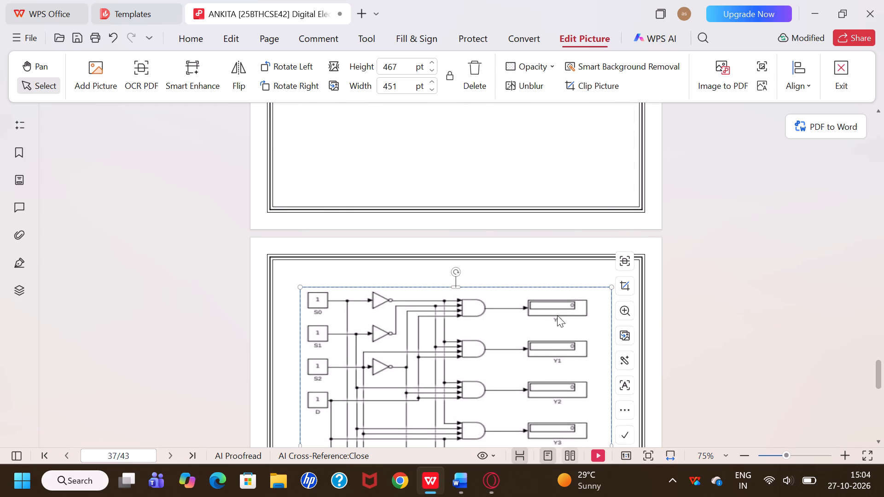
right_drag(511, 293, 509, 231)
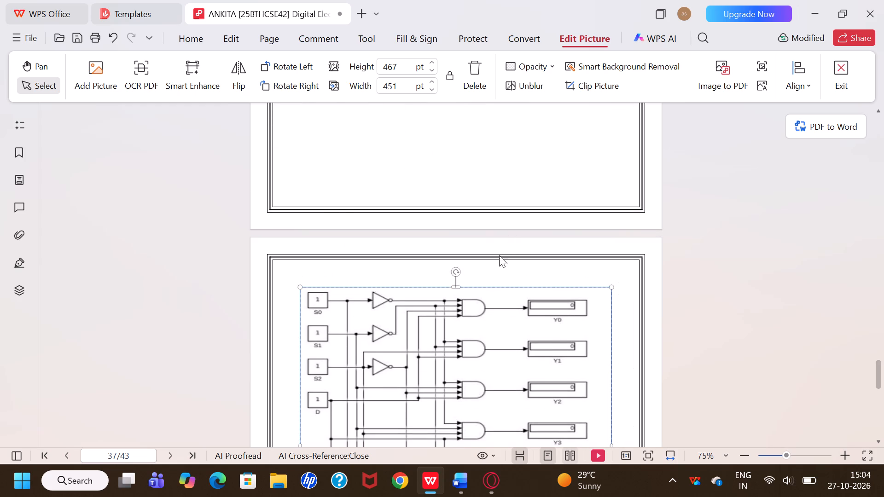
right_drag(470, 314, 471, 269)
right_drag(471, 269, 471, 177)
Move the entire 1:8 demultiplexer truth table on page 35 up so it sits directly beneath the TRUTH TABLE heading.
scroll(471, 177, up, 1)
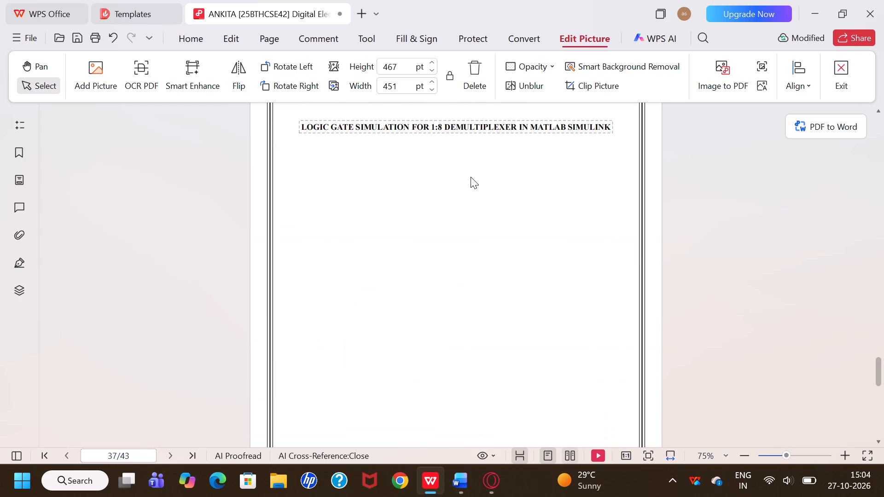
scroll(471, 177, up, 1)
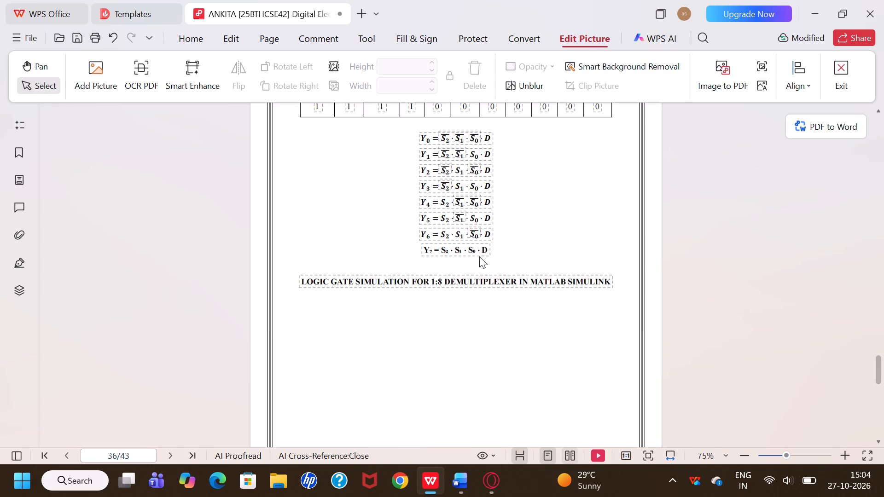
scroll(479, 256, up, 1)
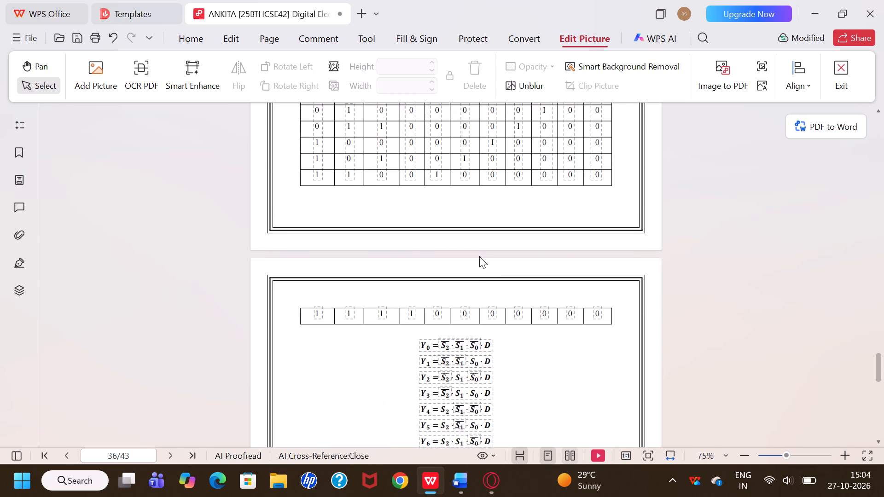
scroll(479, 256, up, 1)
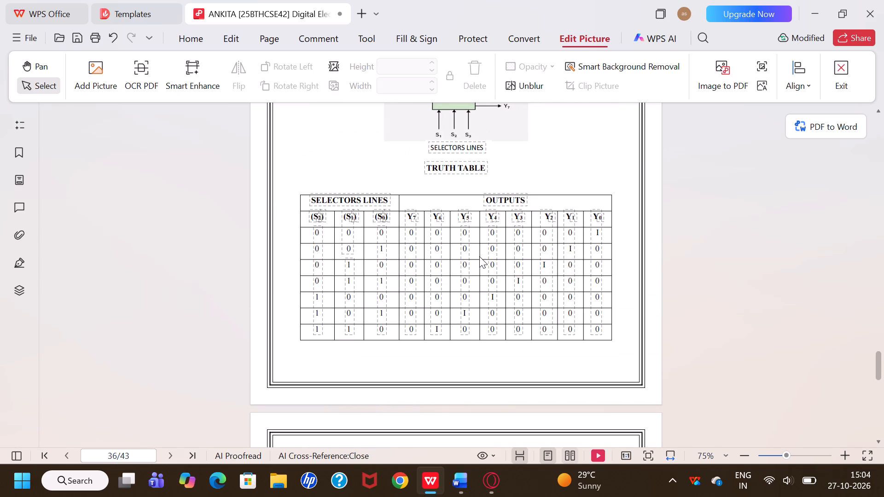
click(409, 196)
scroll(326, 177, up, 1)
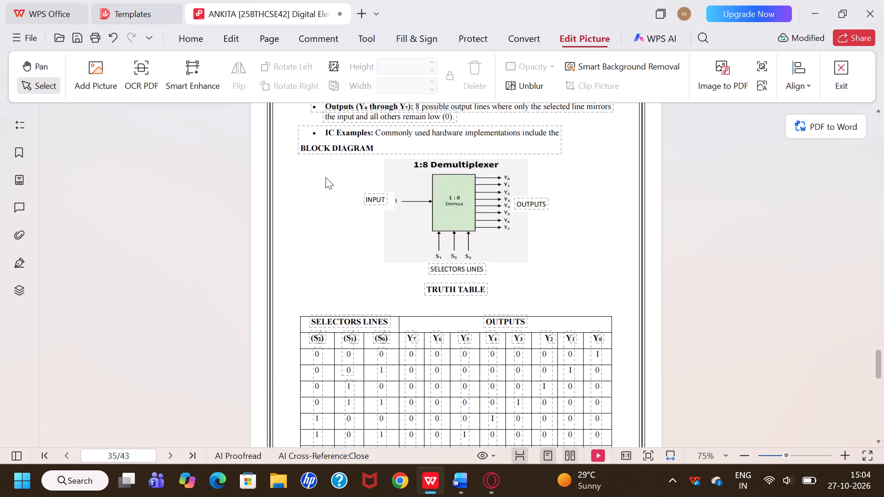
scroll(326, 177, down, 1)
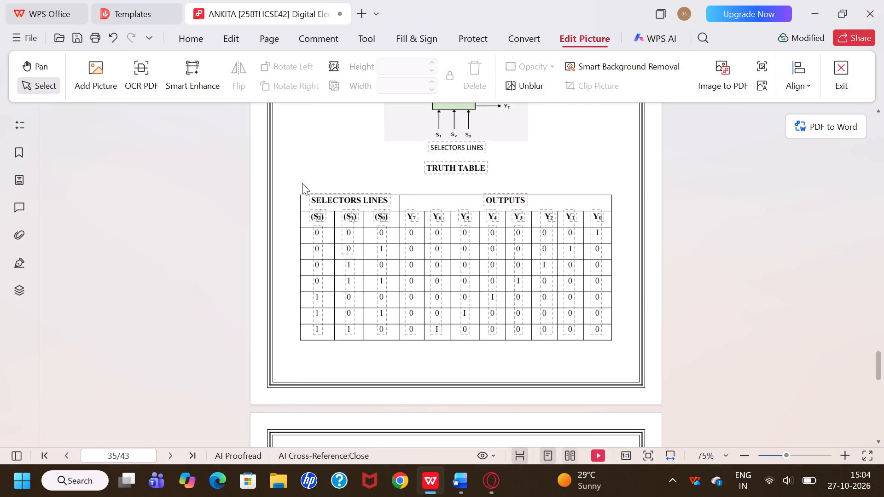
drag(302, 185, 584, 343)
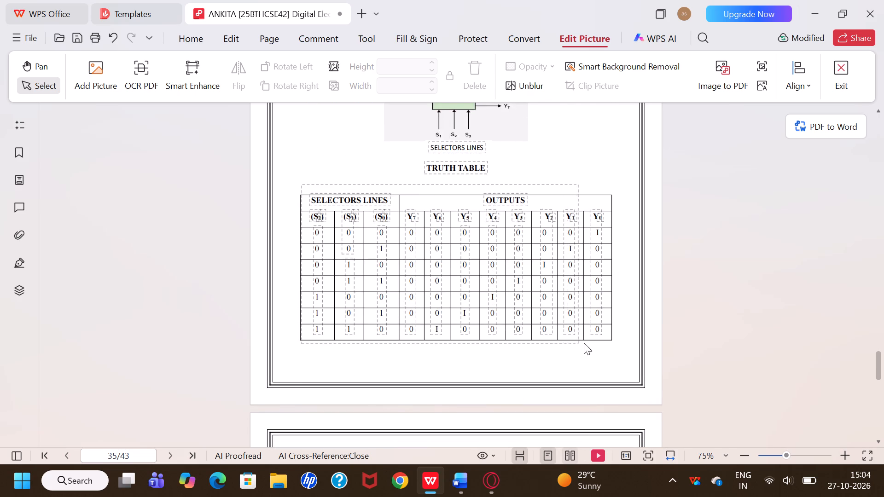
drag(584, 343, 613, 393)
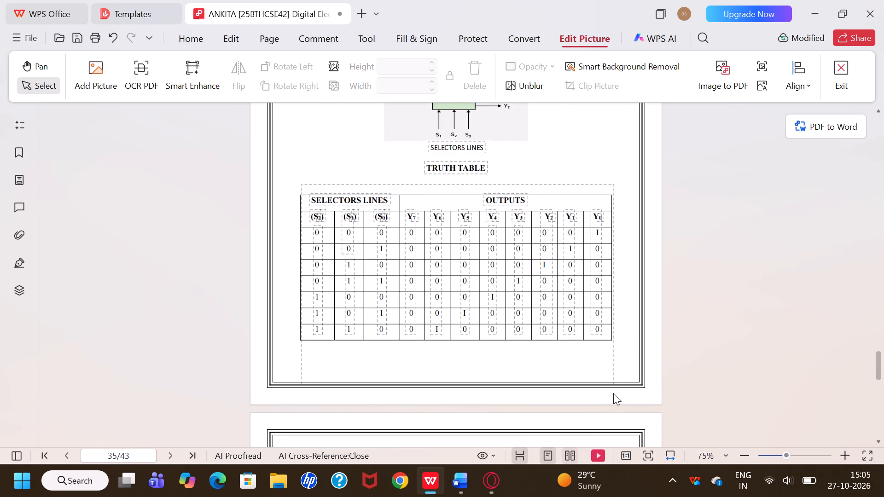
drag(613, 393, 615, 347)
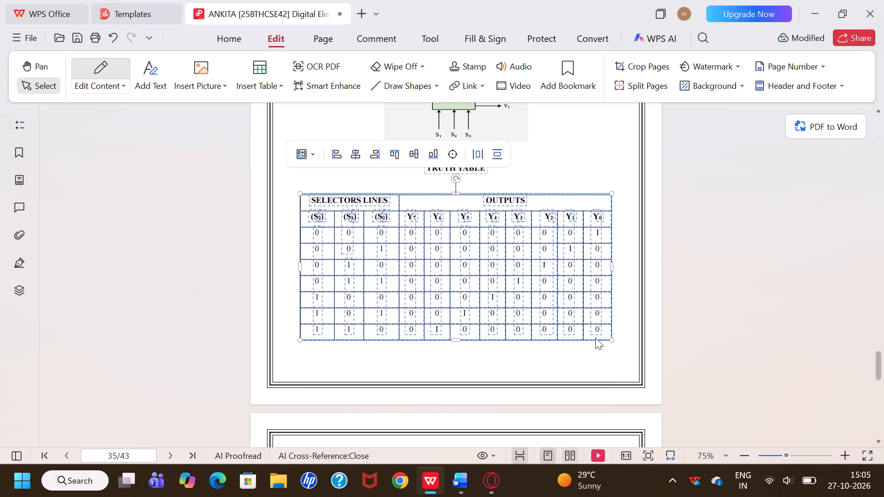
click(450, 349)
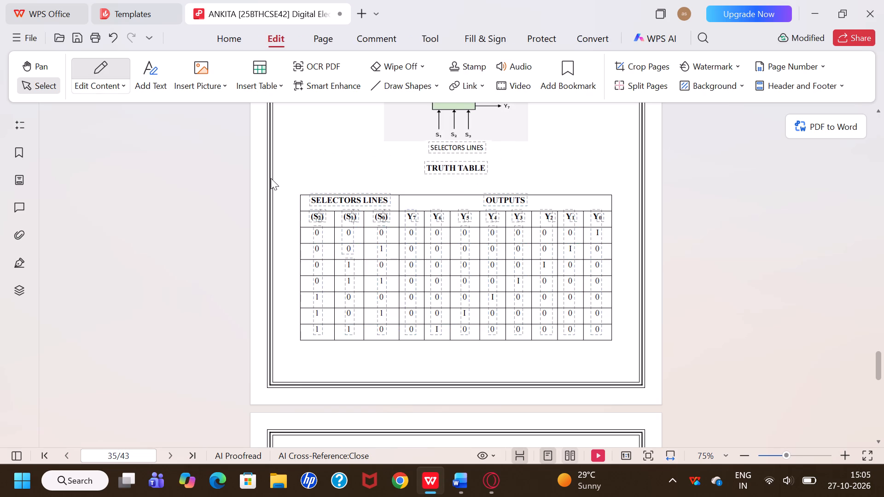
drag(286, 185, 452, 376)
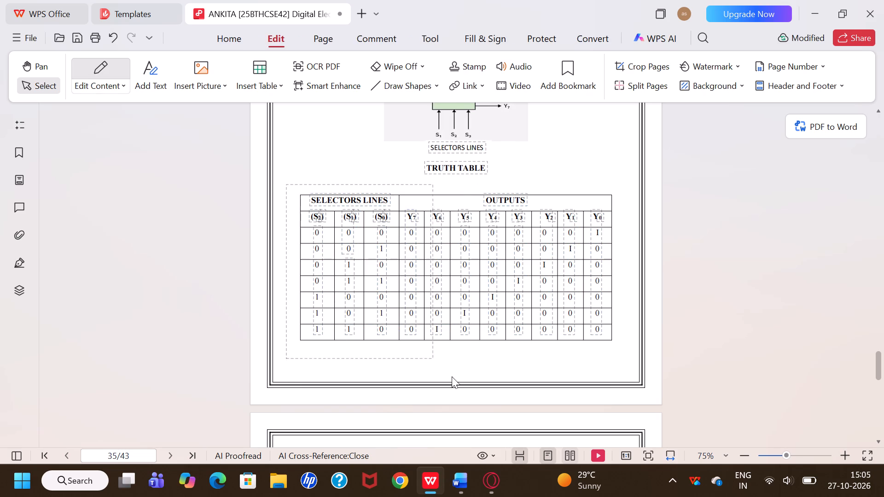
drag(452, 376, 644, 344)
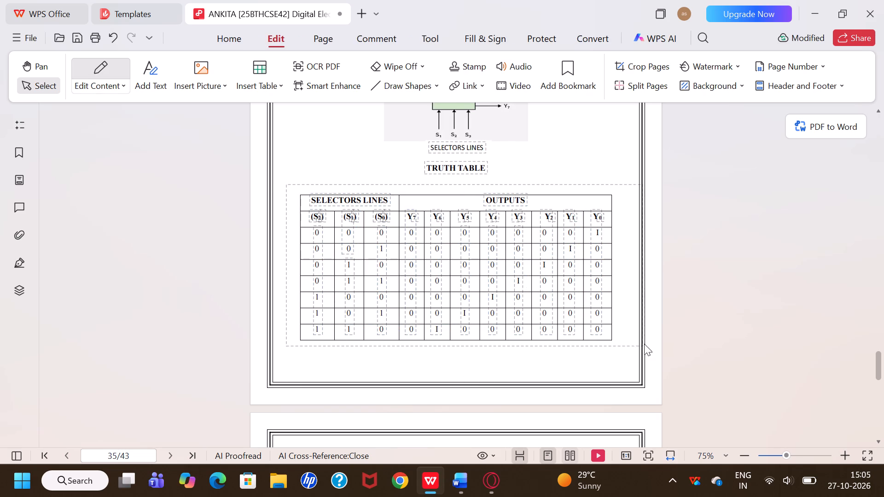
drag(644, 344, 616, 348)
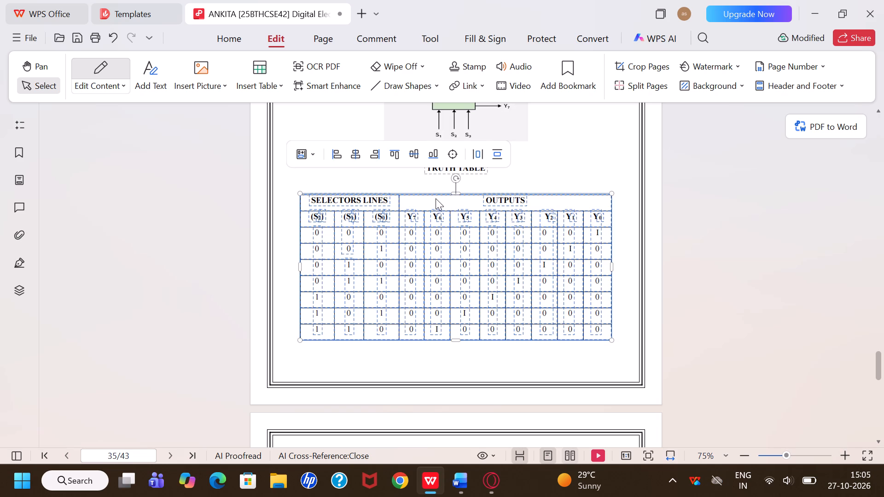
right_drag(458, 213, 463, 192)
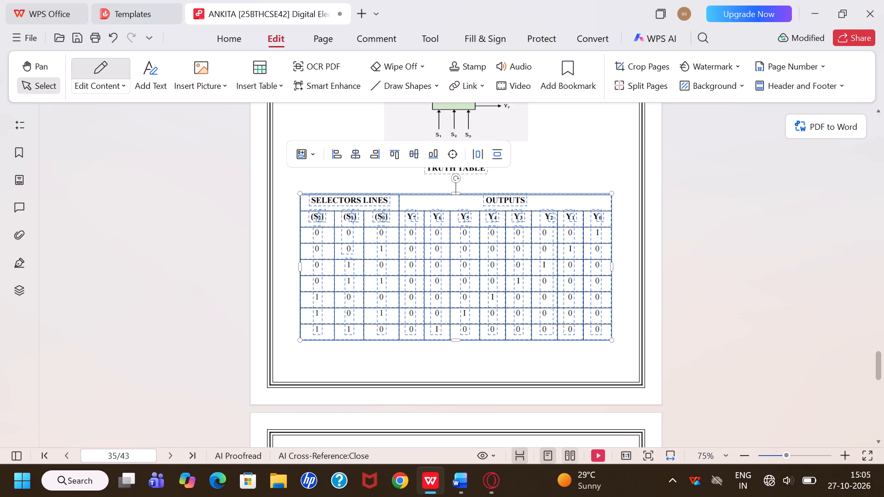
right_drag(463, 192, 466, 180)
click(458, 209)
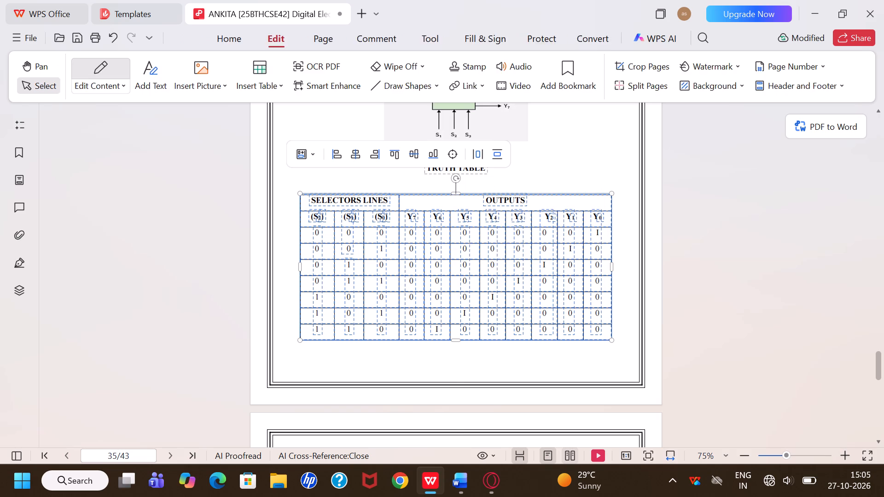
drag(458, 209, 463, 191)
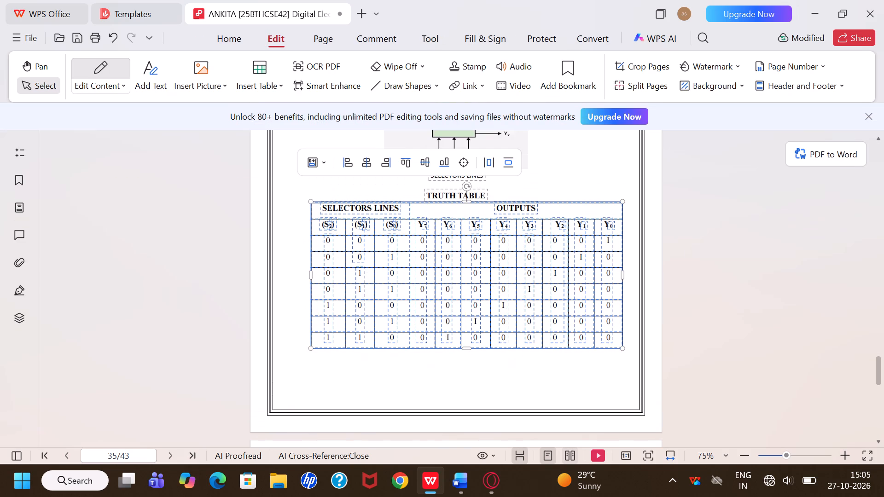
click(470, 378)
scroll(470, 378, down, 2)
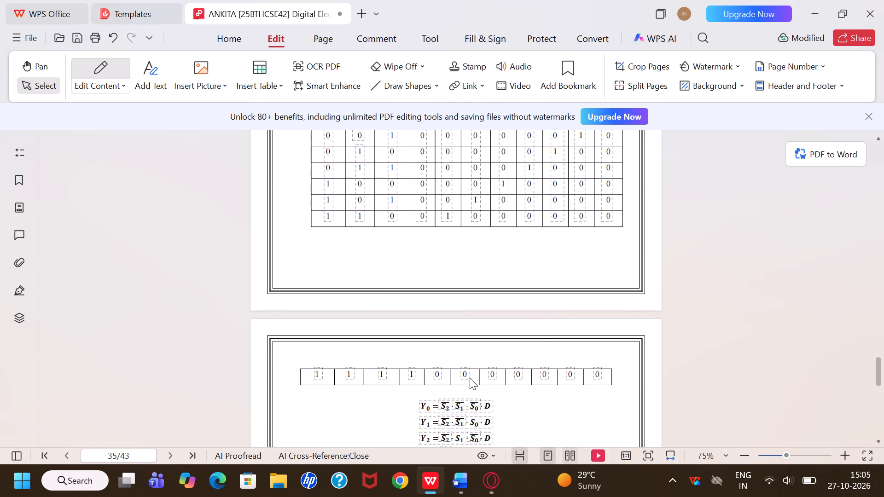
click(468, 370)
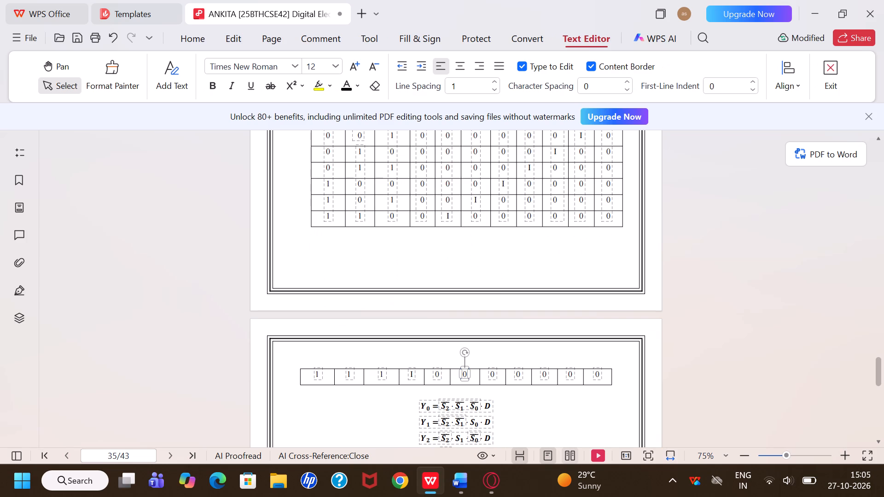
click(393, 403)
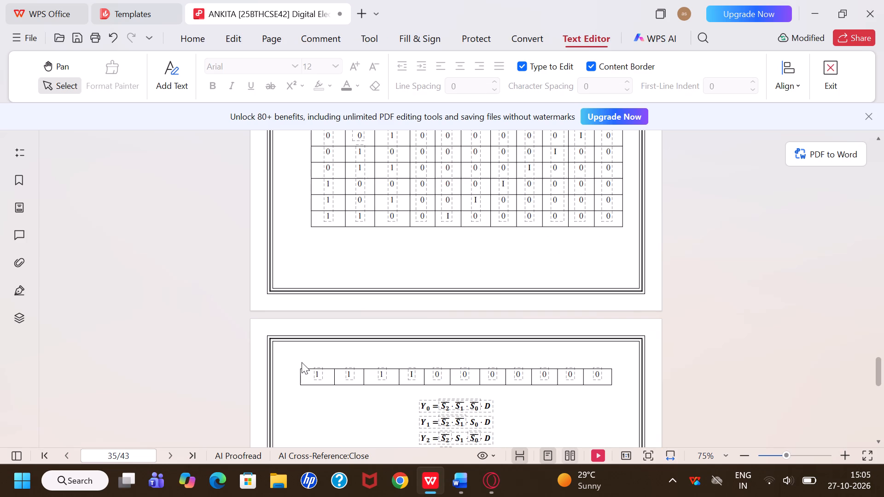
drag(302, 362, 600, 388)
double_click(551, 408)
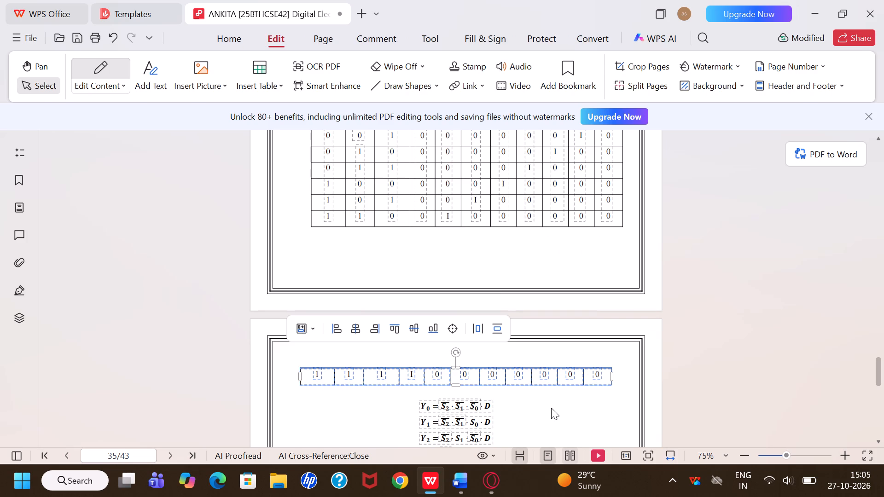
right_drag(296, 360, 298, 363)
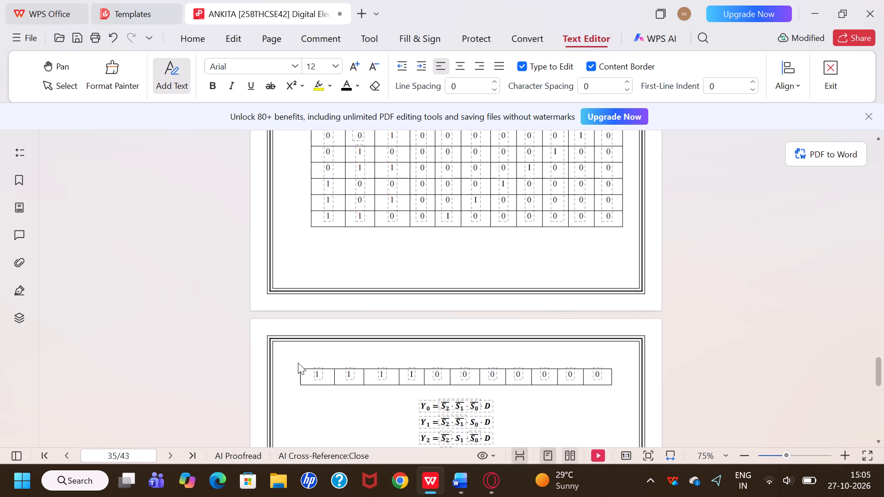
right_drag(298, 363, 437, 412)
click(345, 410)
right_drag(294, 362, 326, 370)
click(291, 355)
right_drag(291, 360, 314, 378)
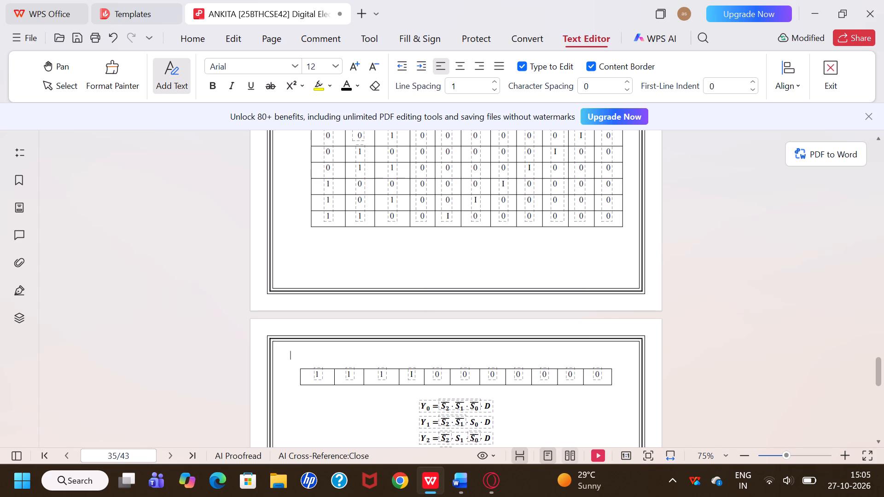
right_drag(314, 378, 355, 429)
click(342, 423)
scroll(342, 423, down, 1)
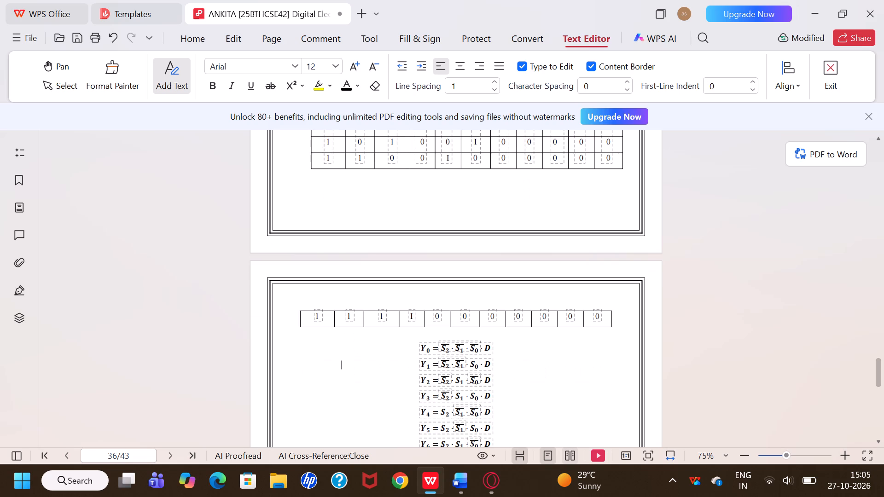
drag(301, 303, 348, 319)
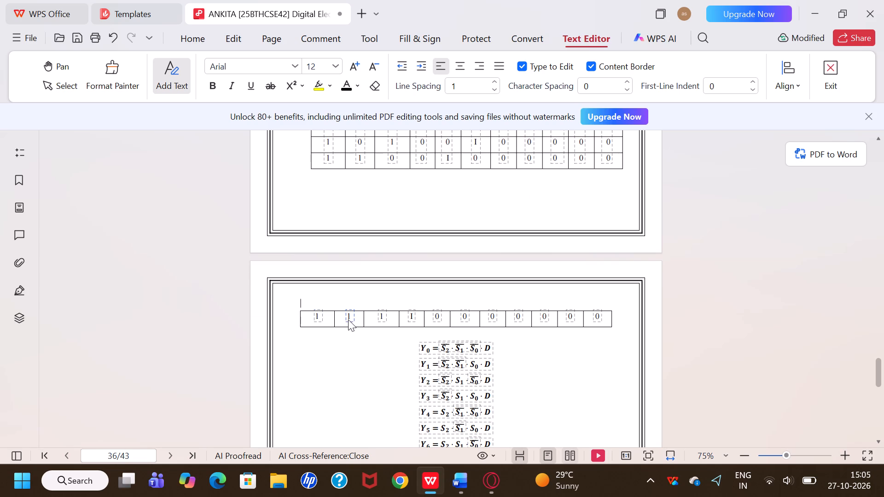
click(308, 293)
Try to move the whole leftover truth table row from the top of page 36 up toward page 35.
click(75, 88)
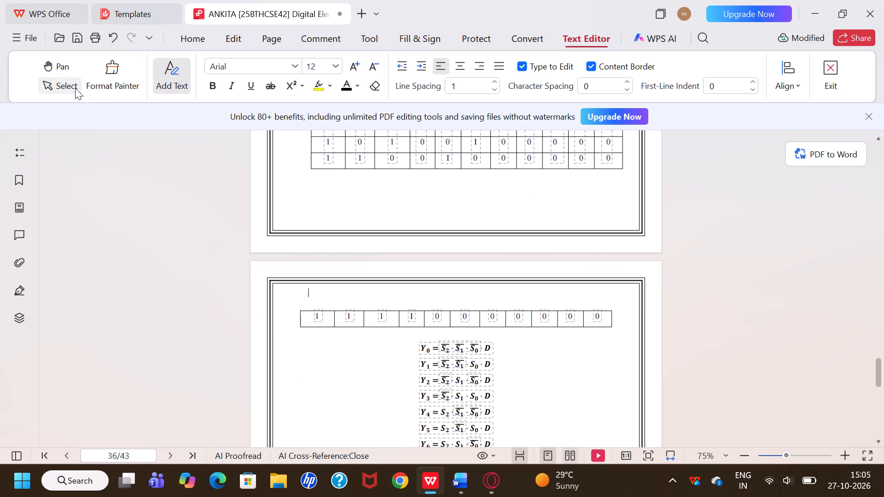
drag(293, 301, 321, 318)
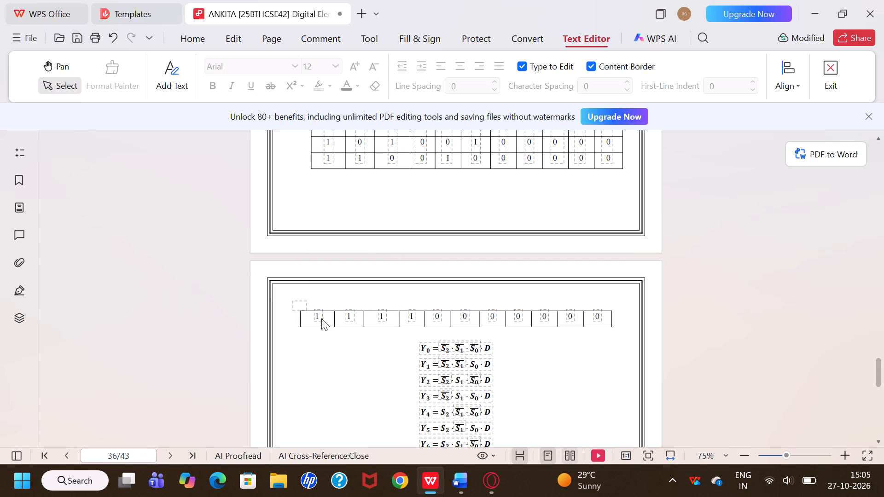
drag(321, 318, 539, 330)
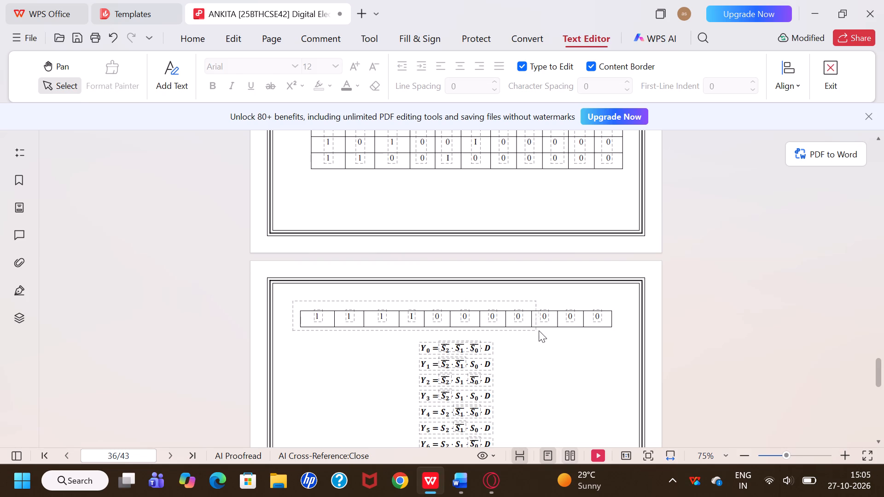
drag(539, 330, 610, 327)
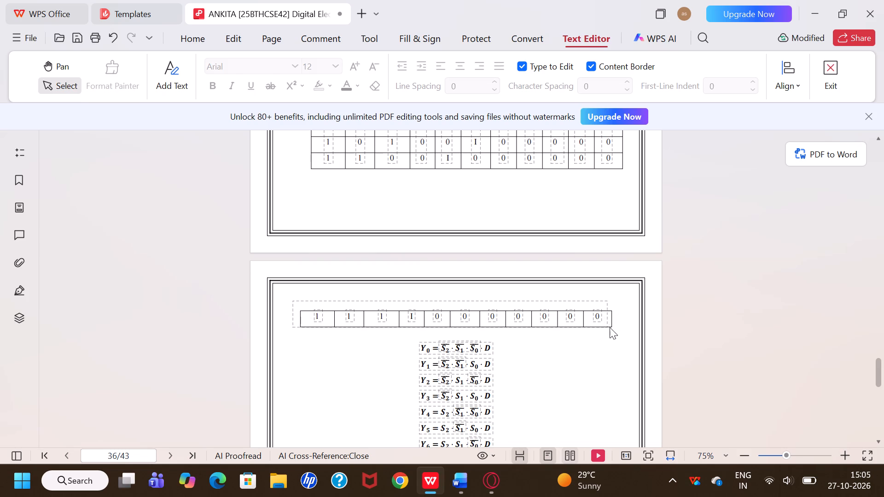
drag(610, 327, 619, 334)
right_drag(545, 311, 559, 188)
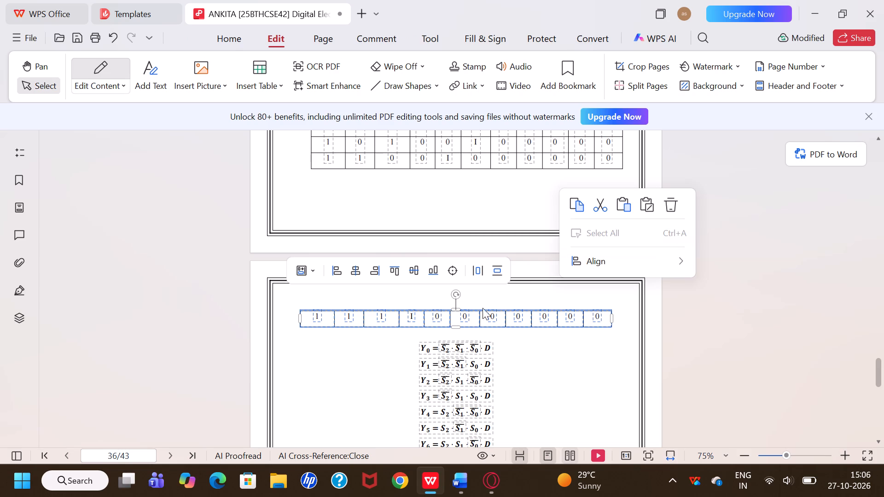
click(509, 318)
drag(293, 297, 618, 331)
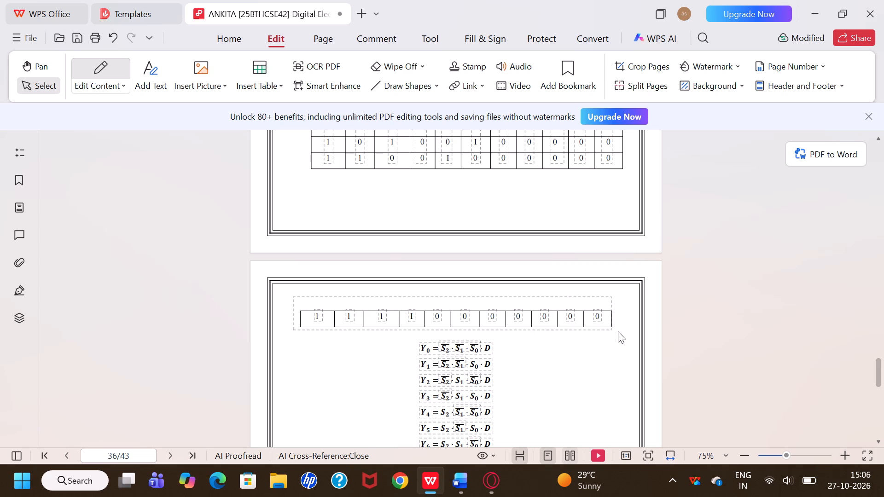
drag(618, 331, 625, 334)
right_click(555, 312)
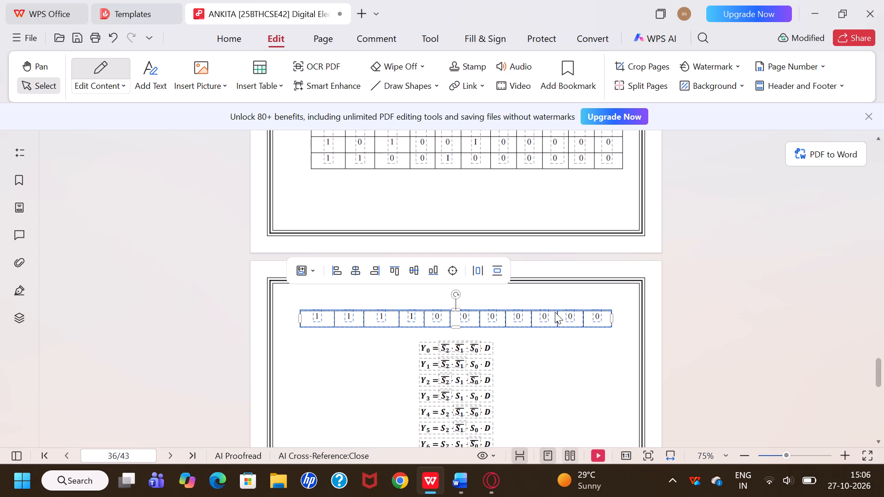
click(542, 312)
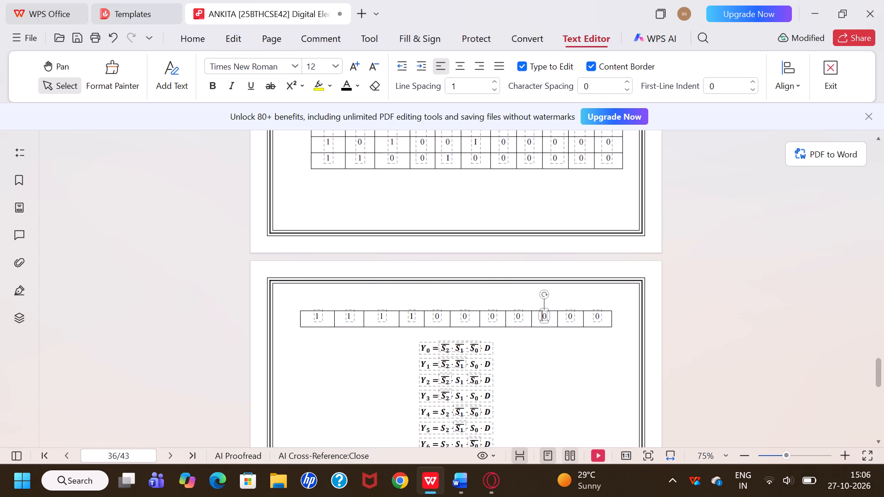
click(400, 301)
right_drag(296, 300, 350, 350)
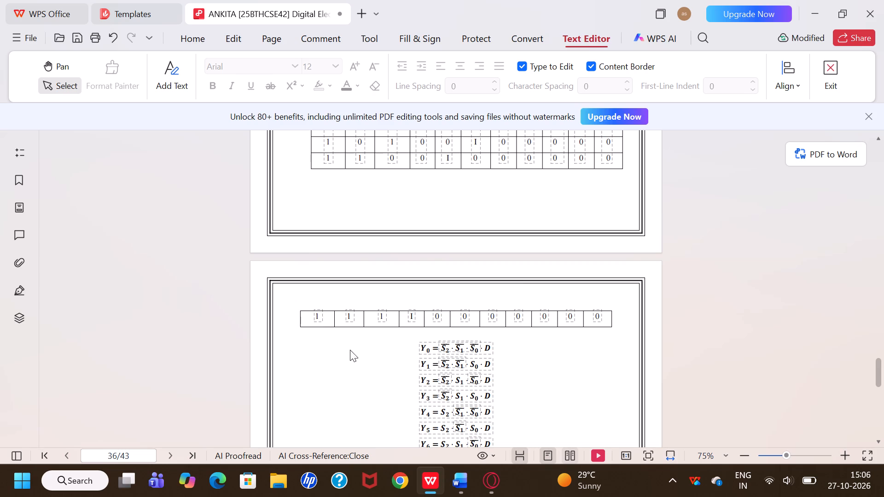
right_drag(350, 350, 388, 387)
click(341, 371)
Copy the entire leftover truth table row from page 36 and paste it just beneath the truth table on page 35.
drag(298, 301, 341, 327)
drag(341, 327, 603, 340)
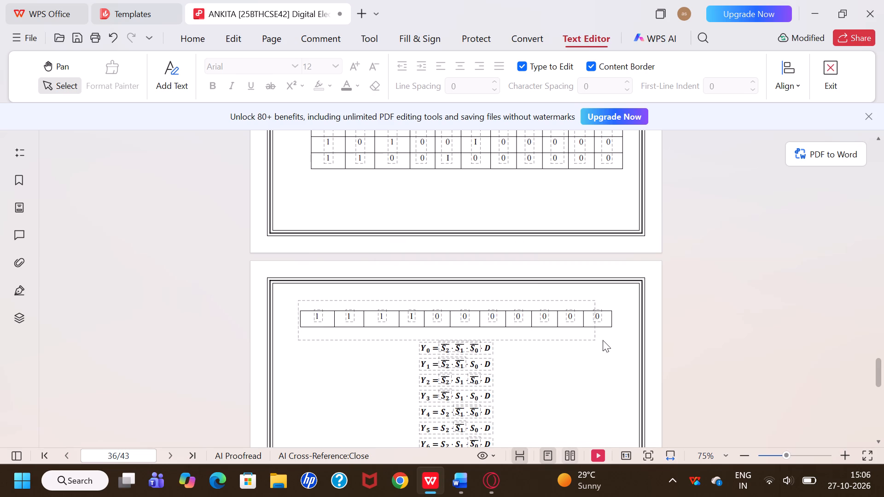
drag(603, 340, 621, 333)
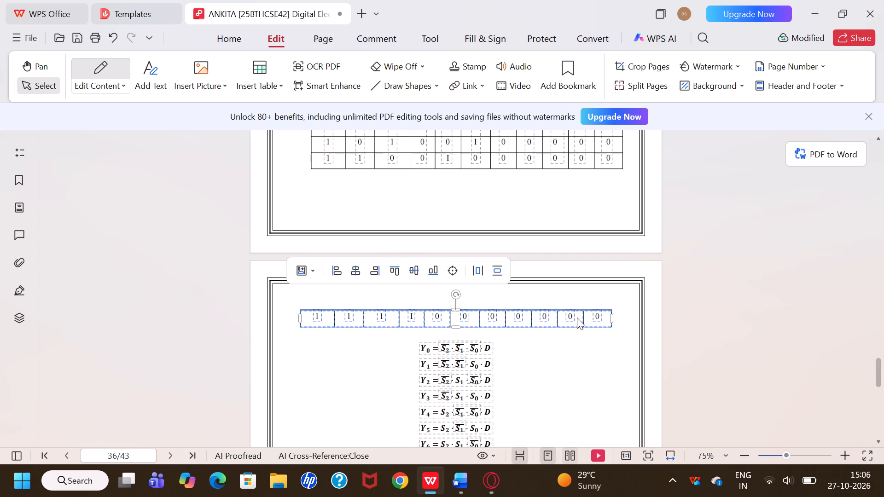
right_drag(538, 309, 538, 284)
right_drag(538, 284, 537, 259)
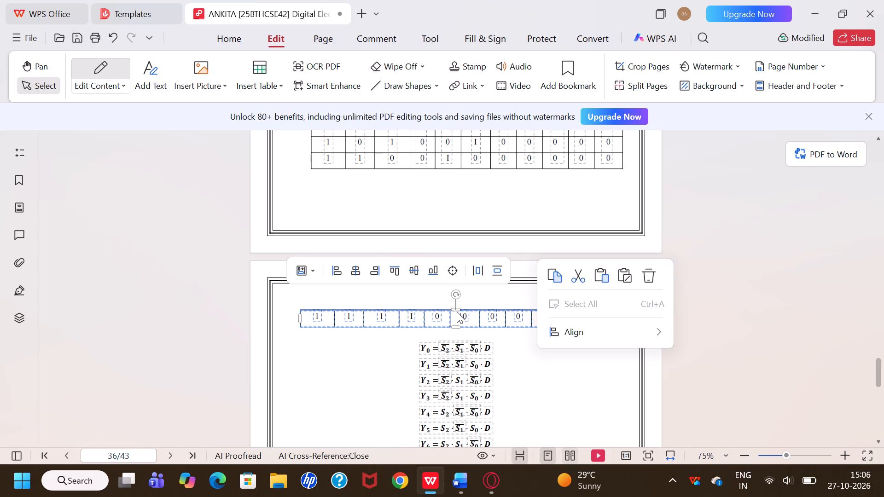
right_drag(457, 312, 457, 296)
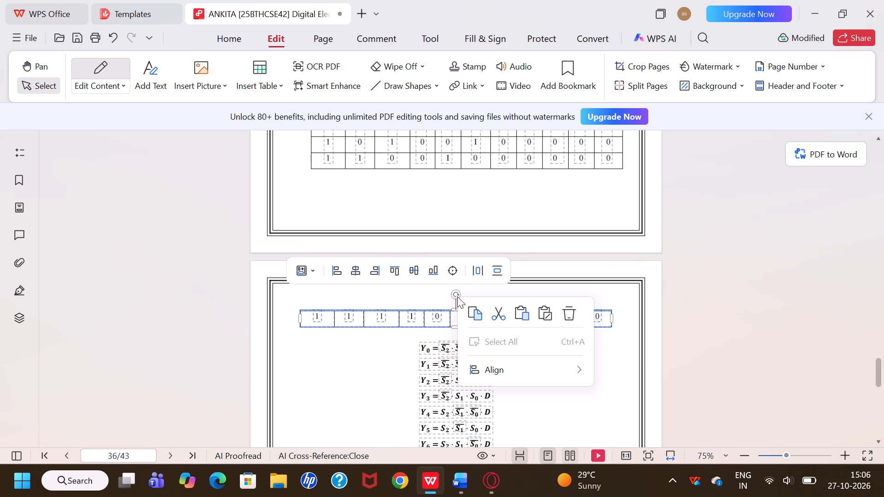
click(479, 314)
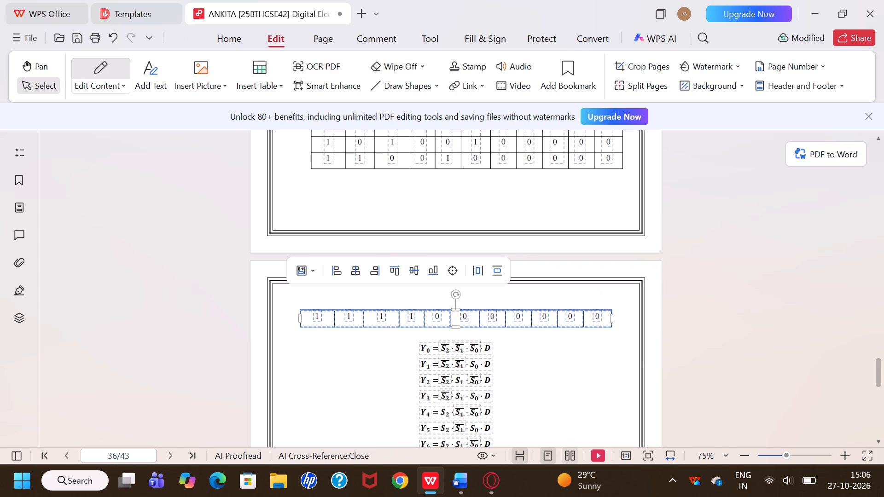
click(323, 179)
key(ctrl+v)
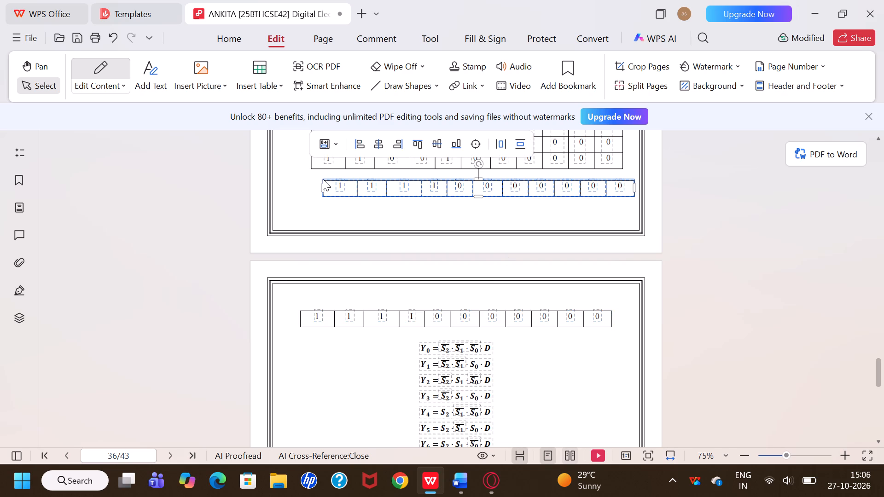
Delete the first five cells of the original 1 1 1 1 0 row at the top of page 36.
click(436, 308)
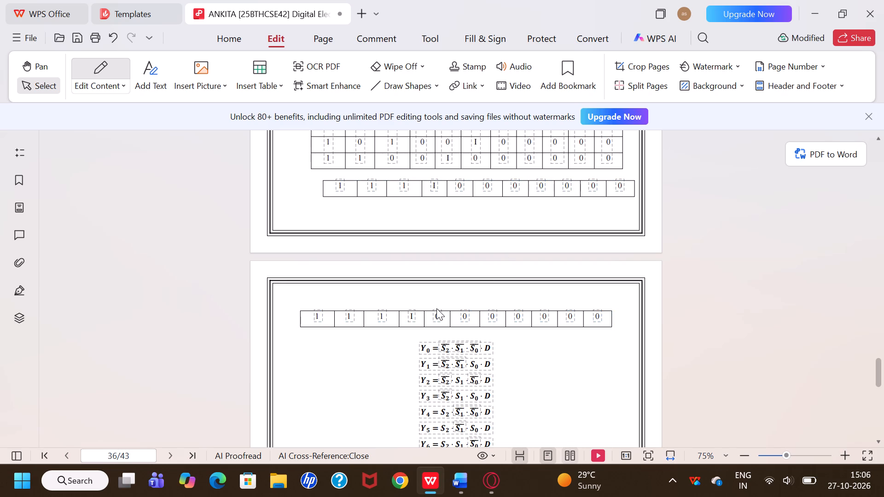
triple_click(436, 308)
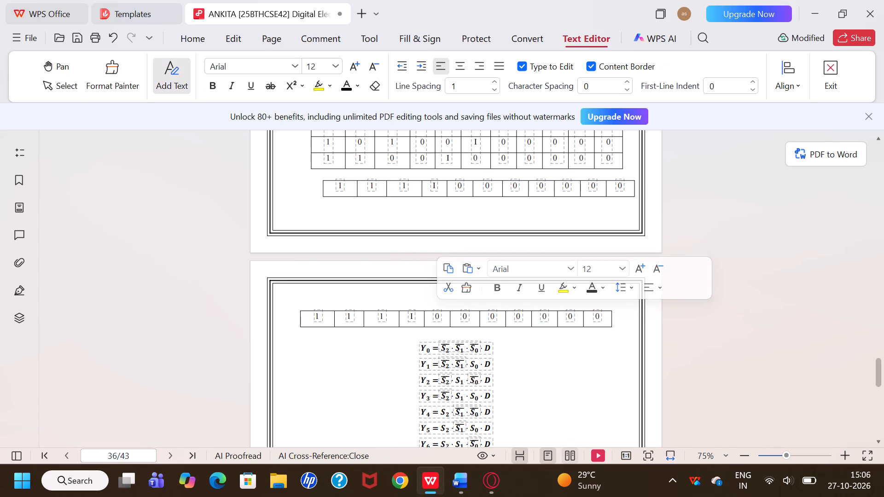
triple_click(401, 323)
click(401, 323)
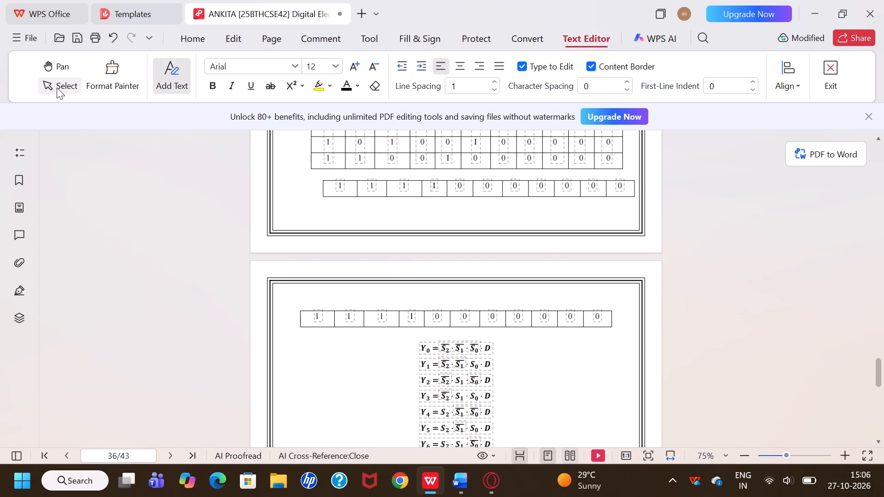
click(57, 87)
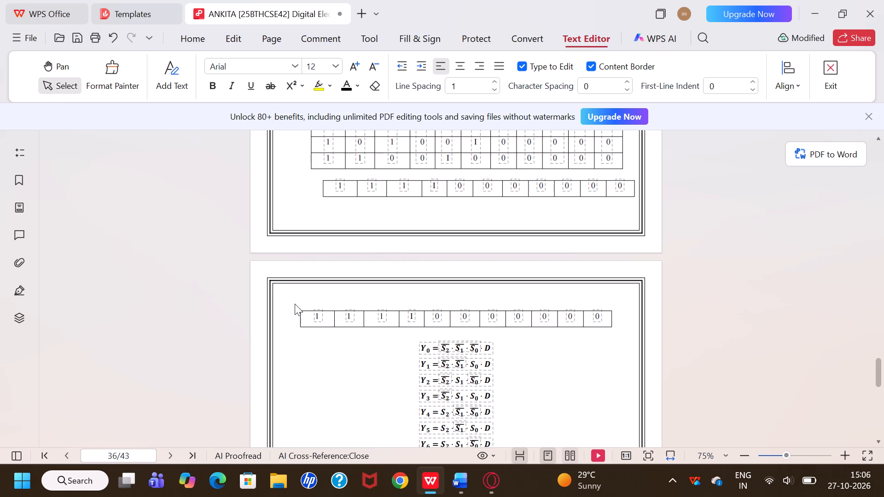
drag(295, 306, 457, 324)
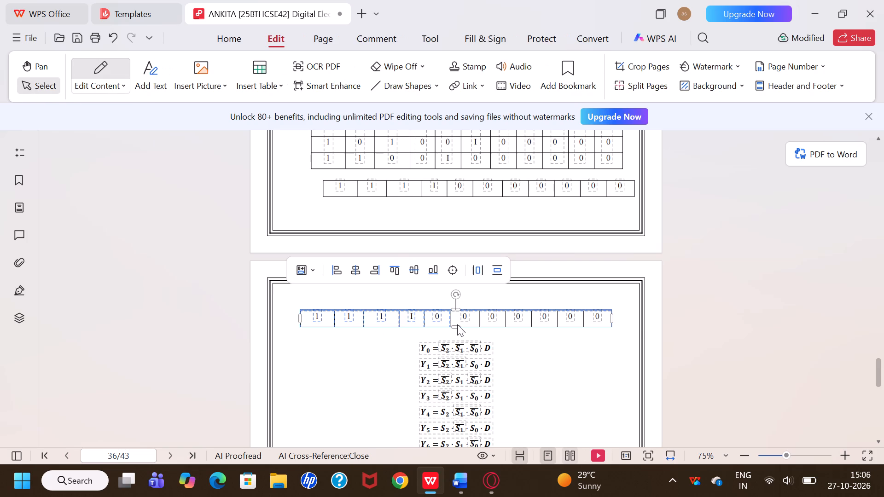
key(BackSpace)
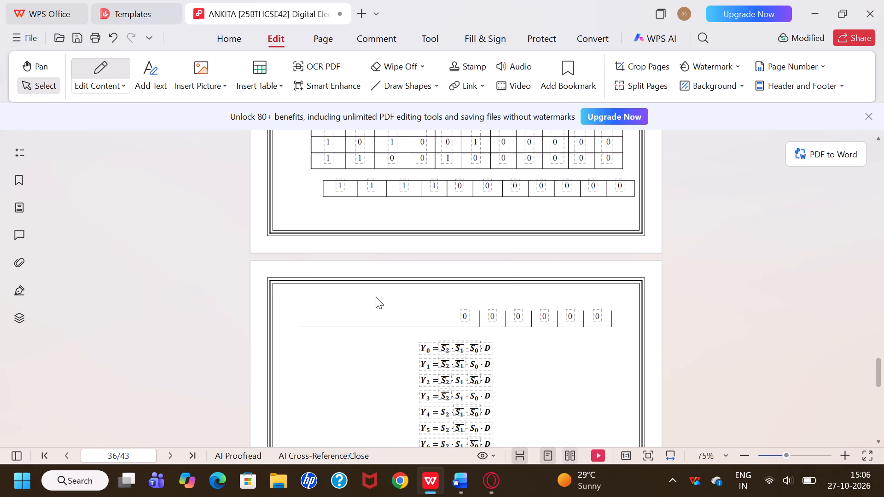
Delete the remaining 0 cells and border lines of the original row at the top of page 36.
click(432, 327)
triple_click(432, 327)
drag(413, 313, 495, 328)
click(65, 90)
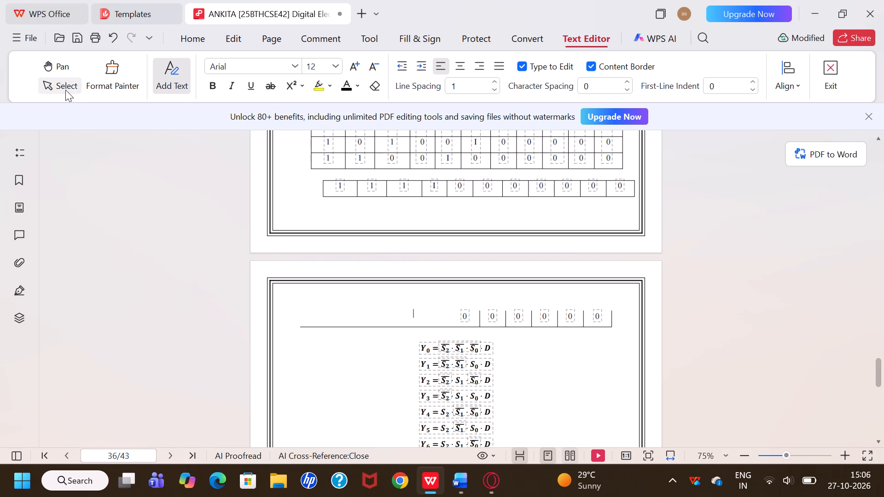
drag(292, 305, 408, 323)
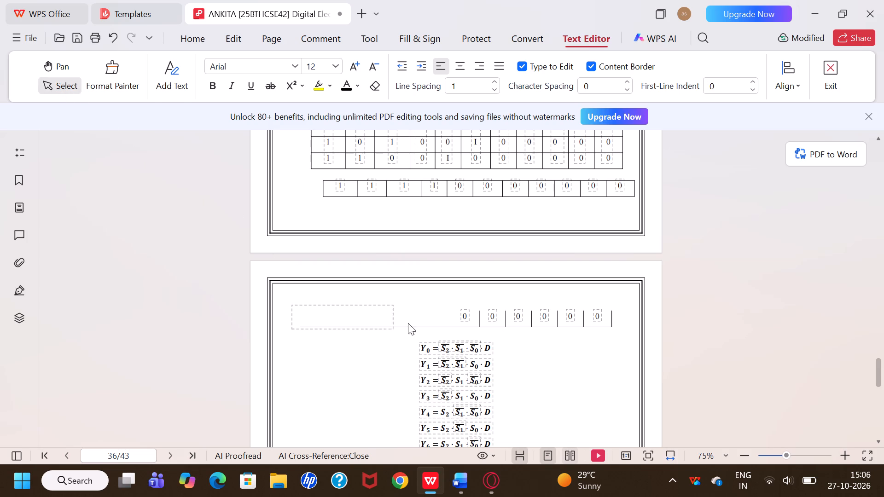
drag(408, 323, 582, 335)
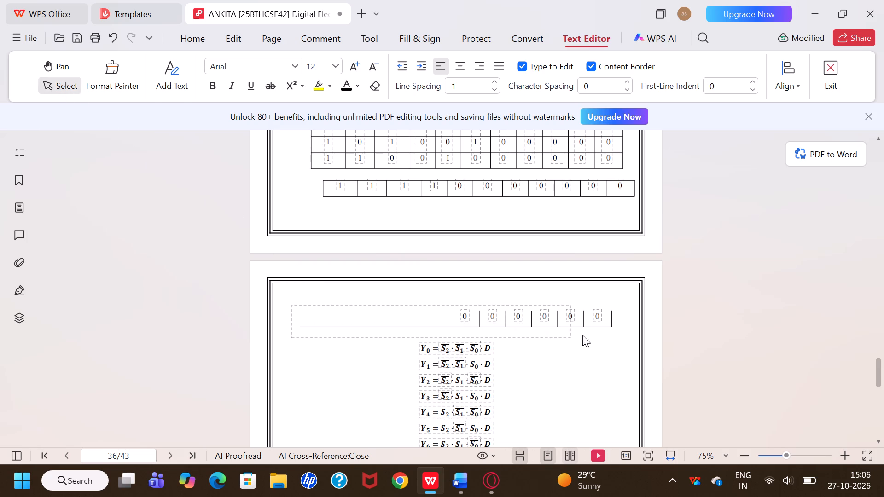
drag(582, 335, 634, 334)
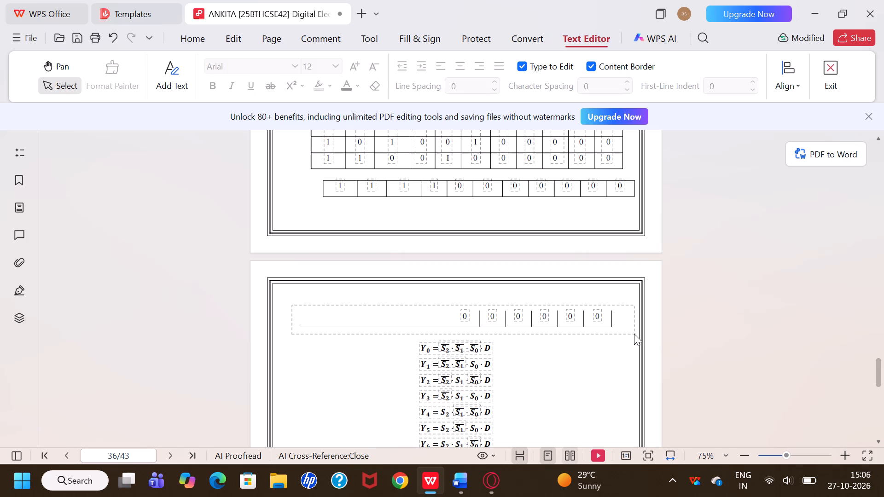
drag(634, 334, 633, 333)
key(BackSpace)
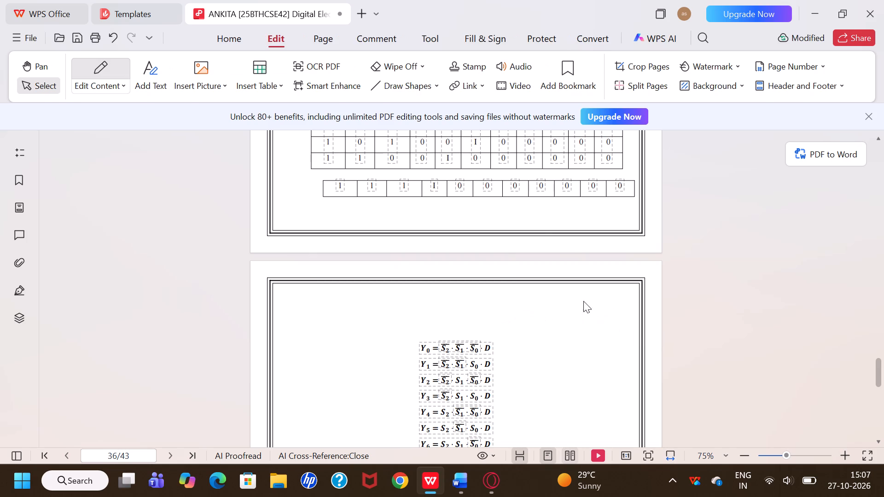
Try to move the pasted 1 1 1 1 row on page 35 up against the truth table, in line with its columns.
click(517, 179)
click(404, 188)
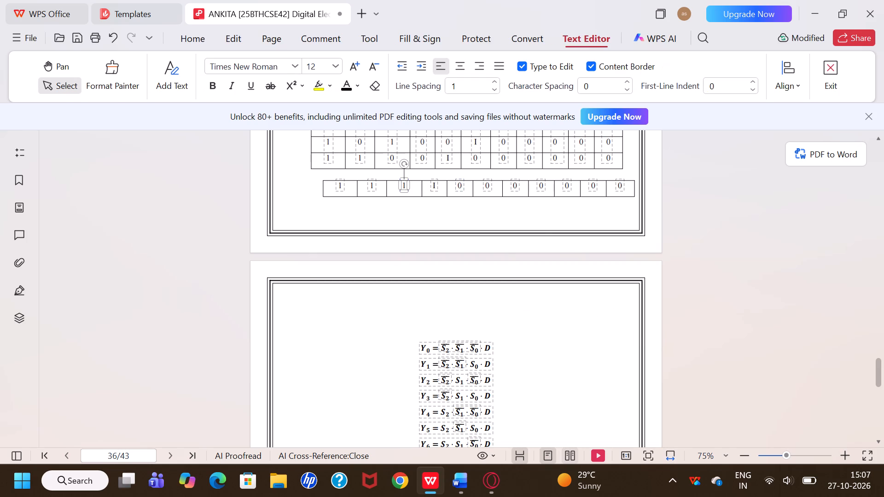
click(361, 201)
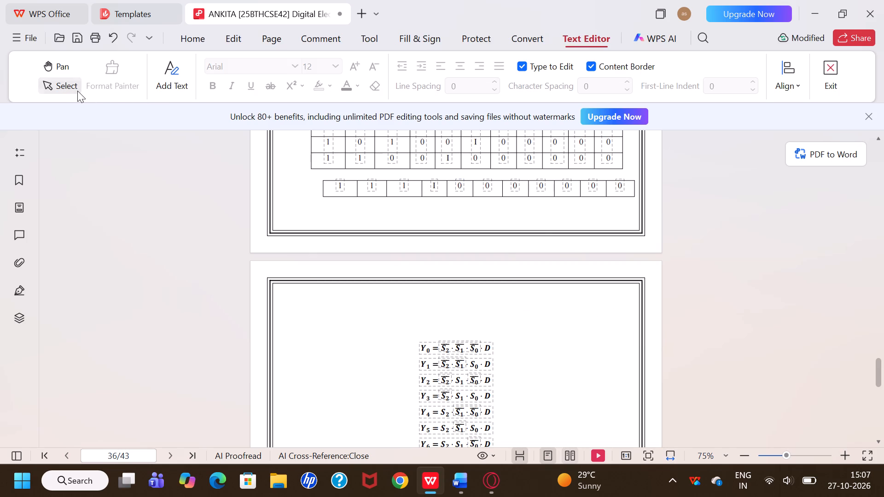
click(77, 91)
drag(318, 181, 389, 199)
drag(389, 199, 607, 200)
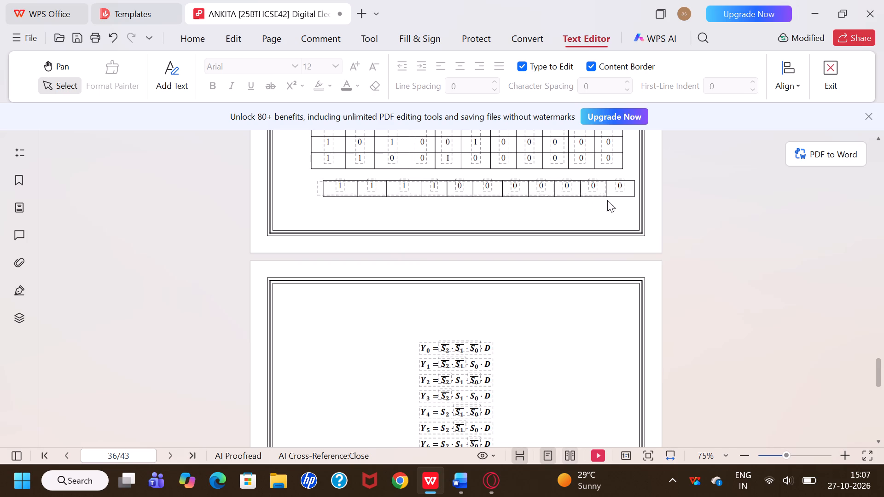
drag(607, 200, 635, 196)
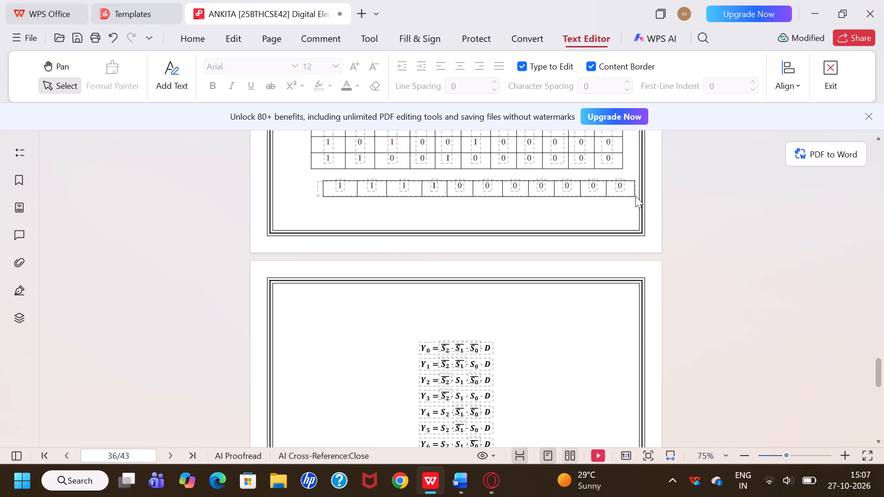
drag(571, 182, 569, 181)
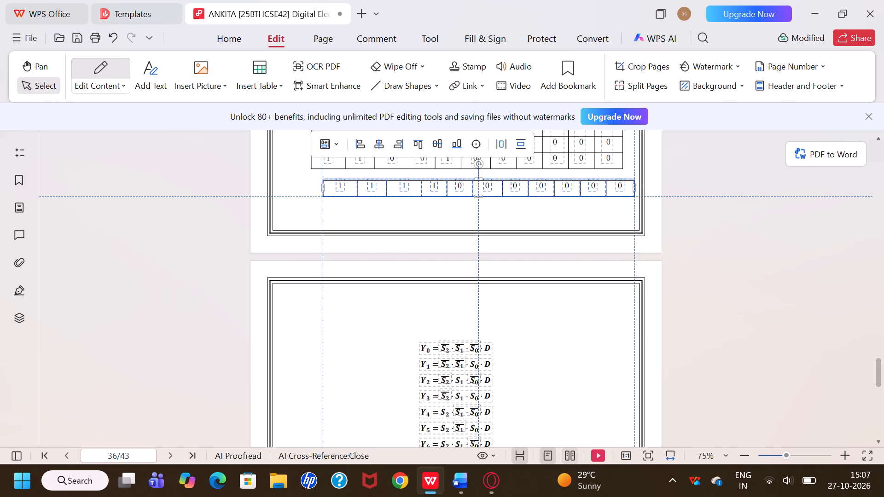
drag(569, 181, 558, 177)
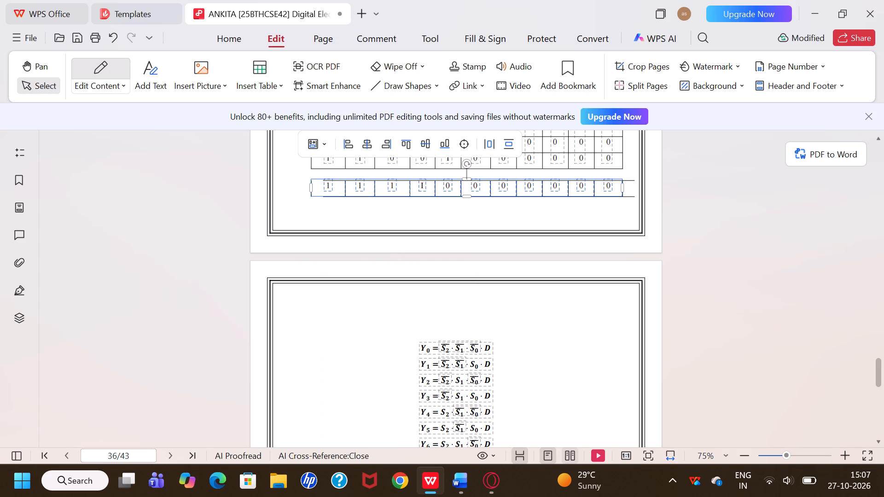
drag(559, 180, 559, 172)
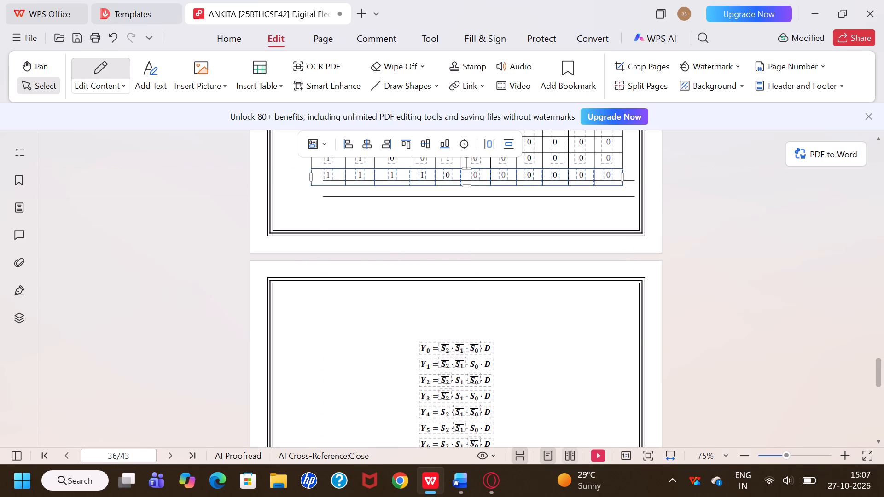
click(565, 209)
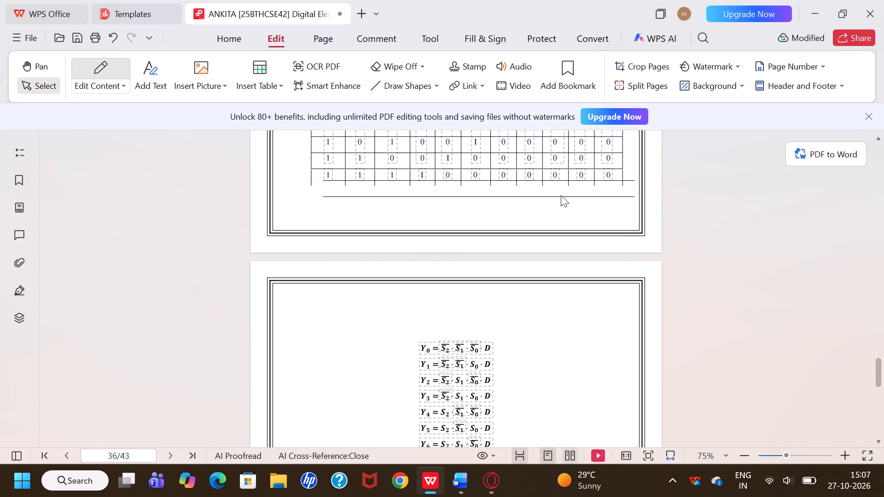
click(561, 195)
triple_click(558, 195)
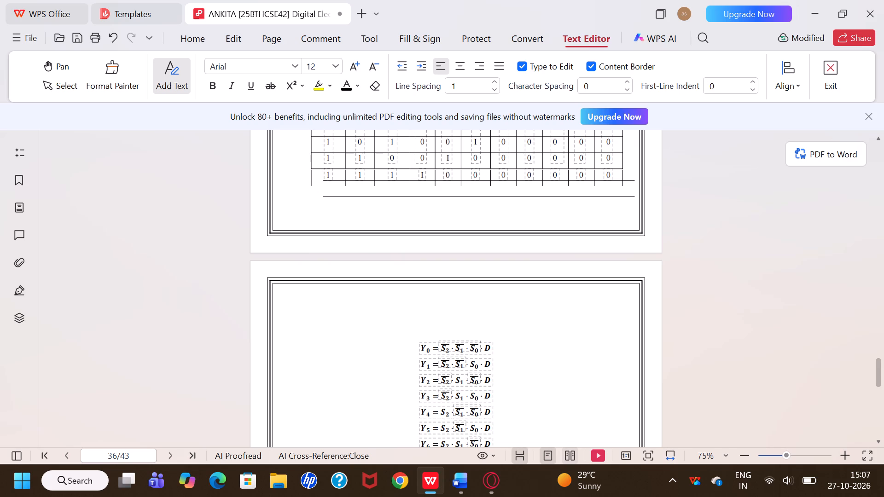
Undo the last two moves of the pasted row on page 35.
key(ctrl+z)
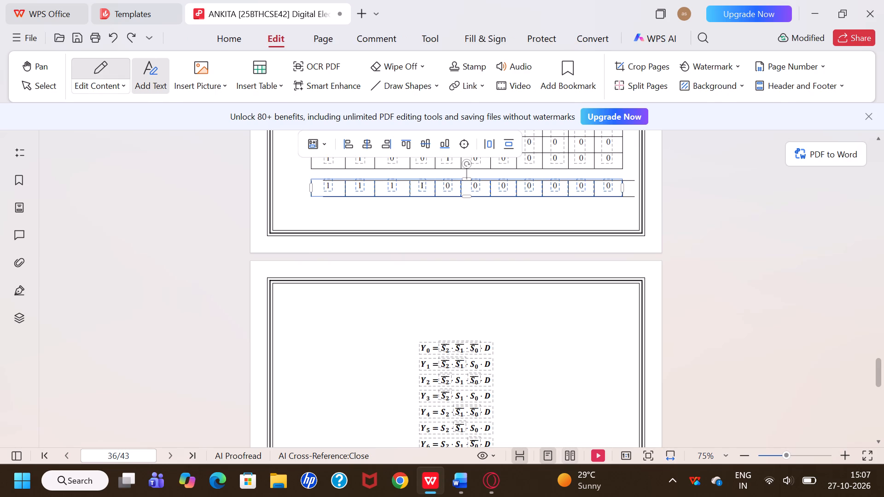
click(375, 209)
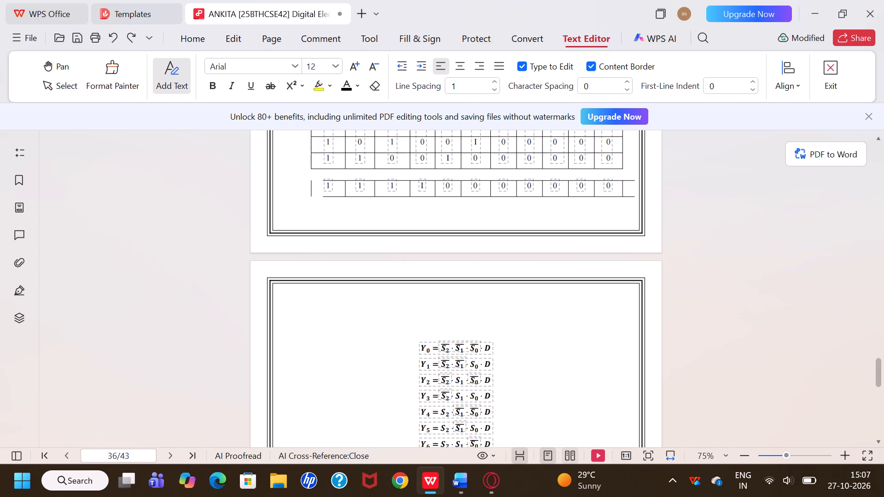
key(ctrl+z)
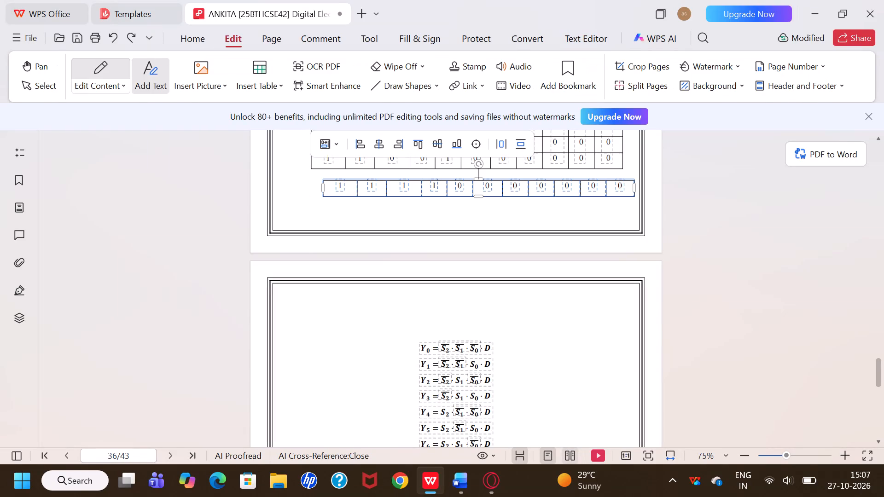
Move the whole pasted row with its borders directly beneath the last truth table row on page 35, aligned with the table's columns.
click(289, 202)
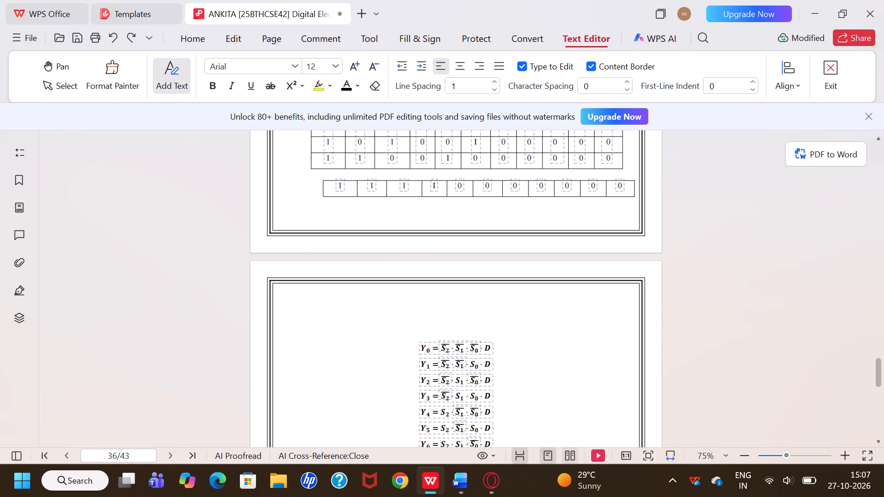
drag(319, 176, 357, 185)
drag(357, 185, 380, 193)
click(58, 87)
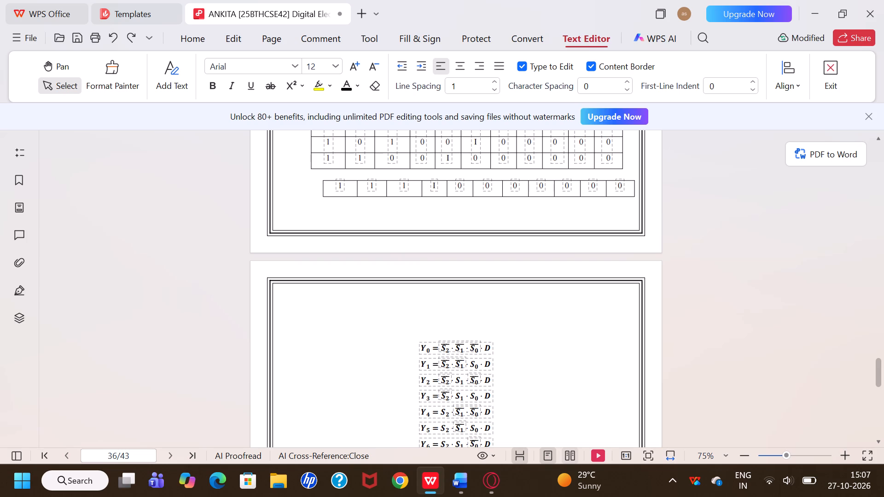
drag(313, 176, 389, 194)
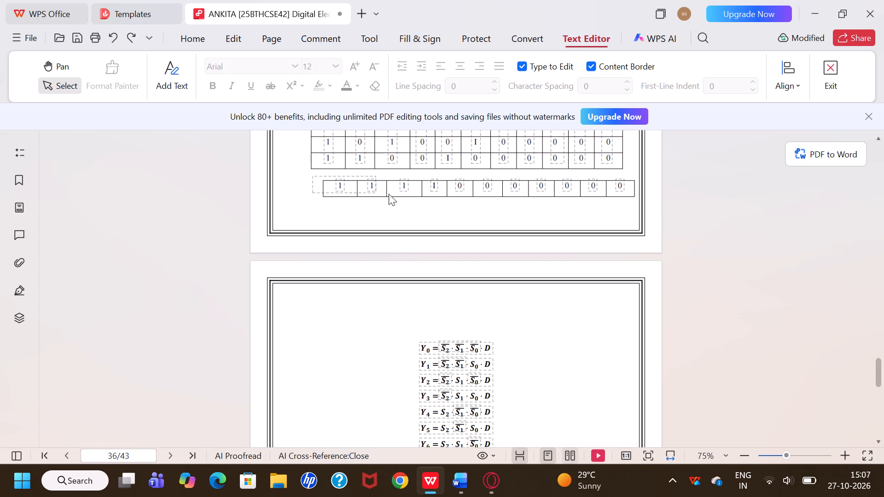
drag(389, 194, 592, 203)
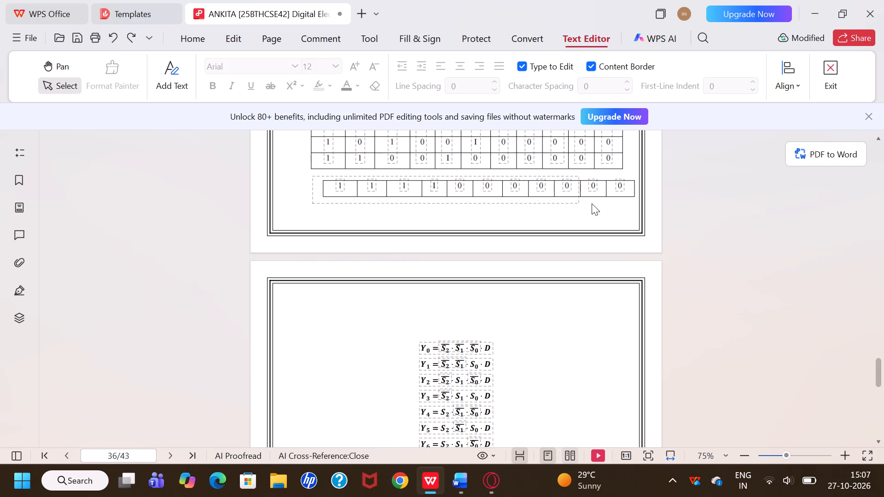
drag(592, 203, 637, 198)
right_drag(596, 179, 583, 169)
click(574, 184)
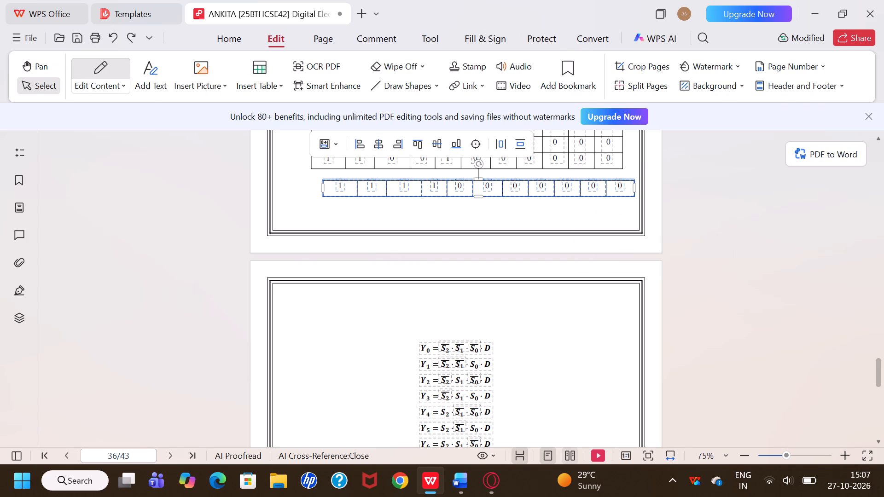
right_drag(574, 184, 551, 174)
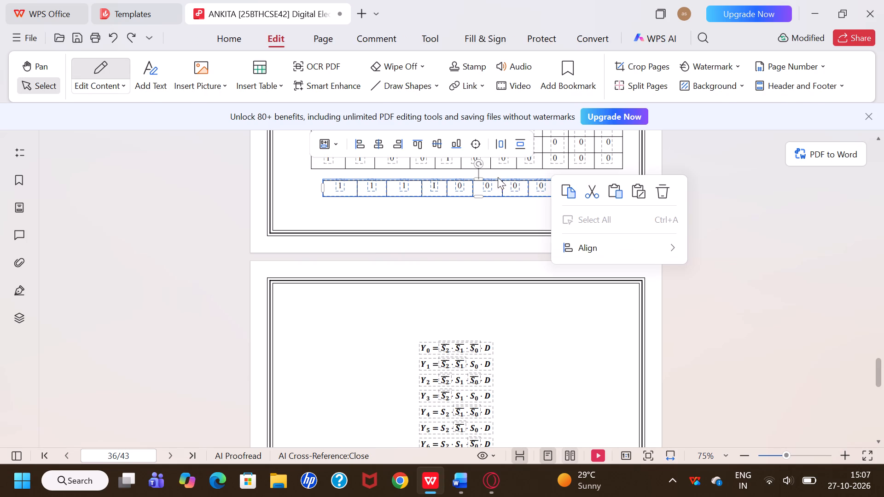
click(497, 179)
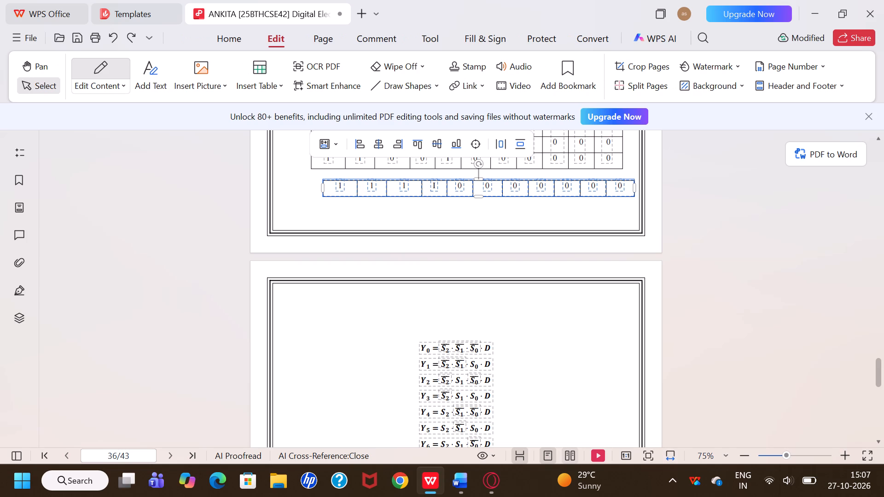
right_drag(497, 179, 494, 167)
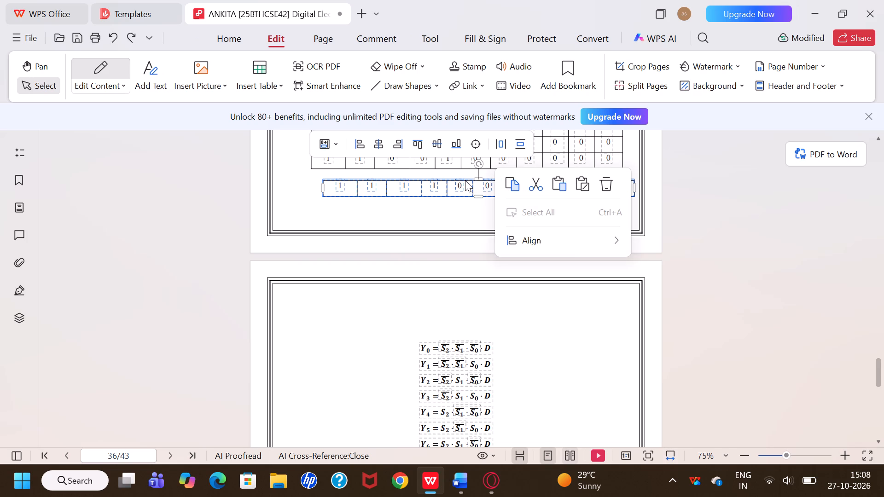
drag(465, 180, 453, 174)
click(454, 196)
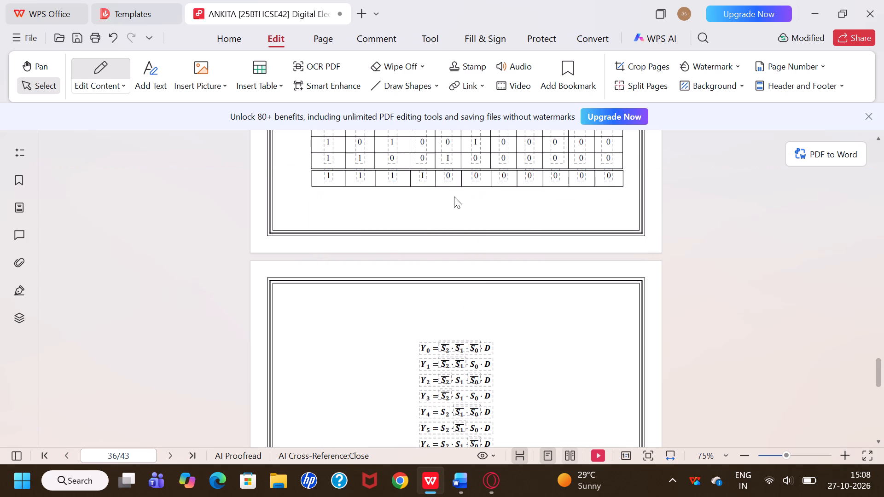
Move the whole block of Y0 to Y7 equations on page 36 up to just below the page's top border, keeping it centred.
scroll(454, 196, down, 1)
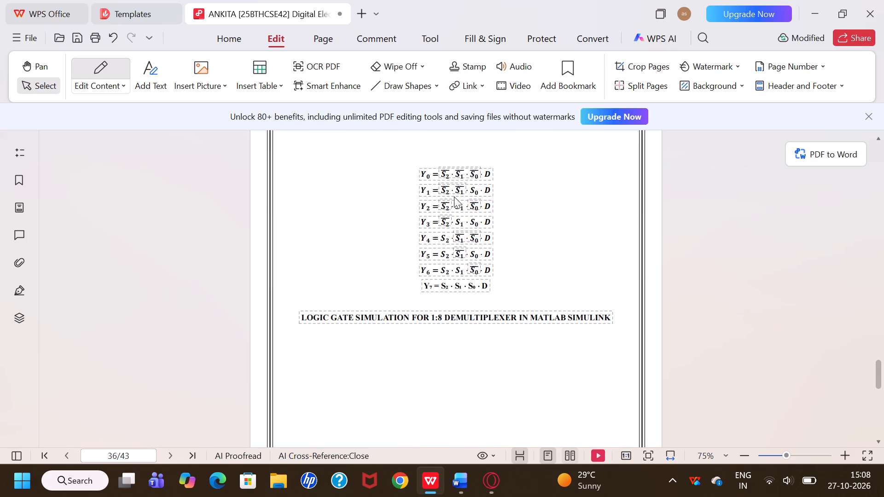
drag(414, 159, 490, 237)
drag(490, 237, 494, 301)
scroll(494, 301, up, 1)
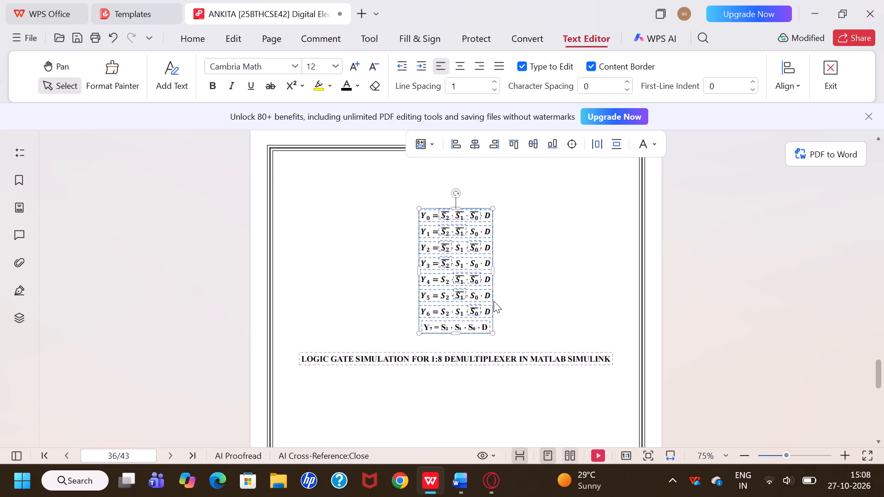
scroll(494, 301, up, 1)
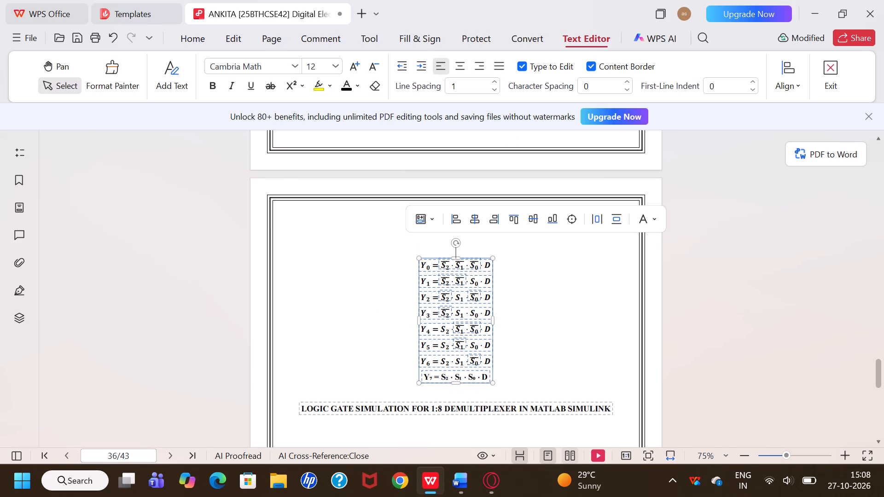
drag(481, 270, 481, 251)
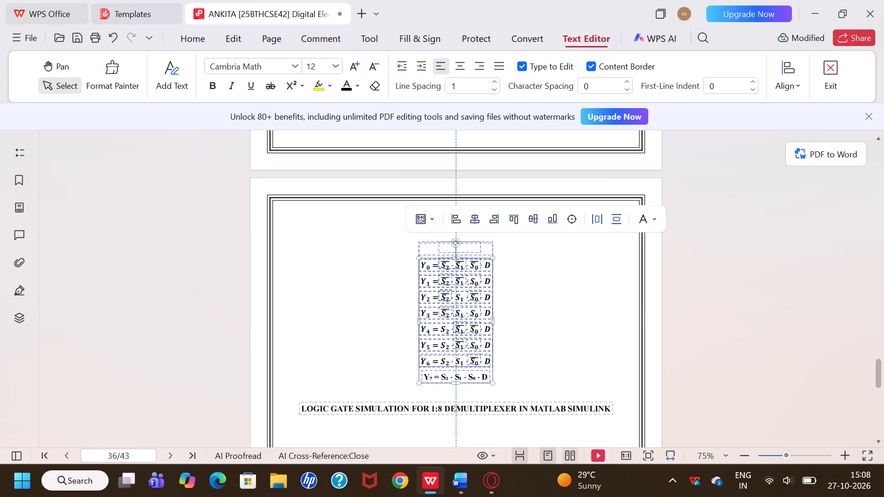
drag(481, 251, 480, 237)
drag(480, 237, 480, 226)
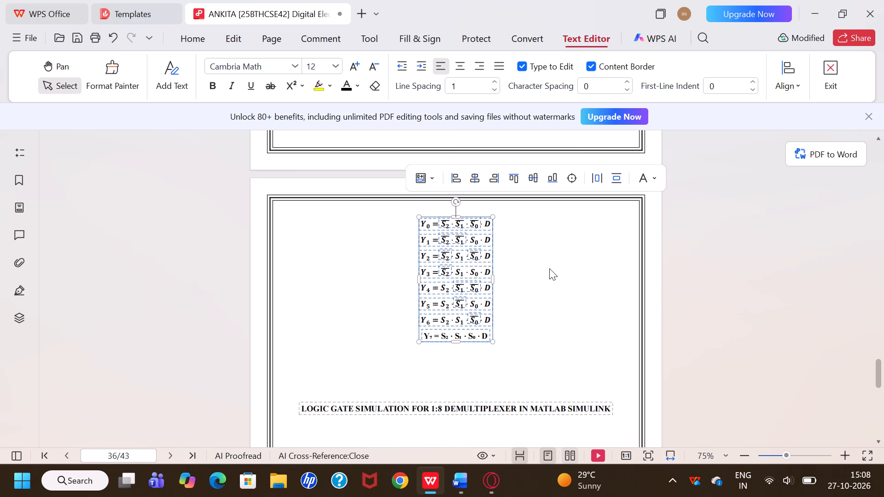
click(549, 268)
Move the heading "LOGIC GATE SIMULATION FOR 1:8 DEMULTIPLEXER IN MATLAB SIMULINK" up closer beneath the Y7 equation on page 36.
scroll(549, 268, down, 1)
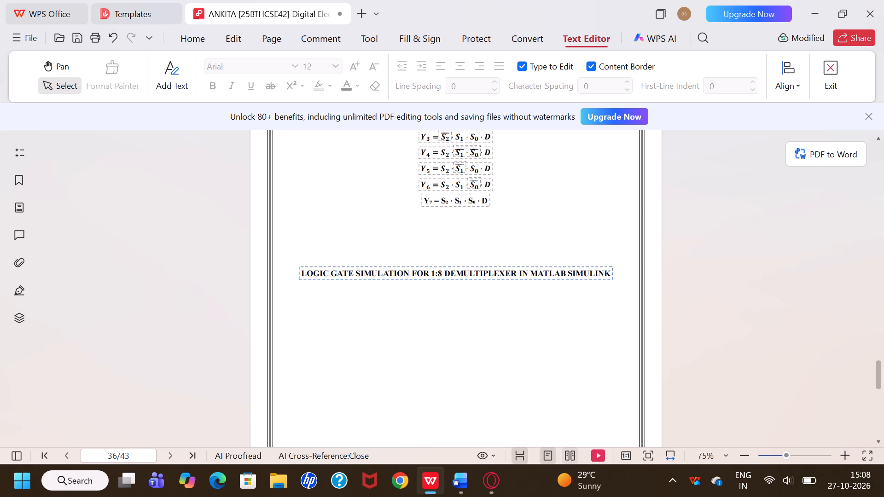
drag(594, 268, 590, 219)
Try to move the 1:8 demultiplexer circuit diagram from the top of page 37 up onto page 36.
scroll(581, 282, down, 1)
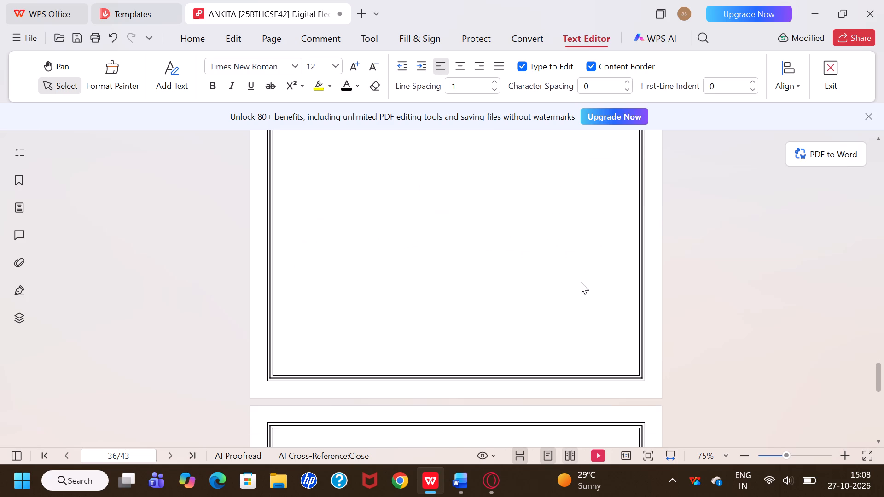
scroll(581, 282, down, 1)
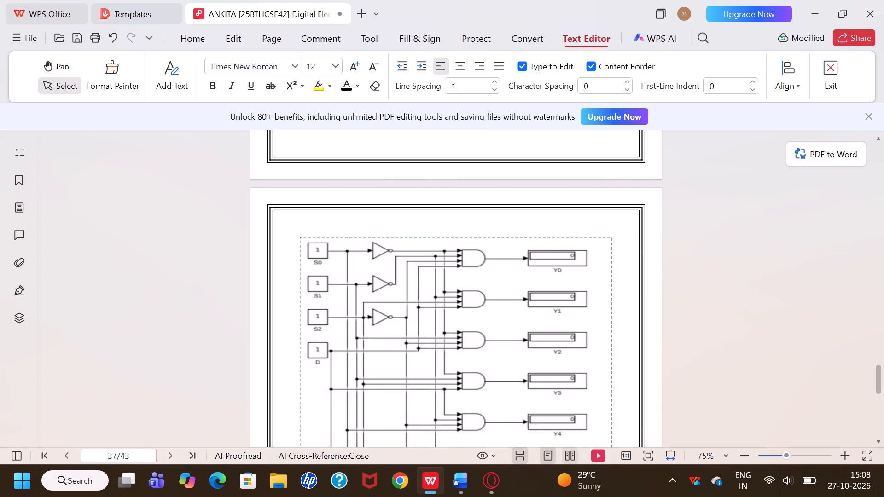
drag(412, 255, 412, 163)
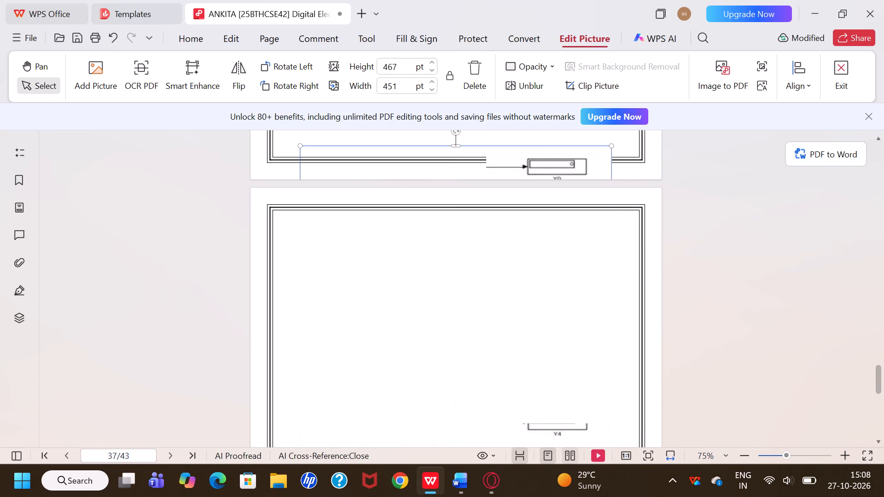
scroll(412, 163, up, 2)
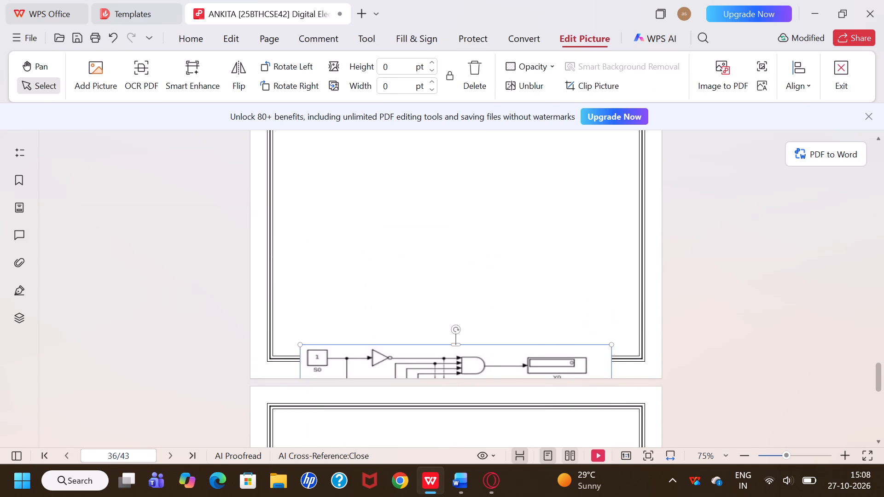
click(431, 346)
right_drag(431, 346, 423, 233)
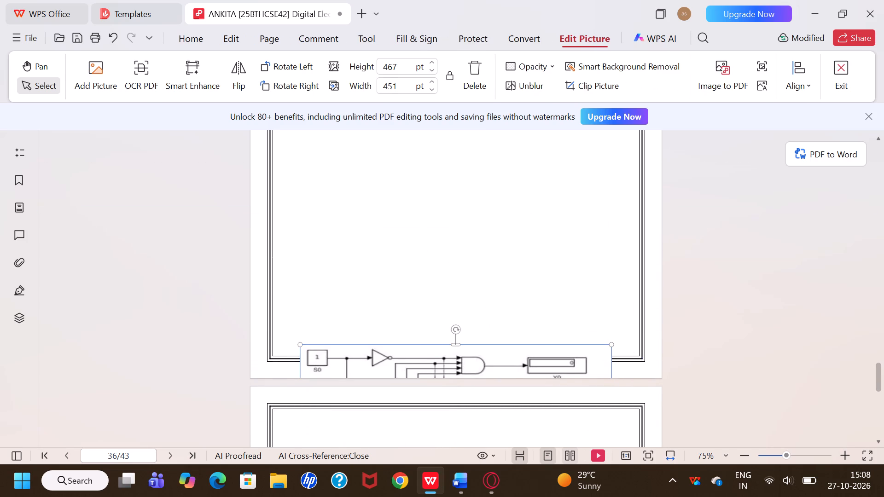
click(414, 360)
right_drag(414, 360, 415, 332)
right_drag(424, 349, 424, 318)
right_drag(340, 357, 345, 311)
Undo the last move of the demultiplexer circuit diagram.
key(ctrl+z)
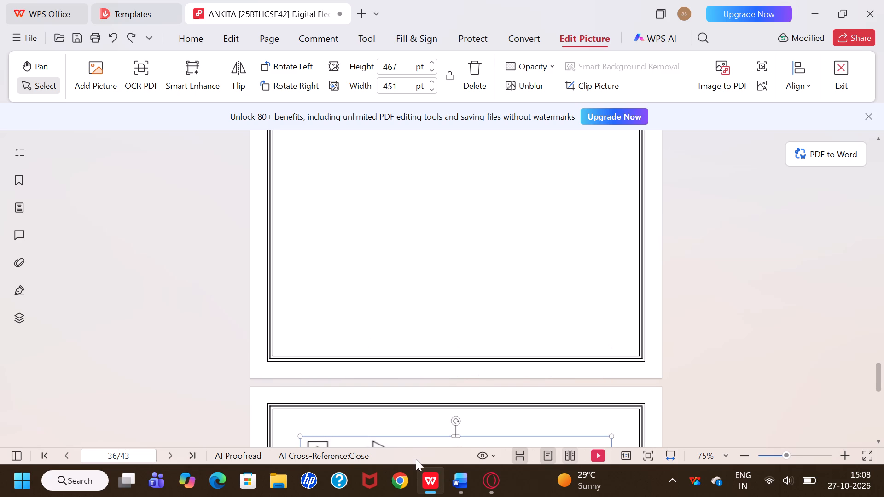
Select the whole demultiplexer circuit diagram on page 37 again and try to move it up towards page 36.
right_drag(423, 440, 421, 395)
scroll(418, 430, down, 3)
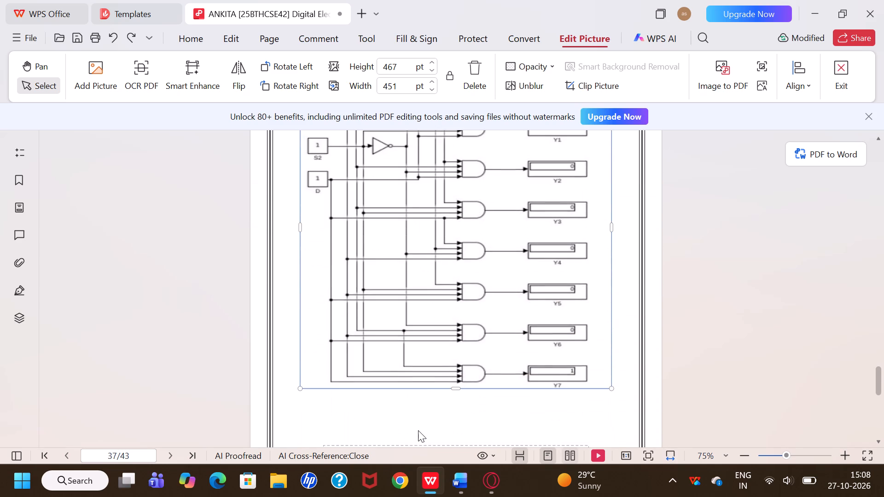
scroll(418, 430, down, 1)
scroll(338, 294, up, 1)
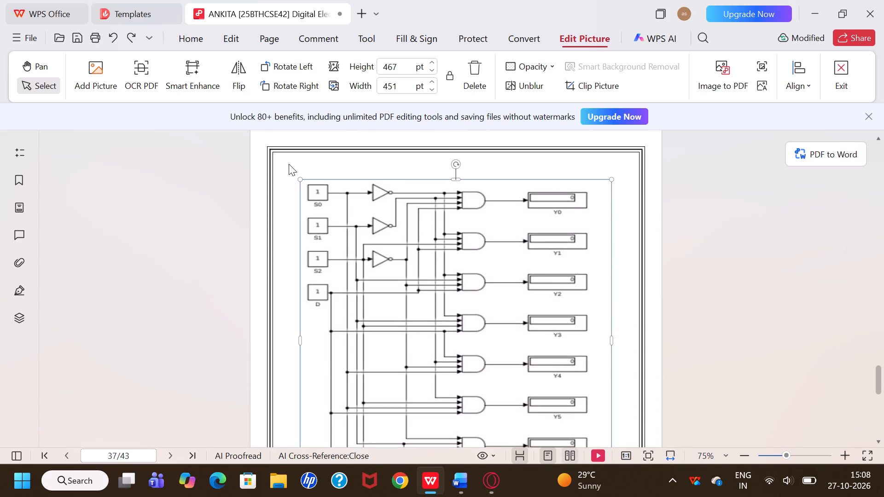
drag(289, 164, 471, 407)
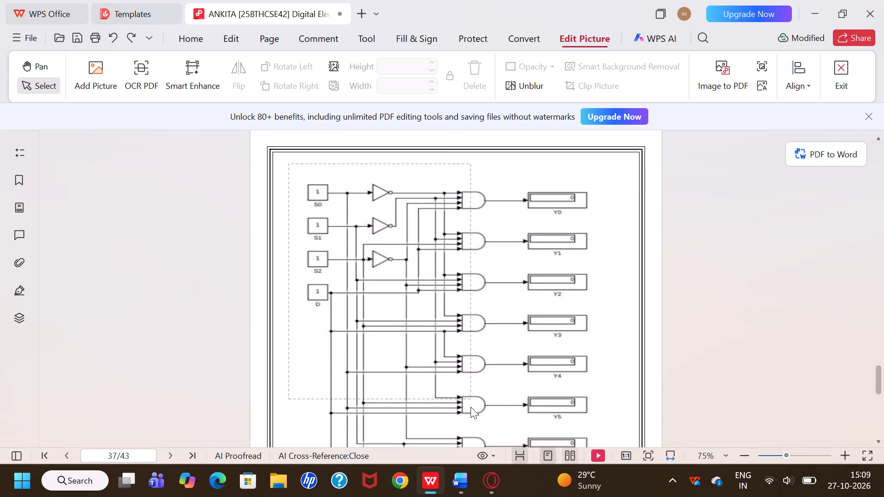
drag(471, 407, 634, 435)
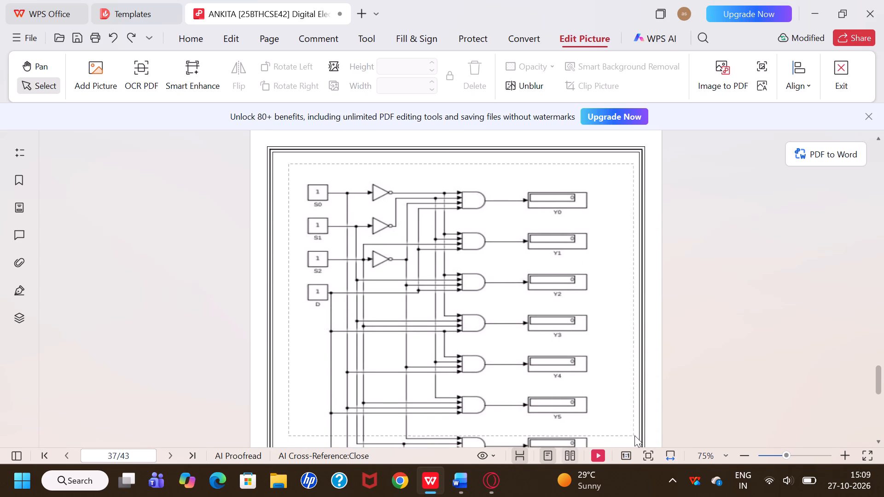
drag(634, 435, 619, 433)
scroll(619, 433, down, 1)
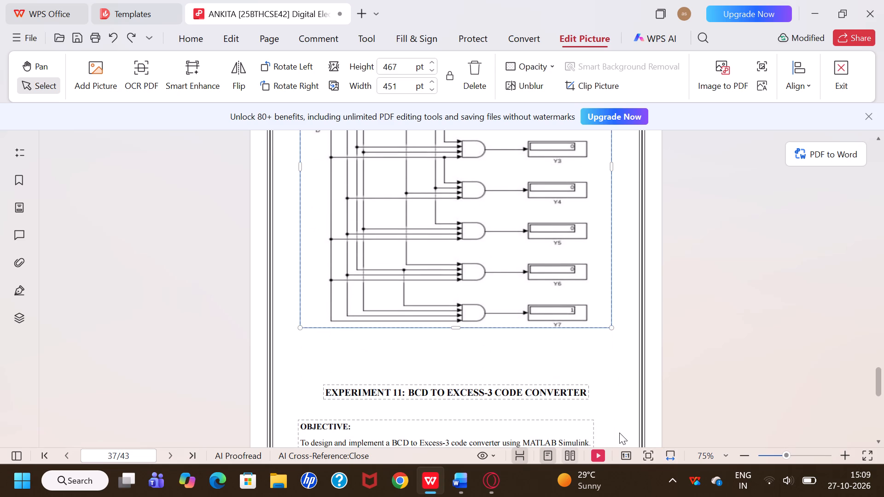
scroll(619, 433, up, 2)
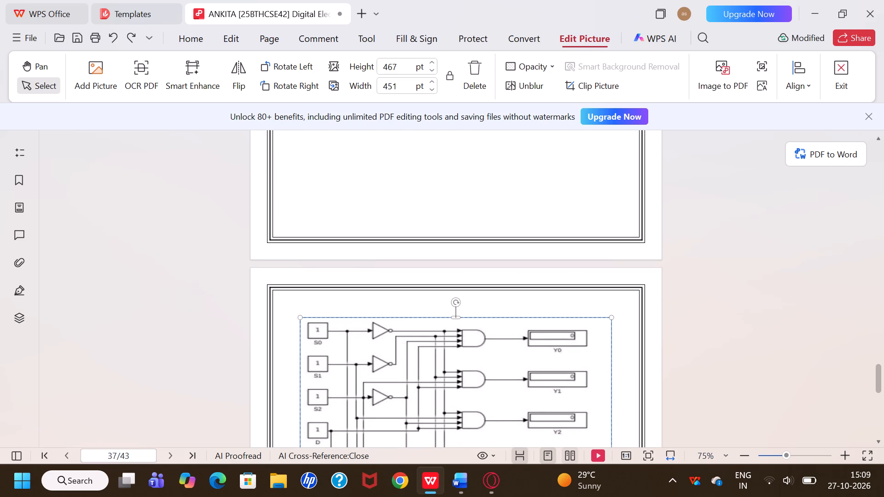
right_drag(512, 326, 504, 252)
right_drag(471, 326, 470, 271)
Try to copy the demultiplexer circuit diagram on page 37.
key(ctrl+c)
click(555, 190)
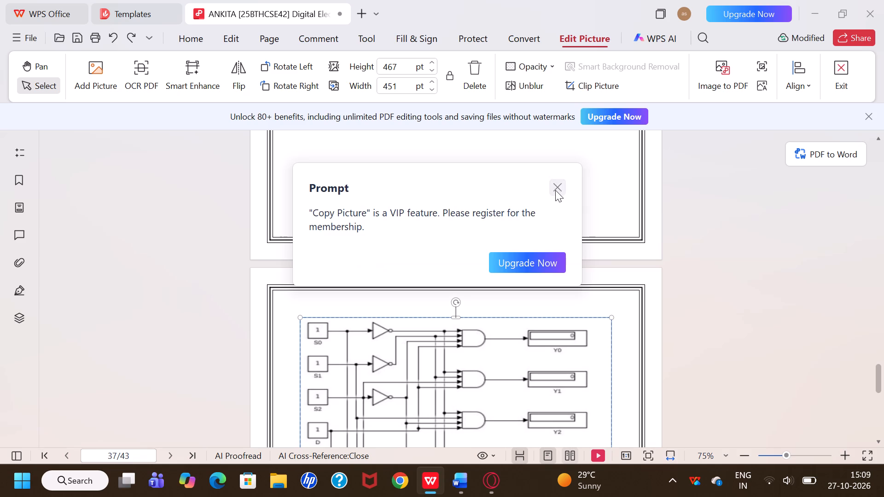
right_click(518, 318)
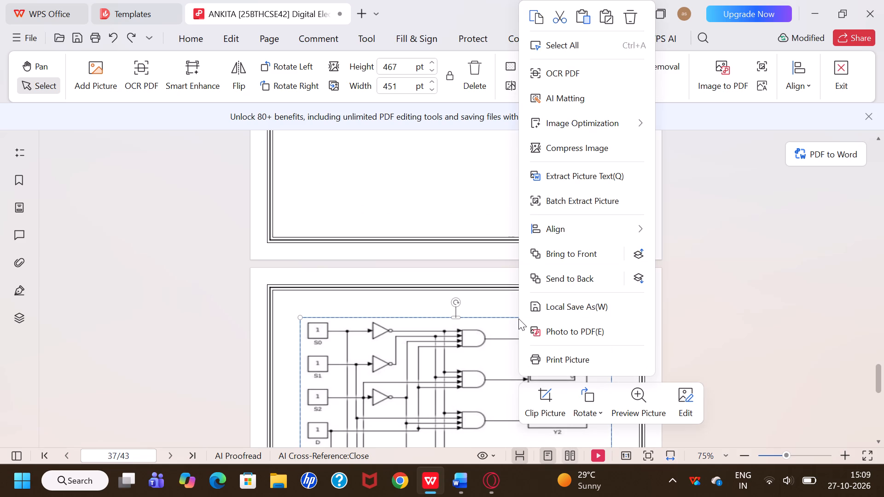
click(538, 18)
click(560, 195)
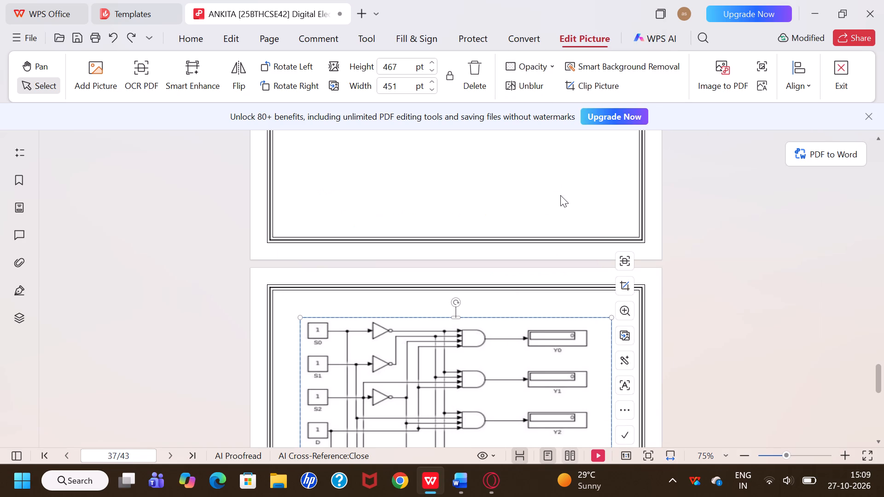
Move the 1:8 demultiplexer circuit diagram from page 37 onto the lower part of page 36.
drag(457, 322, 447, 225)
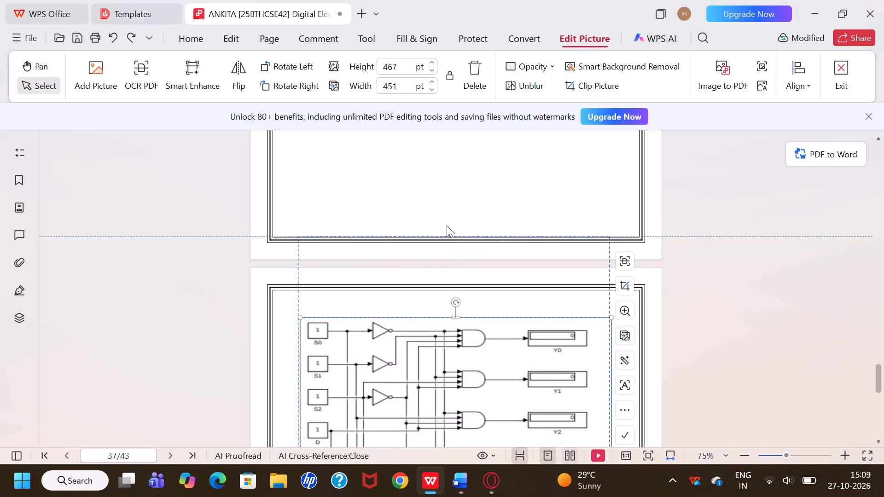
drag(447, 225, 437, 167)
scroll(440, 166, up, 1)
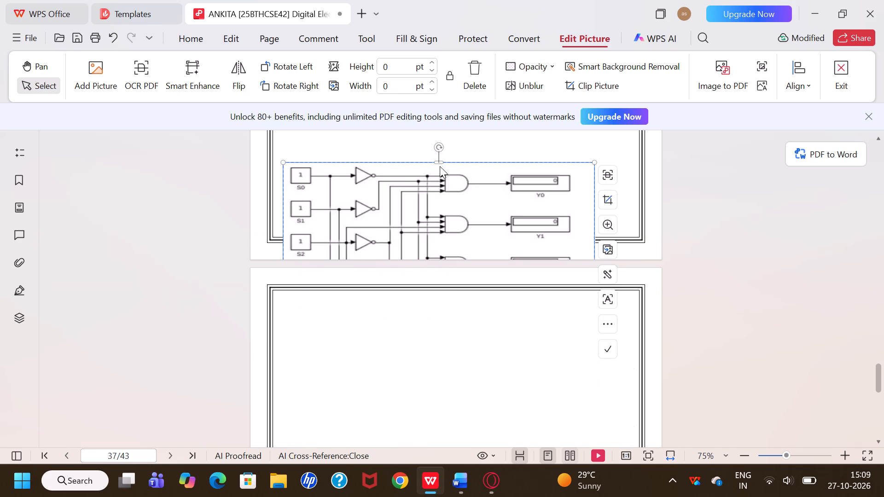
scroll(440, 166, up, 2)
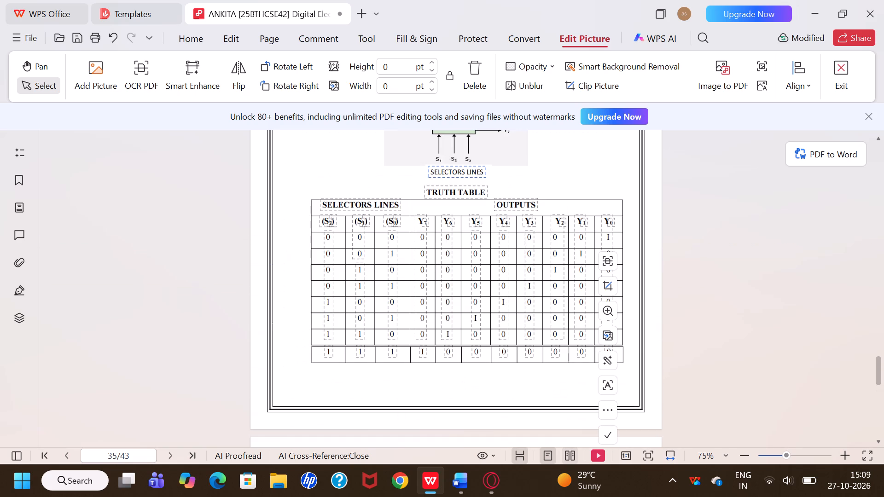
scroll(440, 167, down, 4)
scroll(440, 167, up, 1)
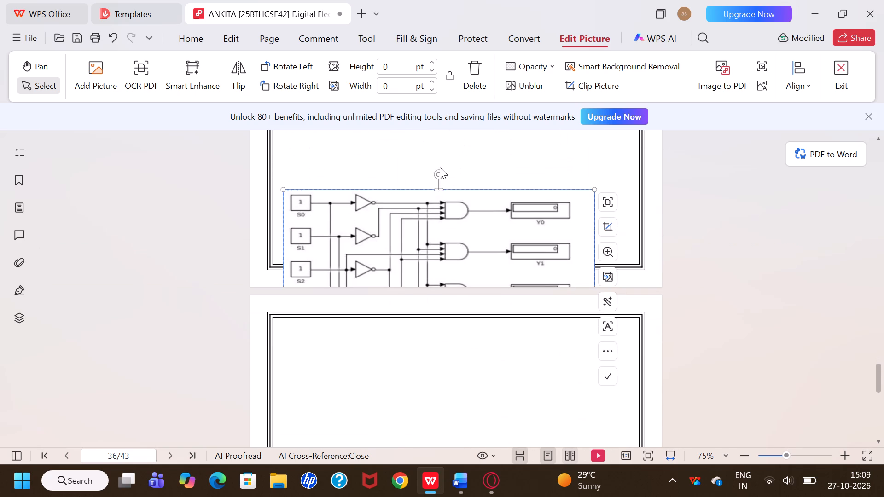
Shift the demultiplexer circuit diagram a little further up on page 36.
right_drag(421, 194, 427, 168)
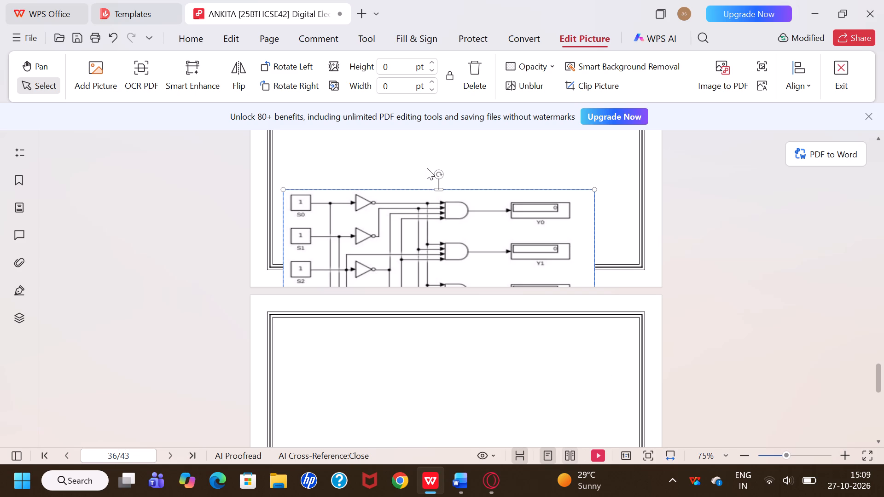
right_drag(449, 194, 453, 153)
right_drag(497, 229, 506, 159)
right_drag(574, 228, 580, 171)
right_drag(580, 171, 580, 163)
right_drag(594, 208, 586, 164)
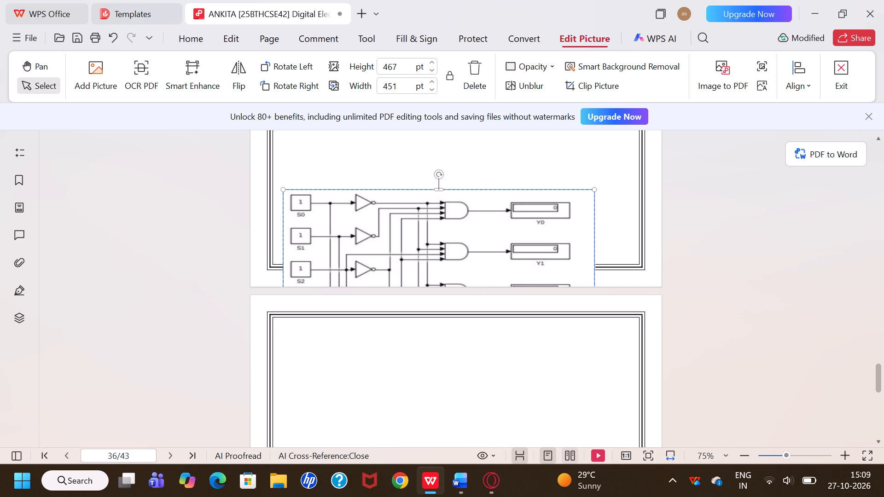
click(556, 214)
drag(556, 214, 553, 168)
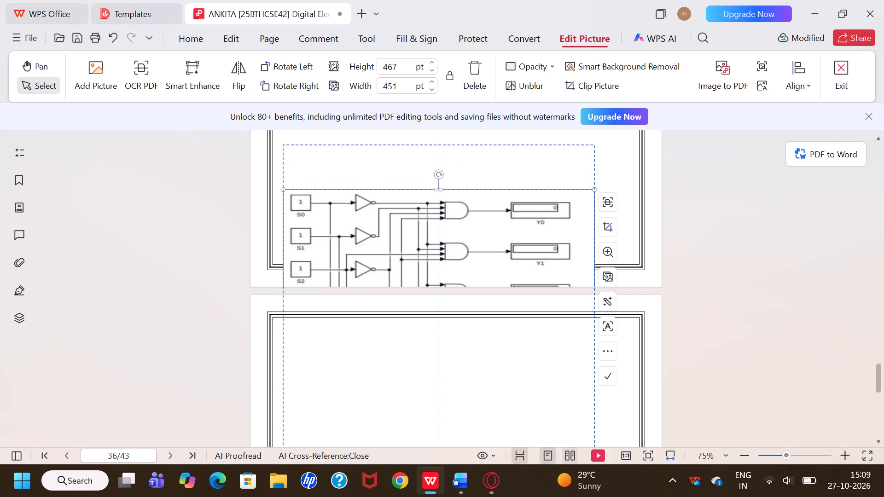
drag(553, 168, 558, 151)
scroll(558, 151, up, 1)
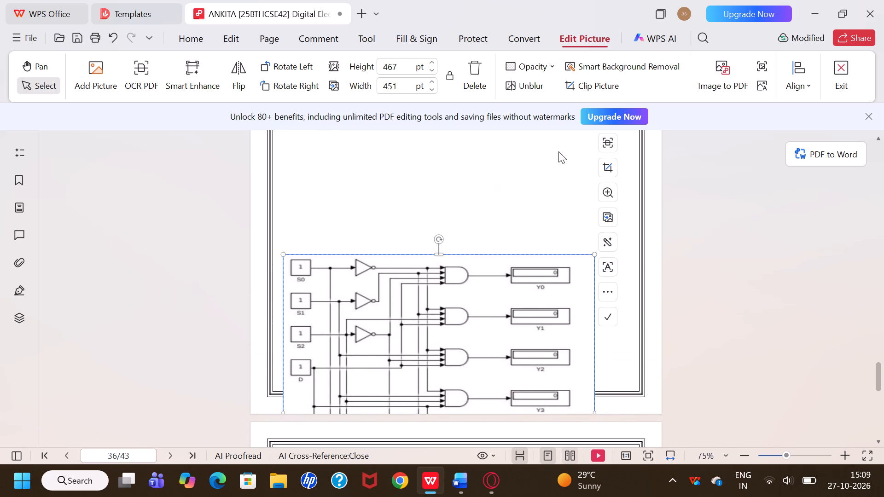
Raise the demultiplexer circuit diagram well up page 36, closing most of the gap below the logic gate simulation heading.
click(553, 292)
right_drag(553, 292, 557, 248)
right_click(562, 318)
click(530, 312)
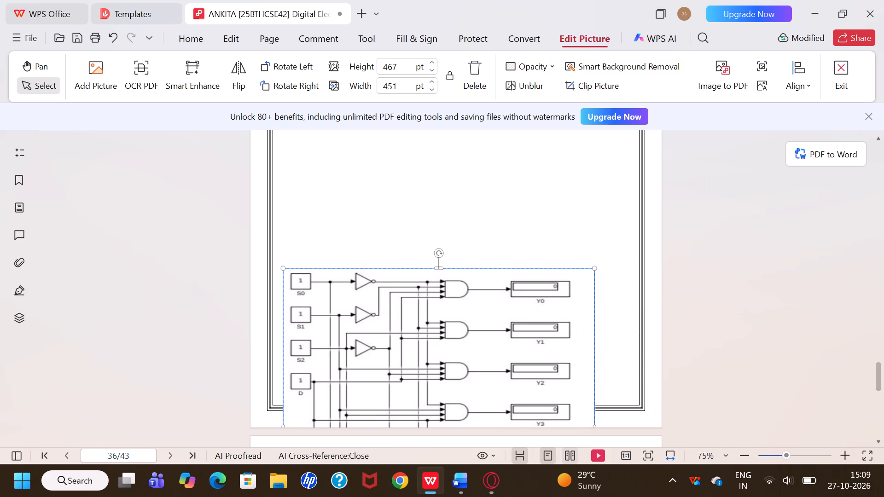
right_drag(530, 312, 534, 260)
click(492, 277)
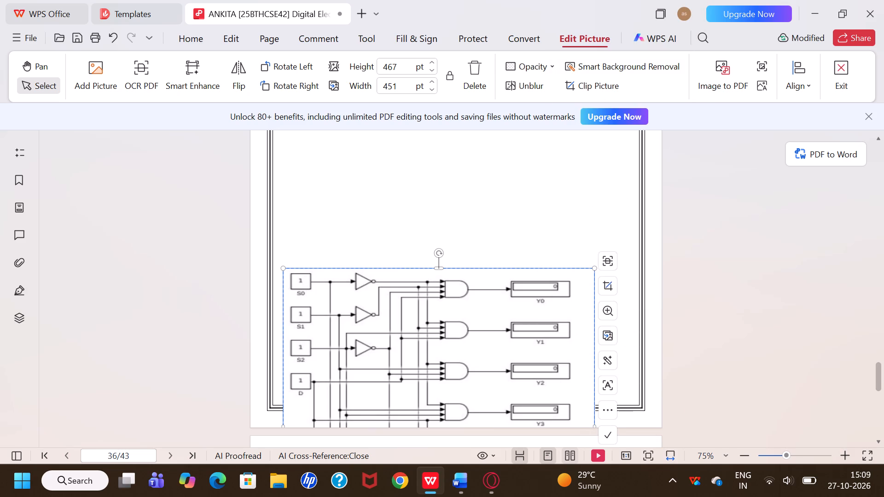
right_drag(492, 277, 494, 238)
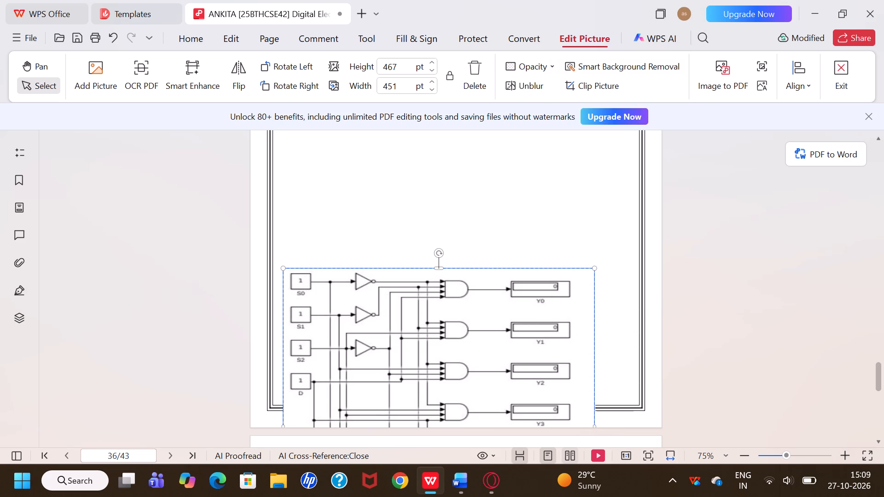
right_drag(451, 274, 462, 234)
drag(575, 324, 588, 260)
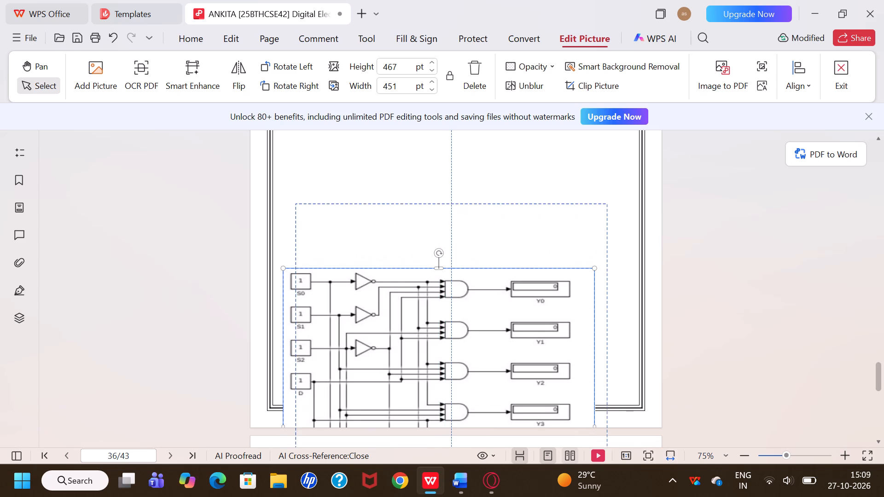
drag(588, 260, 588, 189)
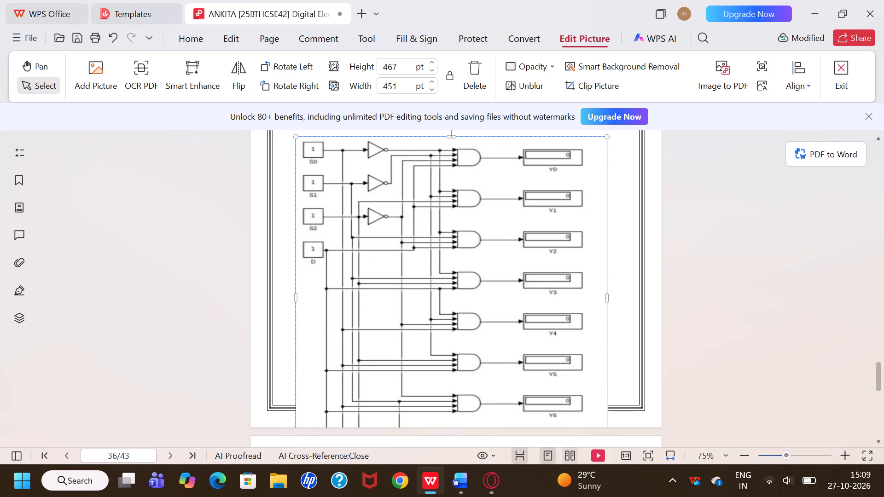
scroll(588, 189, up, 1)
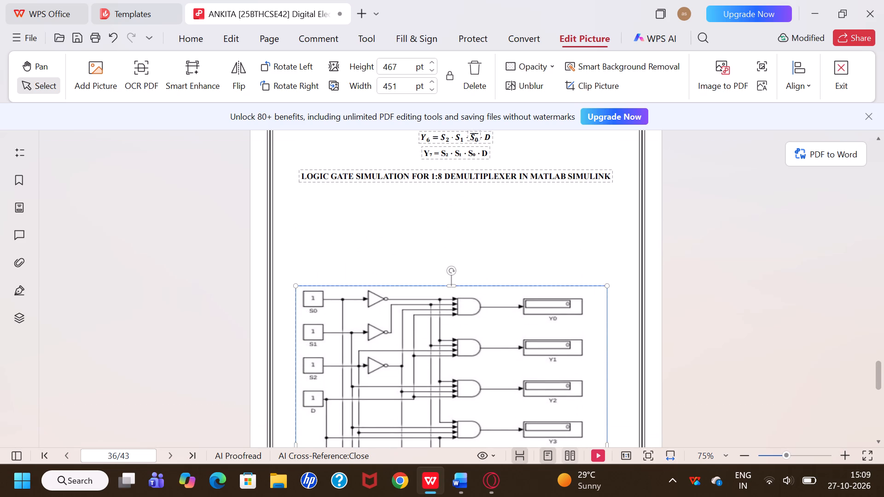
Place the demultiplexer circuit diagram directly beneath the "LOGIC GATE SIMULATION FOR 1:8 DEMULTIPLEXER IN MATLAB SIMULINK" heading, centred under it.
right_drag(596, 304, 596, 245)
double_click(587, 308)
drag(587, 308, 587, 277)
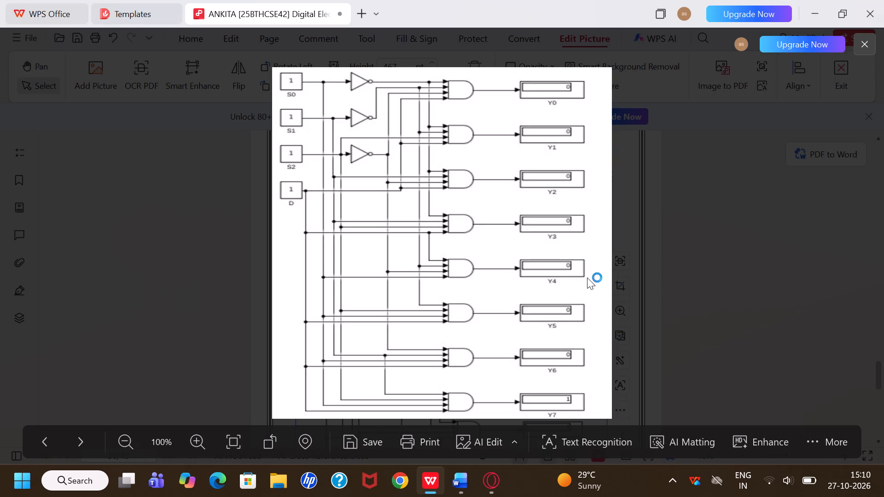
click(864, 49)
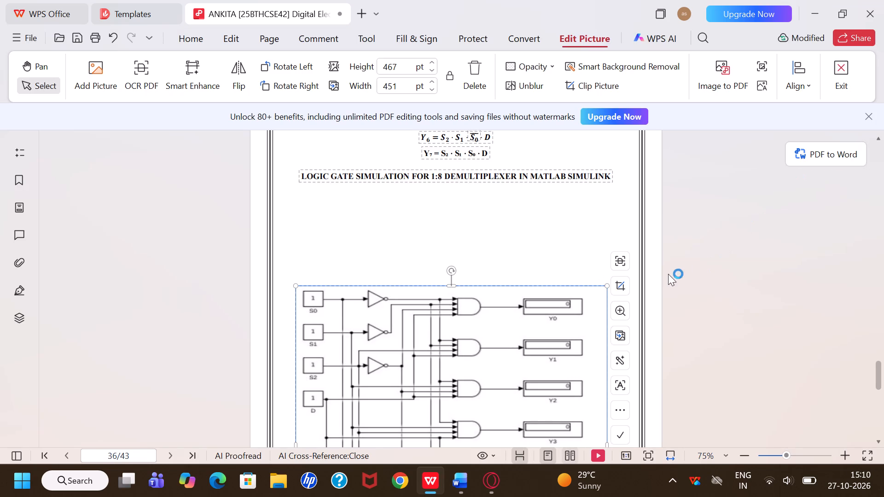
drag(593, 297, 587, 228)
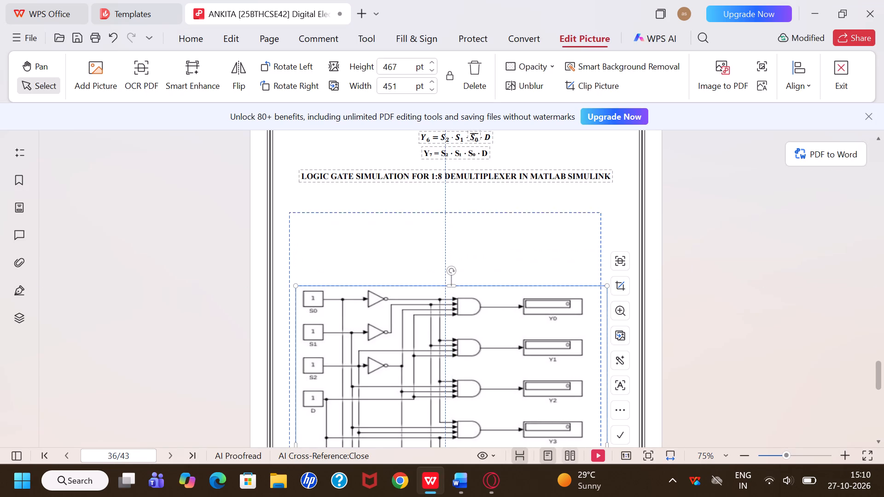
drag(587, 228, 599, 207)
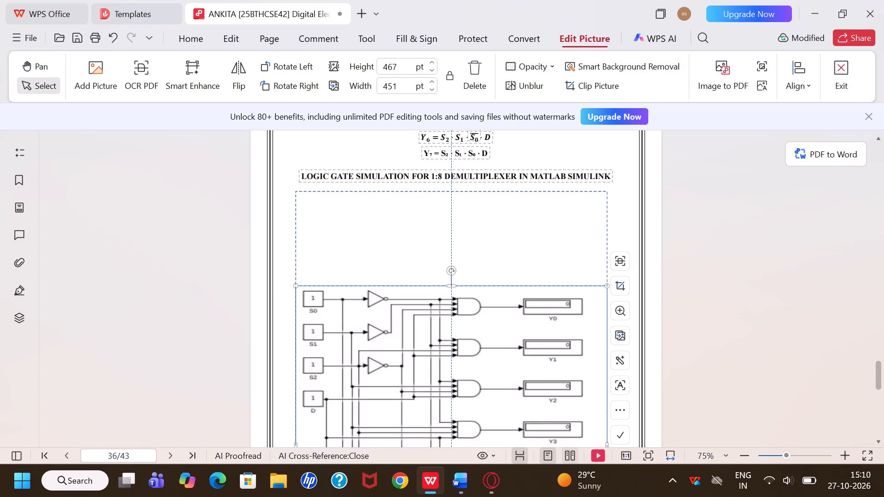
drag(599, 207, 601, 202)
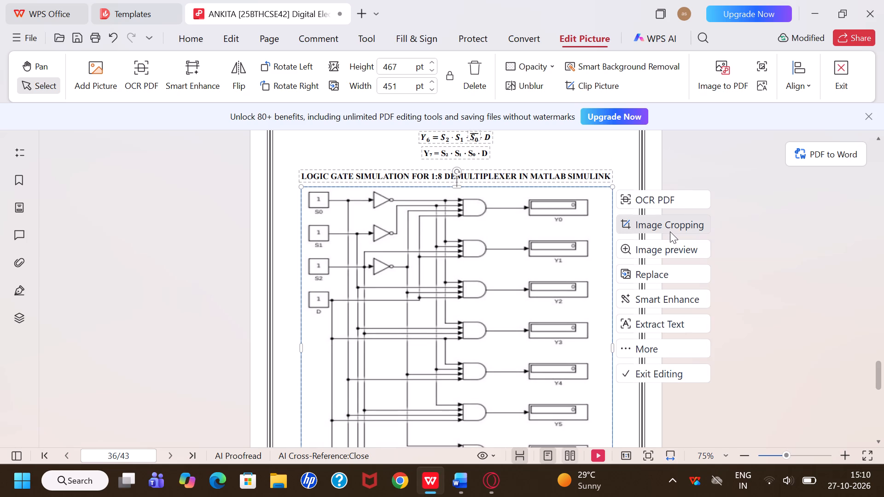
click(740, 221)
Select the Experiment 11 heading with its objective and equipment text on page 37 and move them together up the page.
scroll(740, 221, down, 1)
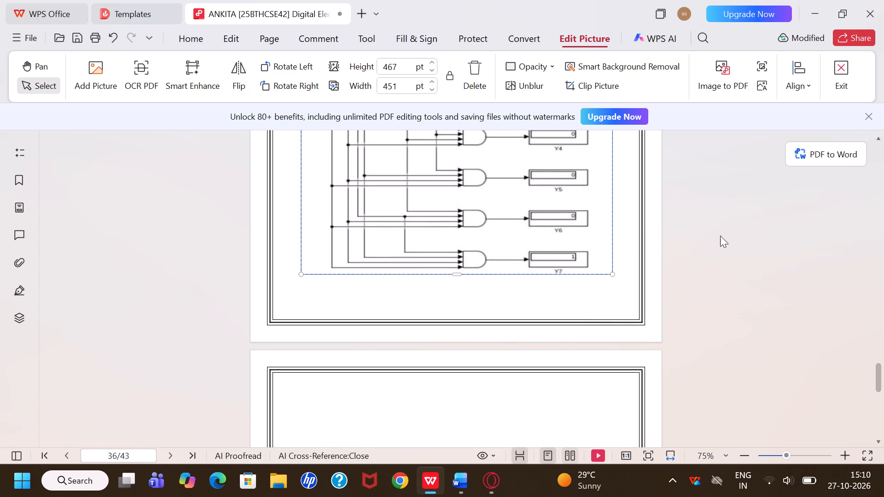
scroll(575, 279, down, 2)
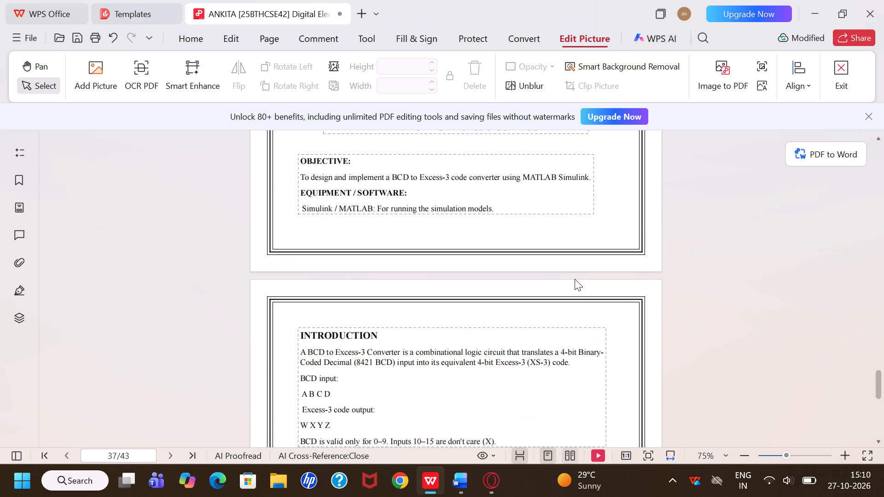
scroll(575, 279, down, 1)
scroll(575, 279, up, 1)
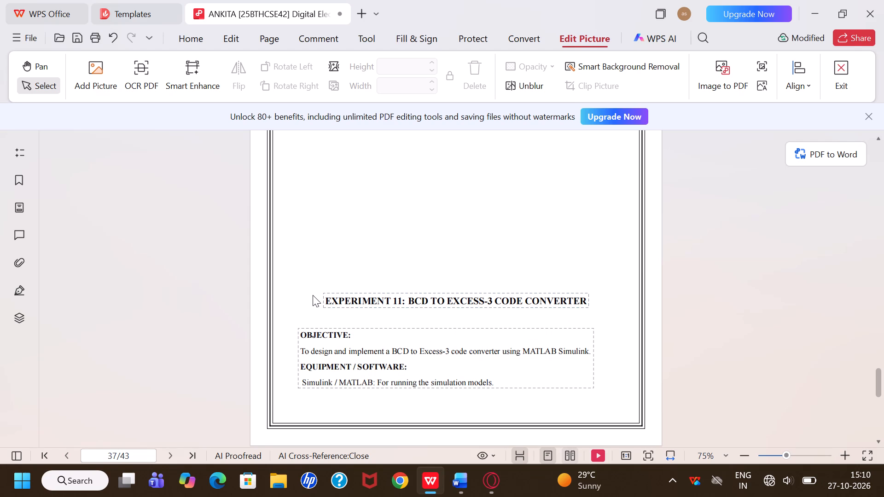
drag(314, 288, 508, 403)
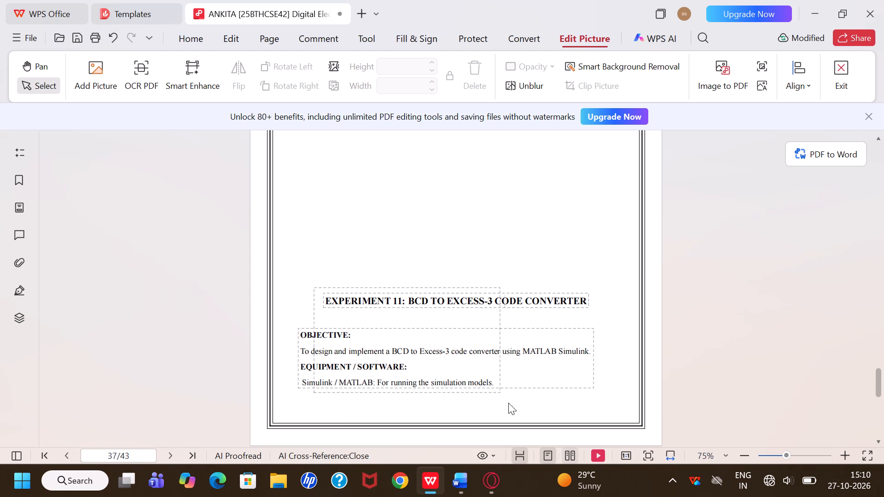
drag(508, 403, 608, 391)
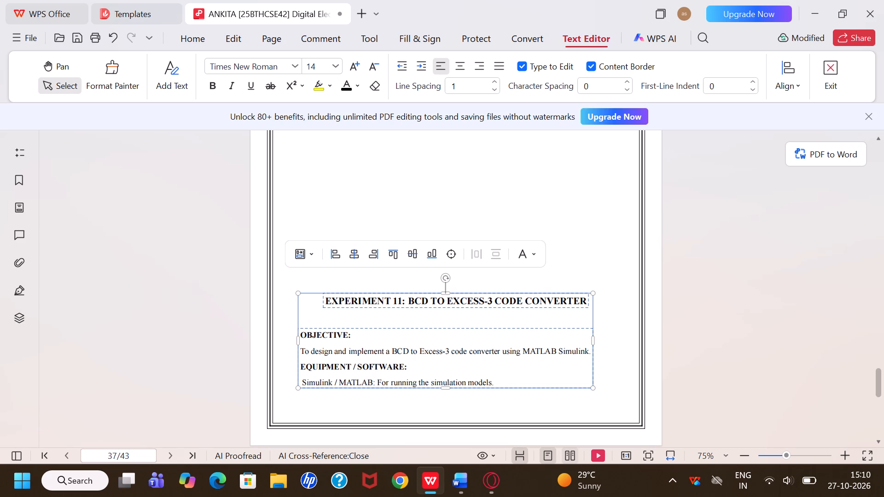
right_drag(522, 307, 523, 249)
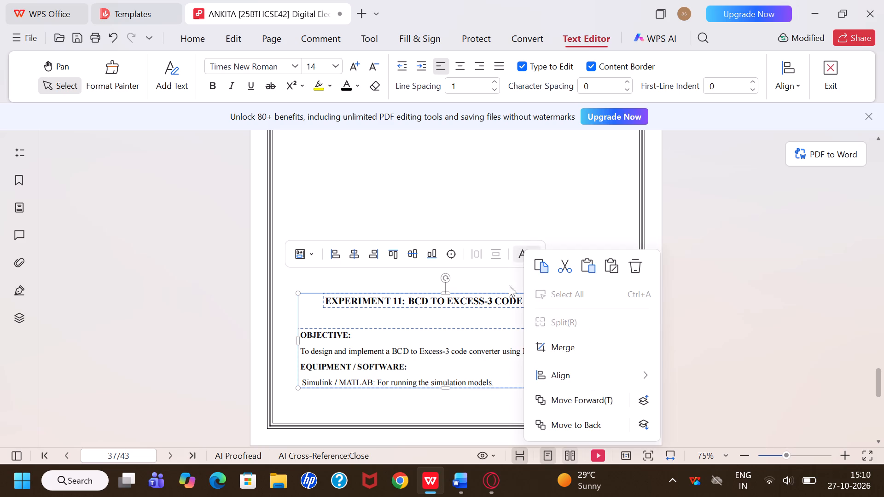
click(498, 306)
drag(498, 306, 500, 271)
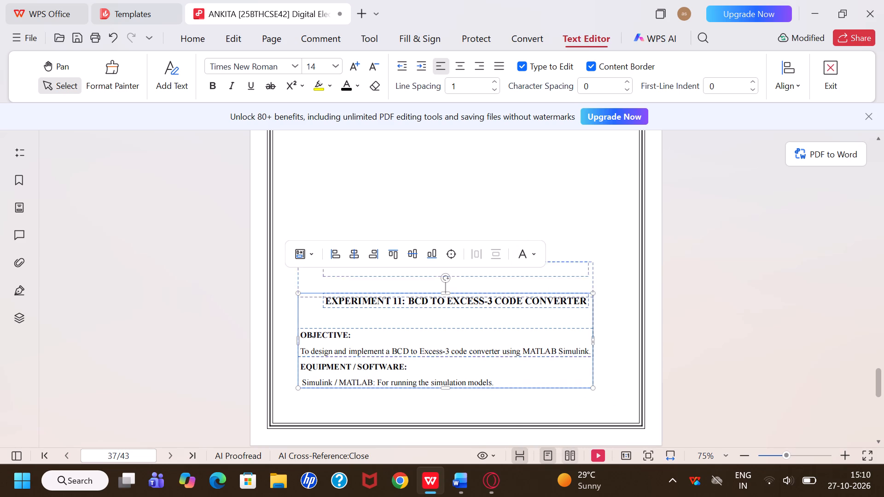
drag(500, 271, 501, 148)
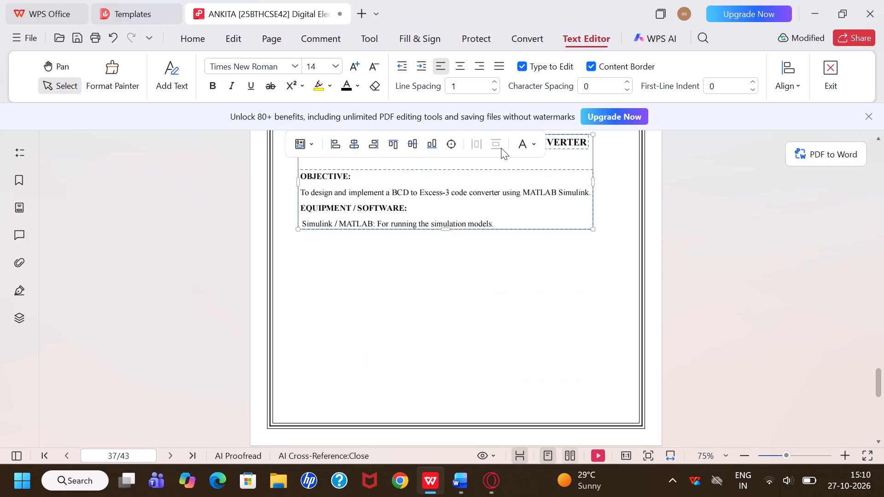
Move the selected Experiment 11 heading and text further up towards the top of page 37, centring the block between the borders.
scroll(501, 187, up, 3)
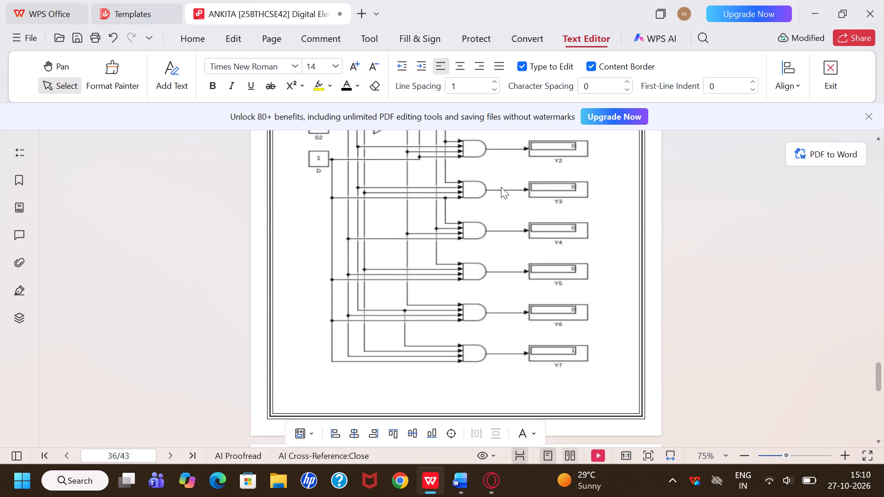
scroll(501, 187, down, 3)
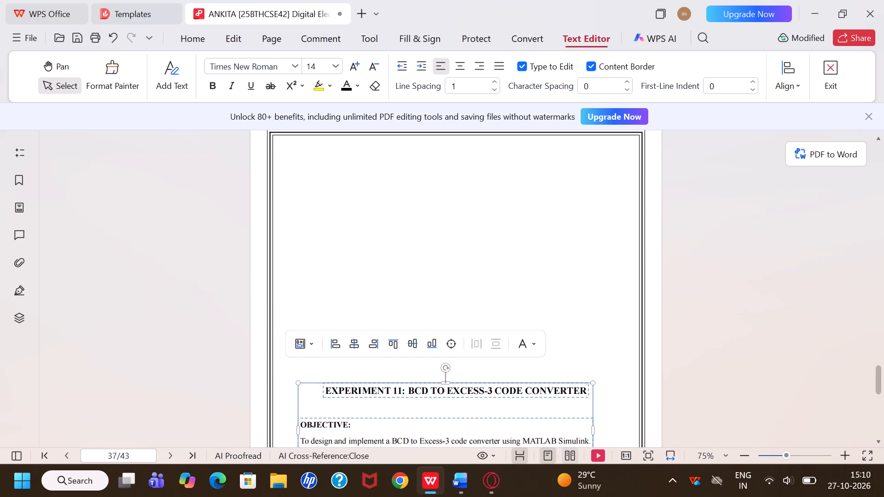
right_drag(486, 384, 490, 301)
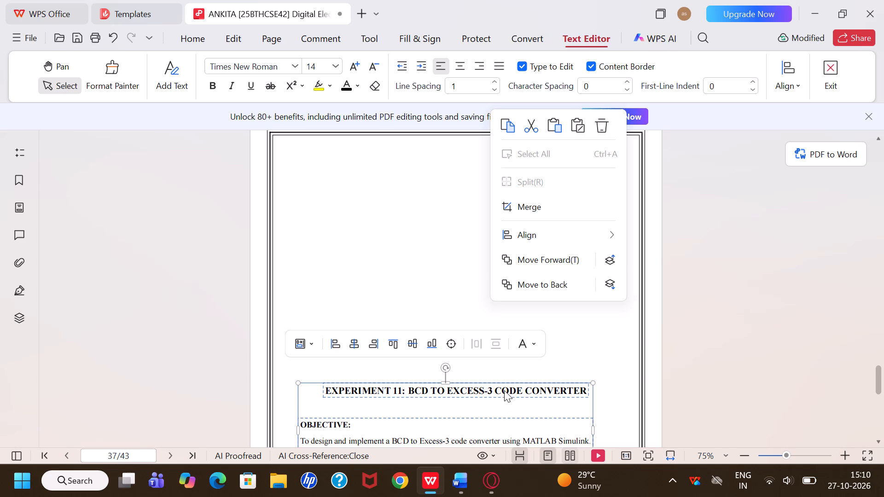
click(535, 384)
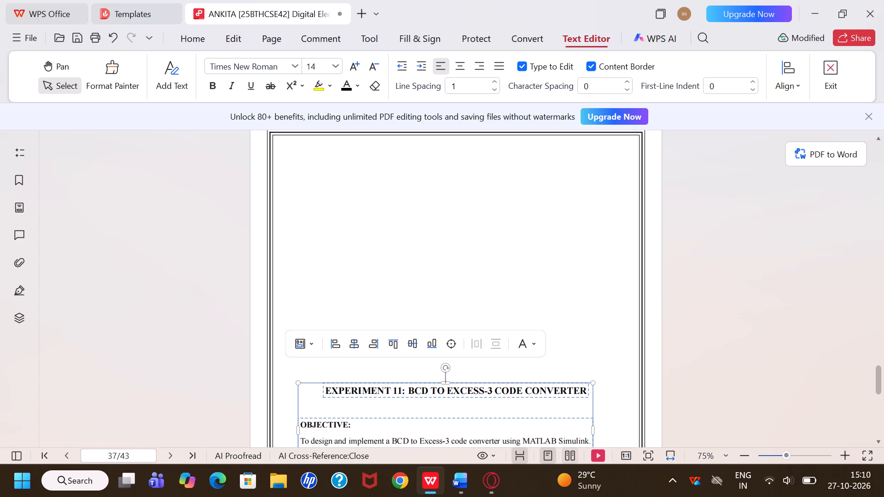
drag(535, 384, 540, 206)
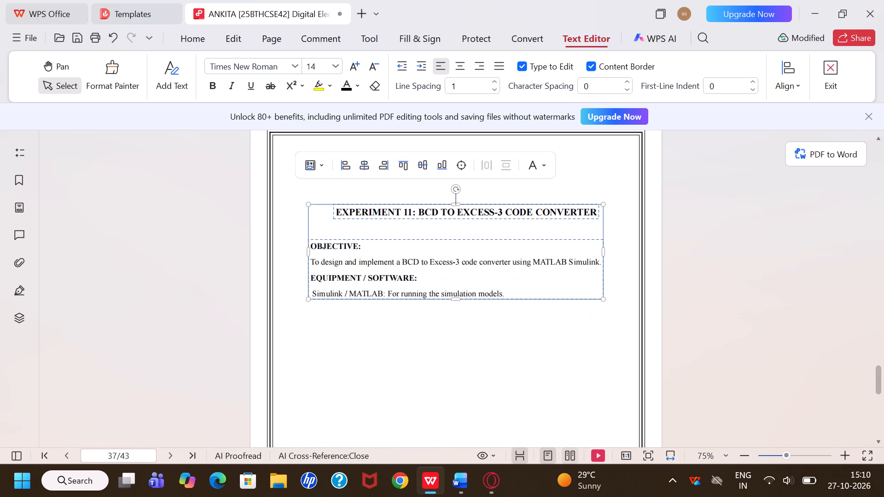
scroll(534, 235, up, 1)
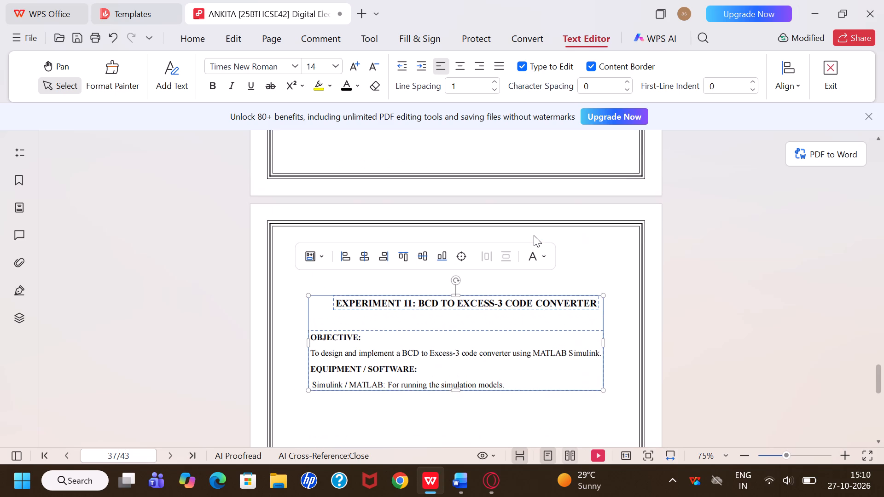
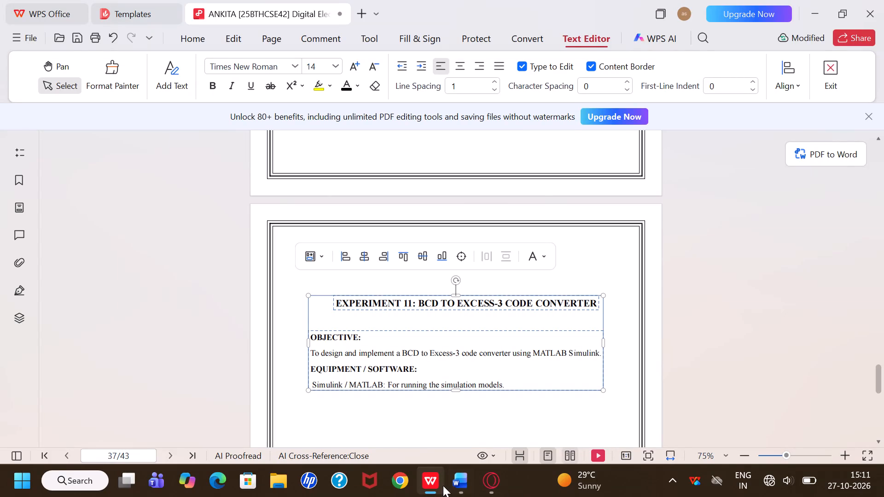
Switch to Microsoft Word and save the open Digital Electronics document.
click(460, 484)
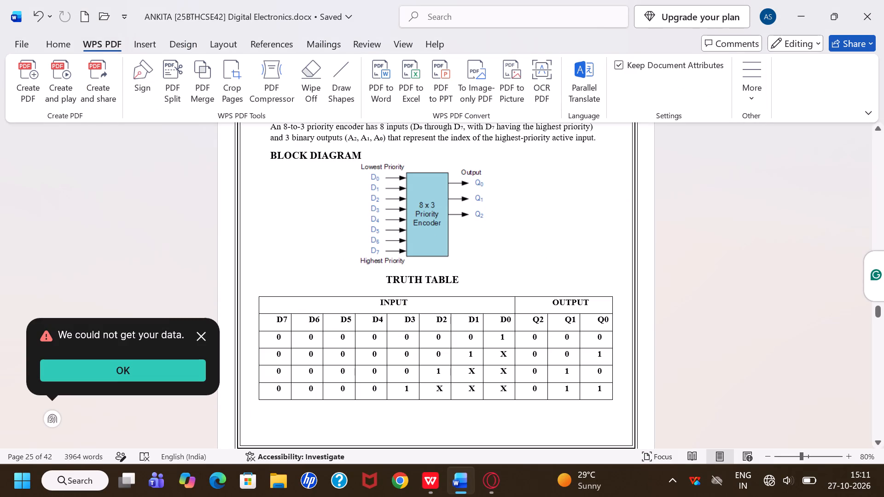
key(ctrl+s)
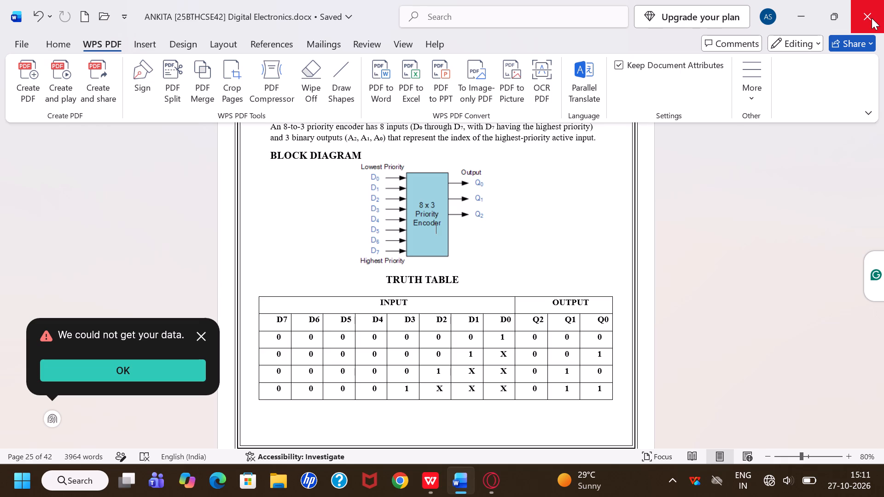
Close the saved Digital Electronics document in Microsoft Word.
click(872, 18)
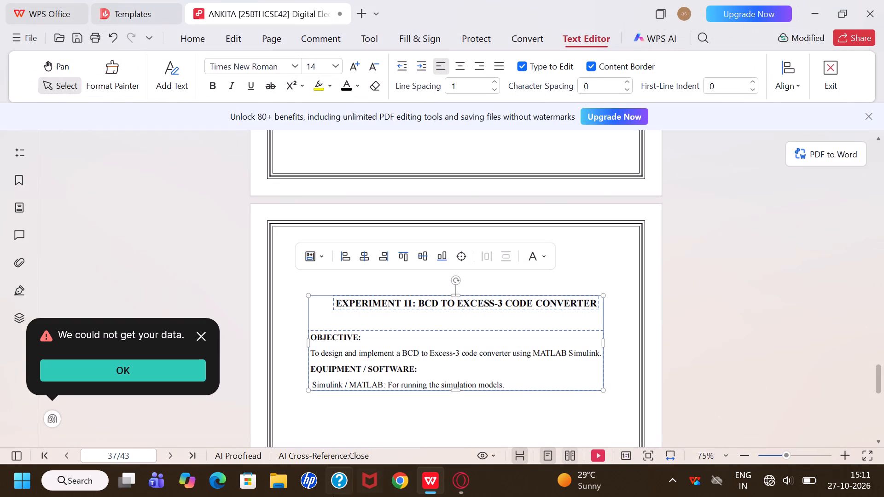
Launch WhatsApp from the pinned apps.
click(17, 482)
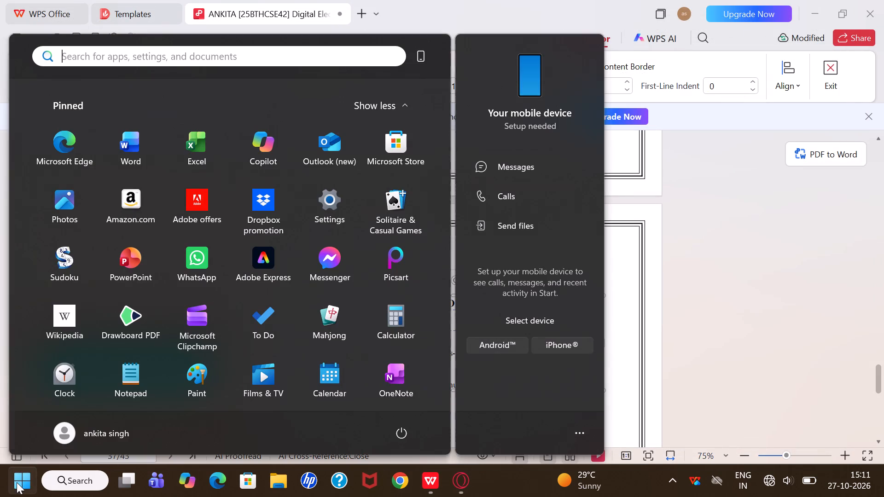
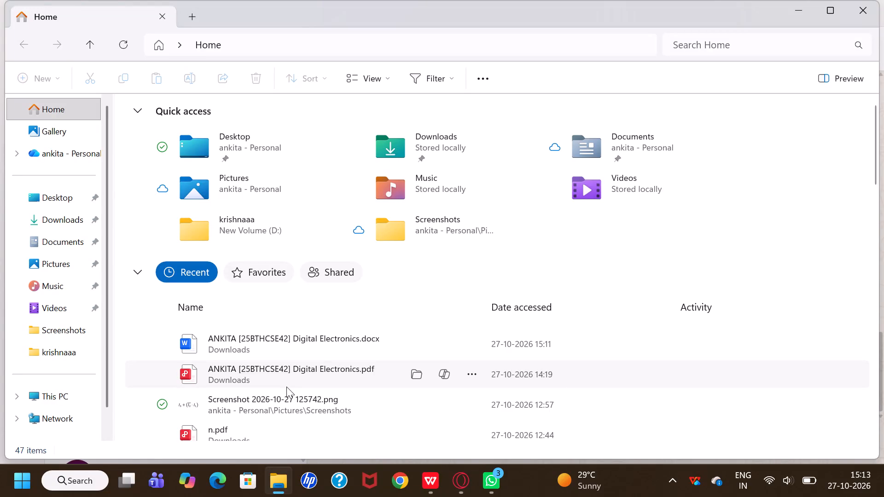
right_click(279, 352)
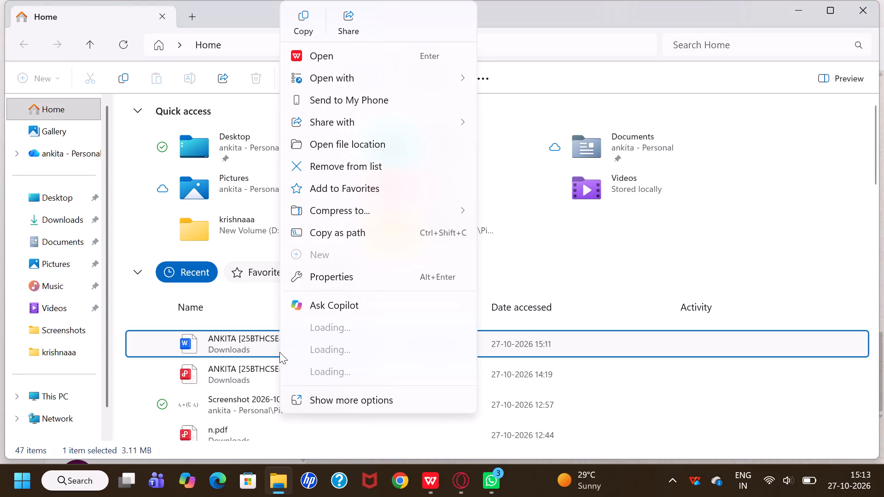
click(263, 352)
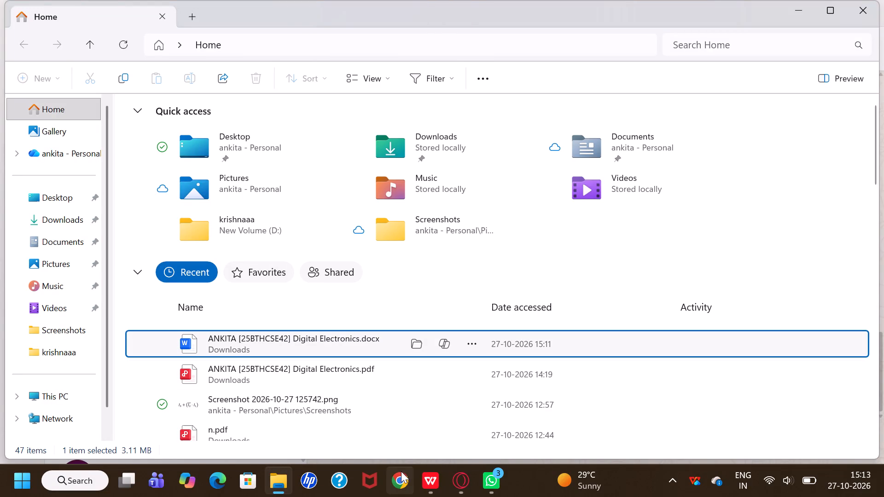
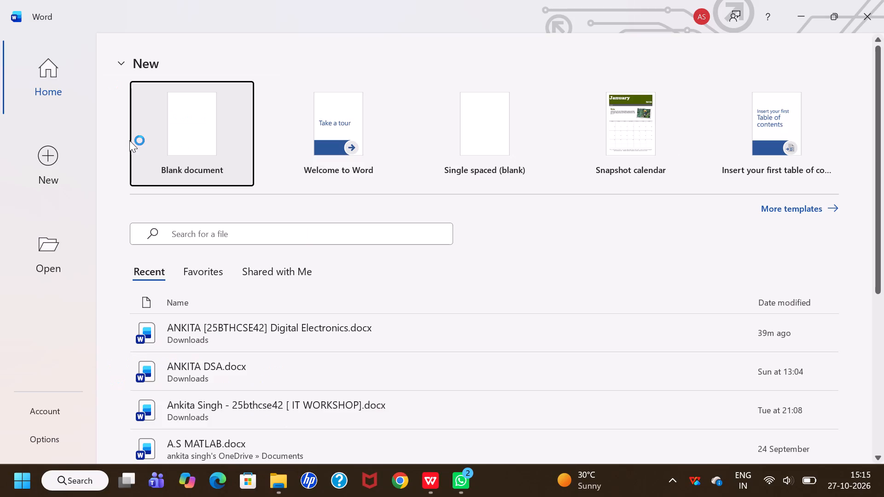
Reopen the recent Digital Electronics document from Downloads in Word and save it.
click(318, 331)
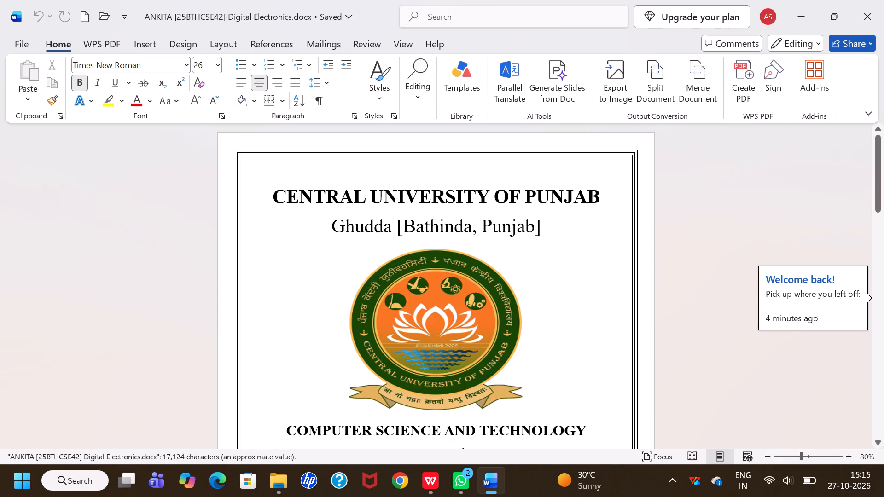
key(ctrl+s)
scroll(318, 331, down, 14)
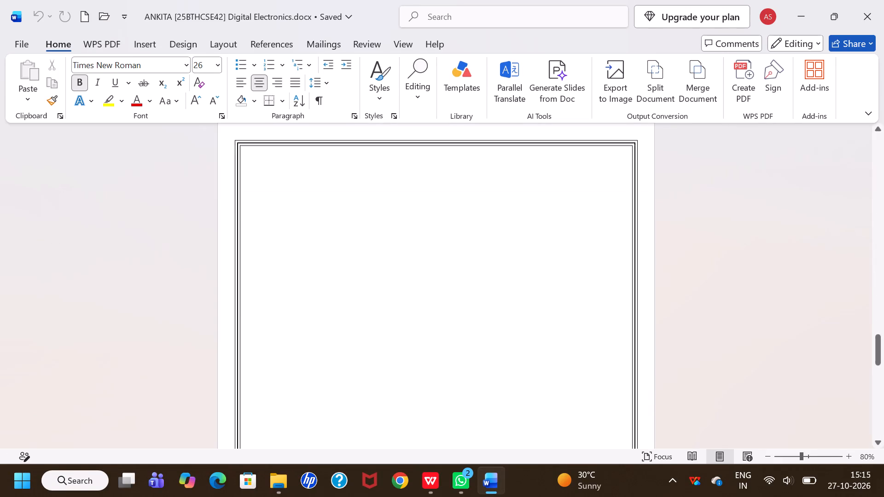
Review the page layout of the Digital Electronics document, from the half adder simulation to the BCD to Gray code converter pages.
scroll(318, 331, down, 20)
scroll(318, 331, down, 4)
scroll(318, 331, down, 20)
scroll(318, 331, down, 15)
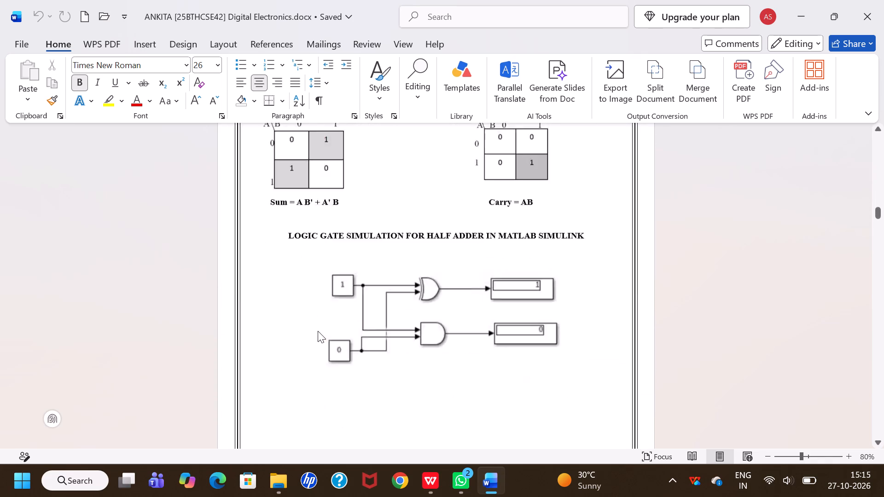
scroll(318, 331, down, 11)
scroll(318, 331, down, 20)
scroll(318, 331, down, 7)
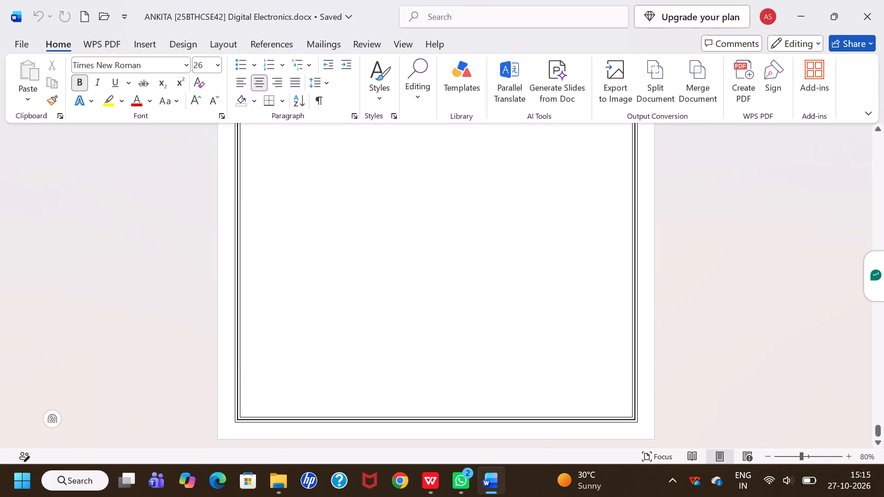
scroll(310, 270, up, 5)
scroll(310, 270, down, 1)
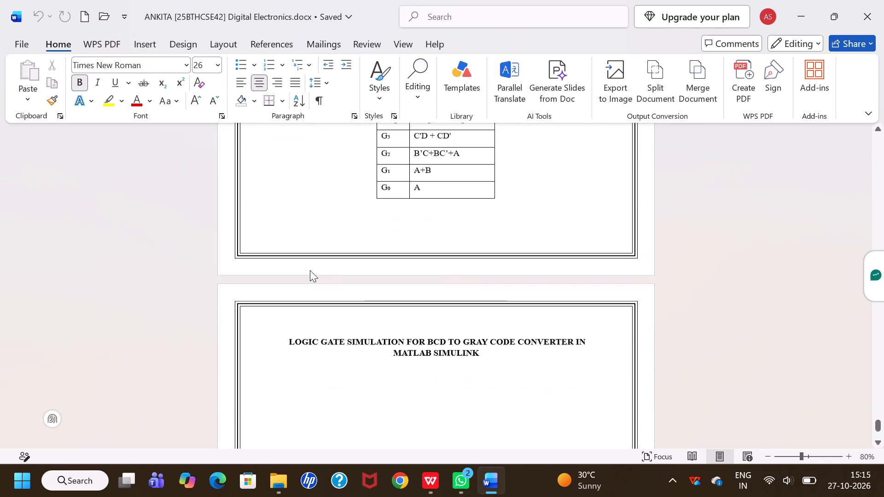
scroll(310, 270, down, 1)
scroll(310, 270, up, 5)
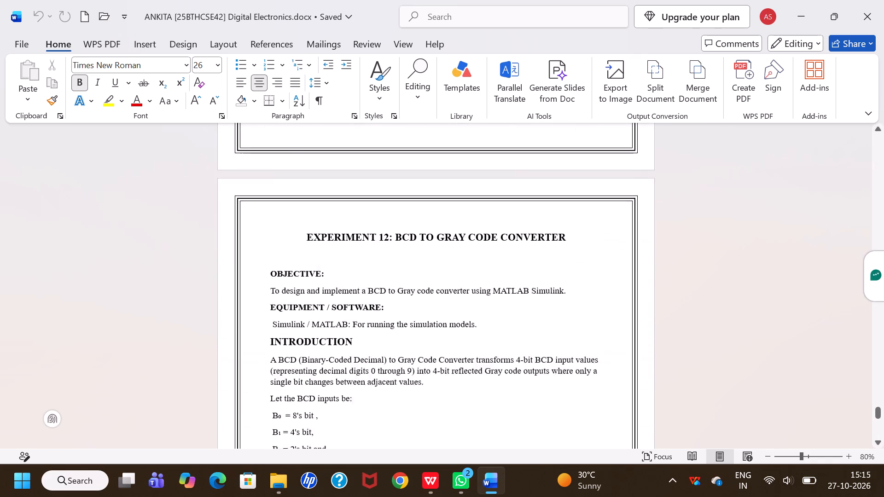
scroll(310, 270, up, 5)
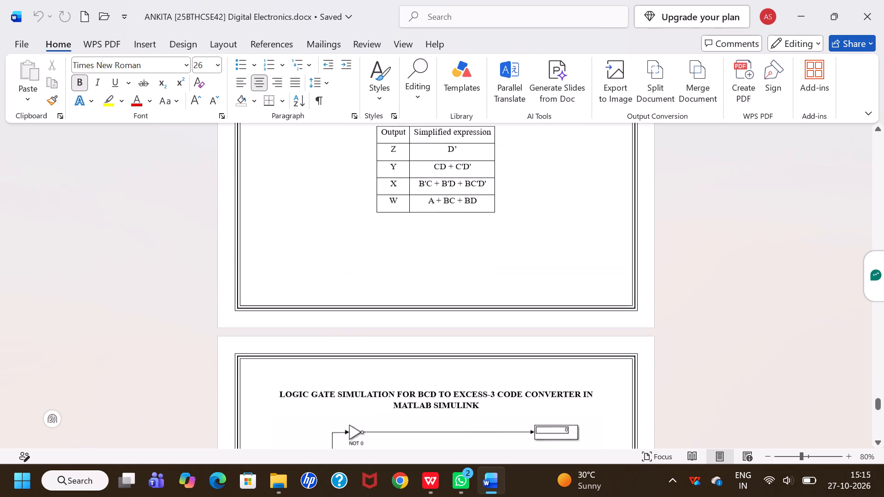
scroll(310, 270, up, 8)
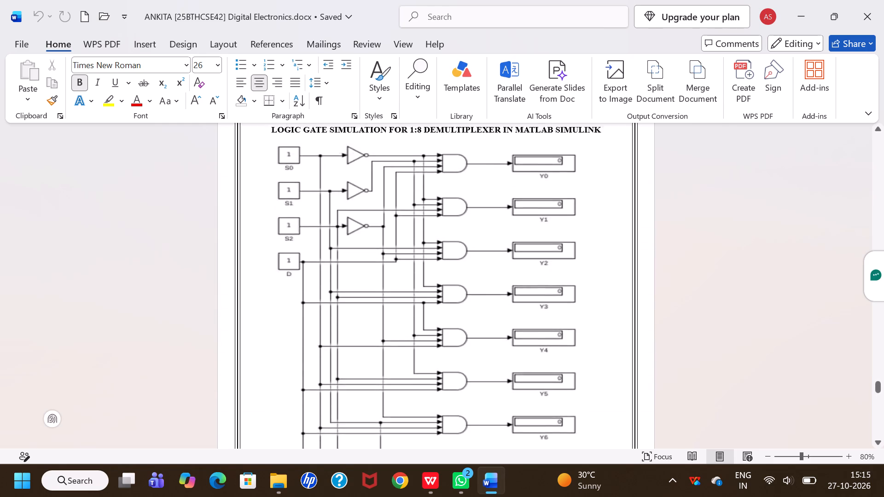
scroll(310, 270, up, 1)
scroll(310, 270, down, 2)
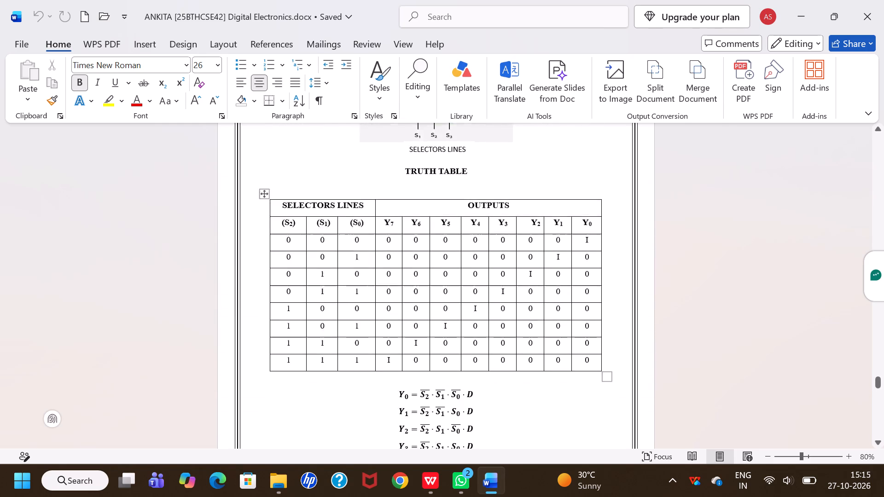
scroll(310, 270, down, 8)
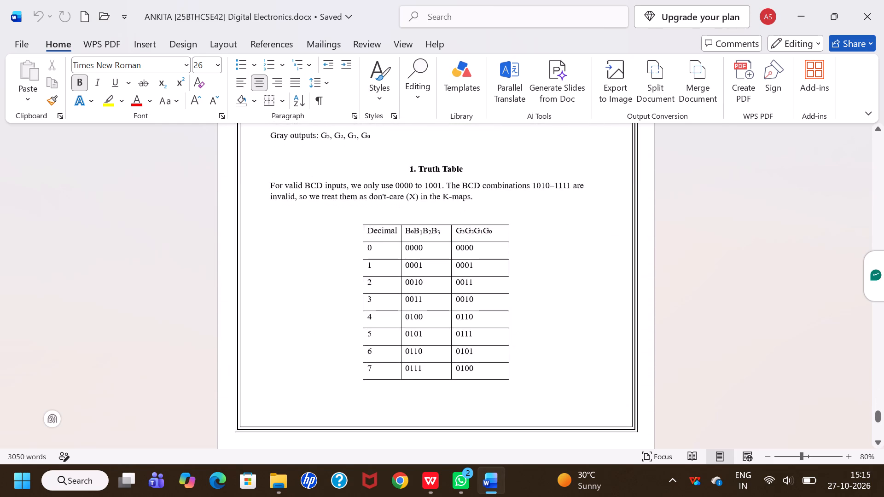
scroll(310, 270, down, 3)
scroll(310, 270, down, 20)
scroll(310, 270, down, 3)
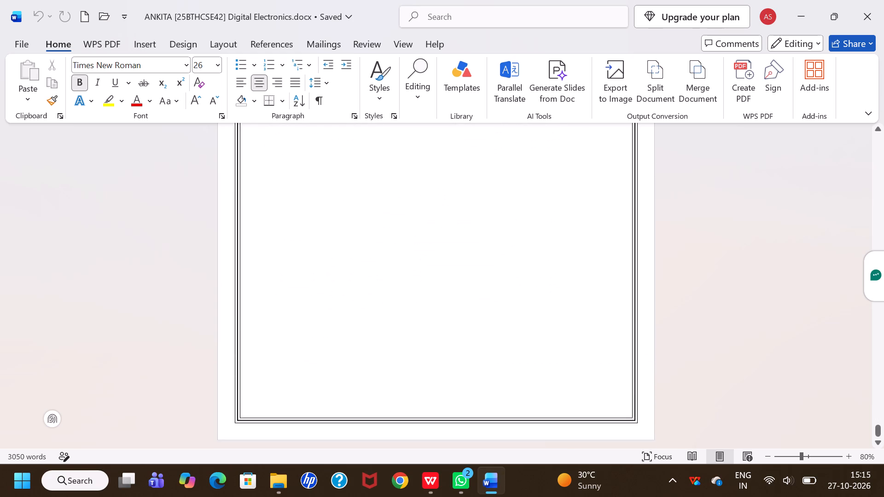
scroll(310, 270, up, 1)
scroll(310, 270, down, 10)
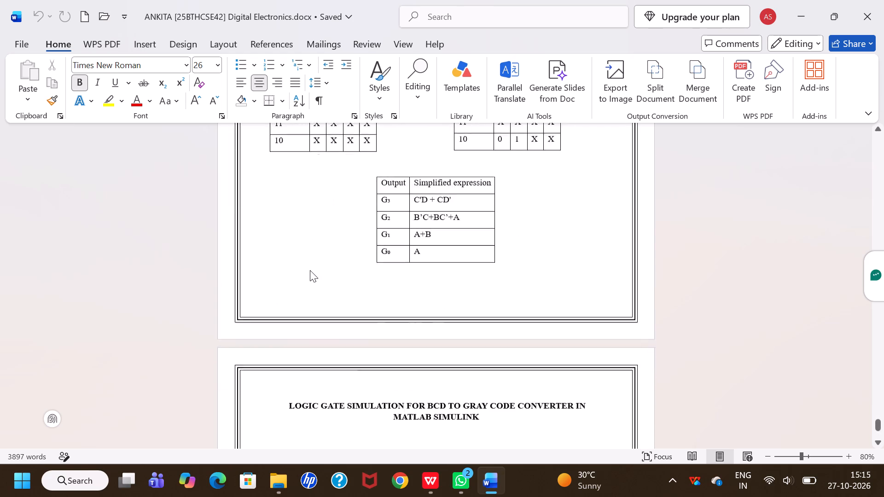
scroll(310, 270, down, 2)
scroll(310, 270, up, 6)
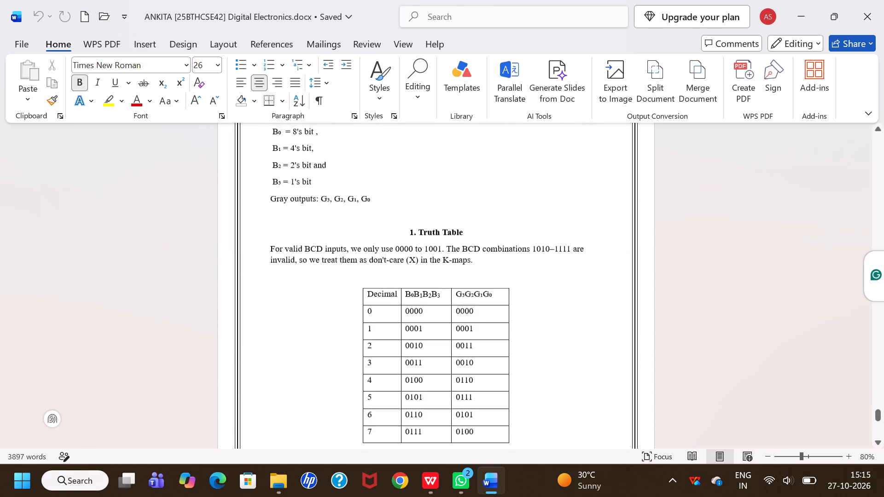
scroll(310, 270, up, 4)
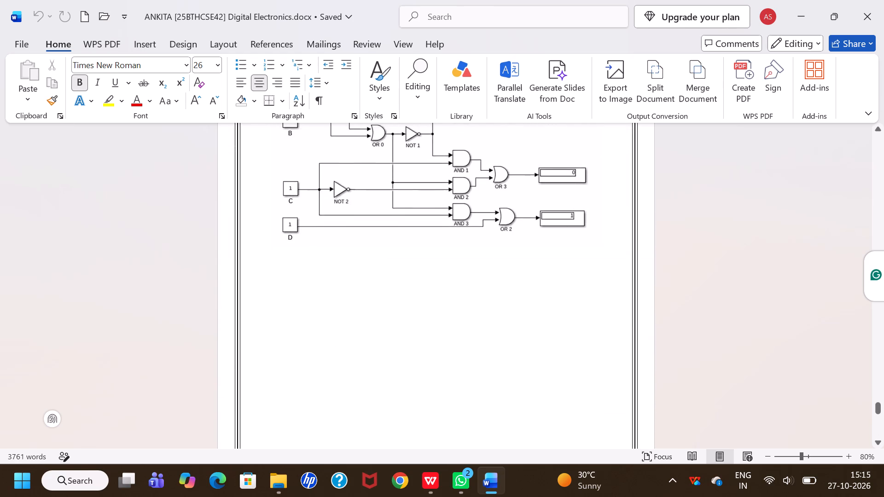
scroll(310, 270, up, 1)
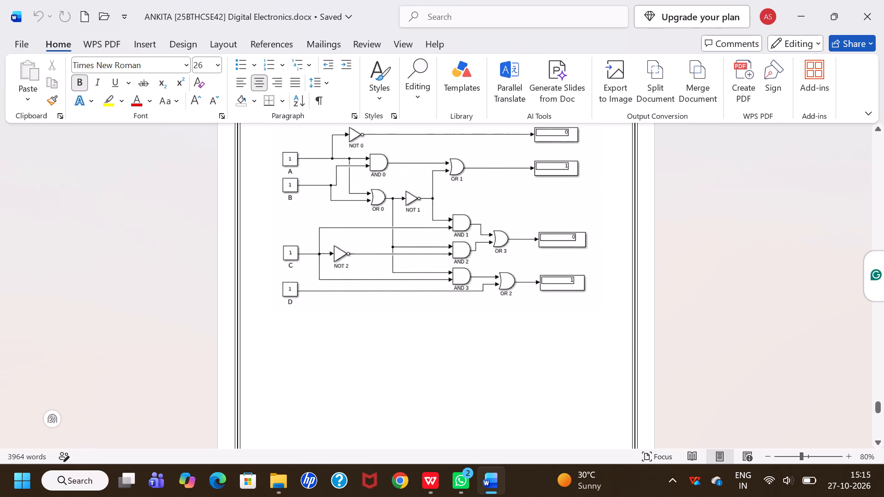
scroll(310, 270, up, 1)
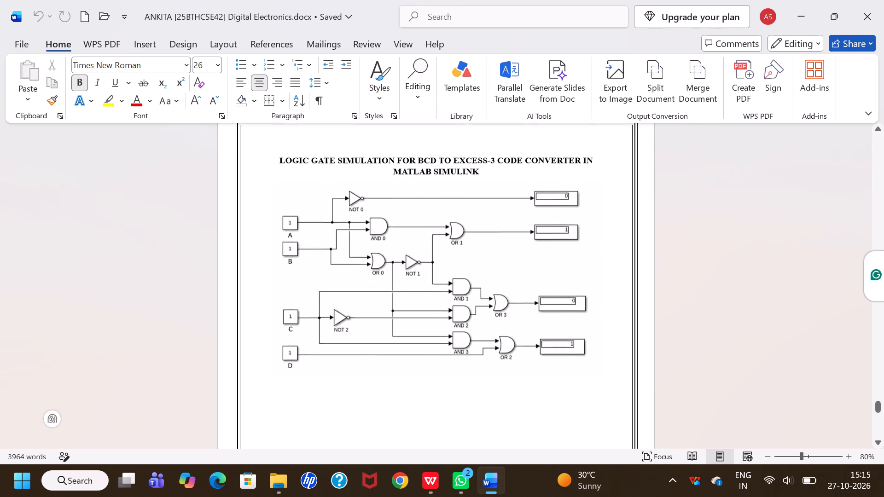
scroll(310, 270, up, 1)
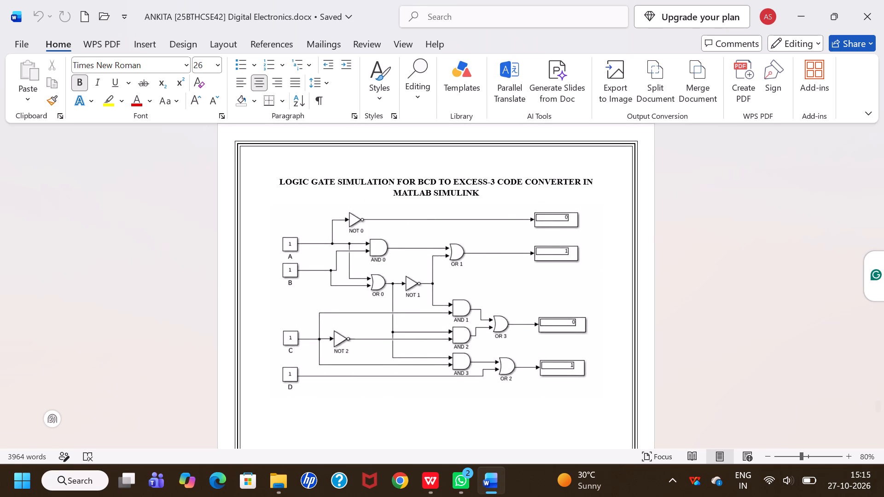
scroll(310, 270, up, 1)
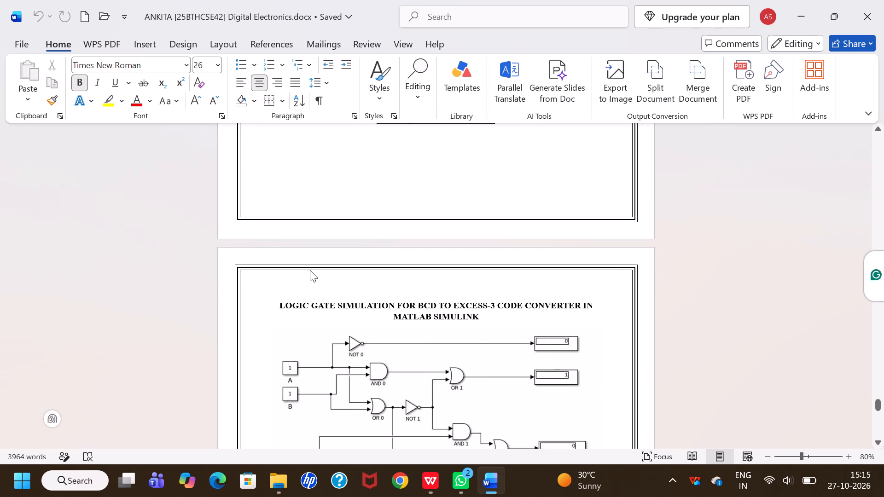
Create a PDF of the Digital Electronics Word document with WPS PDF.
click(740, 85)
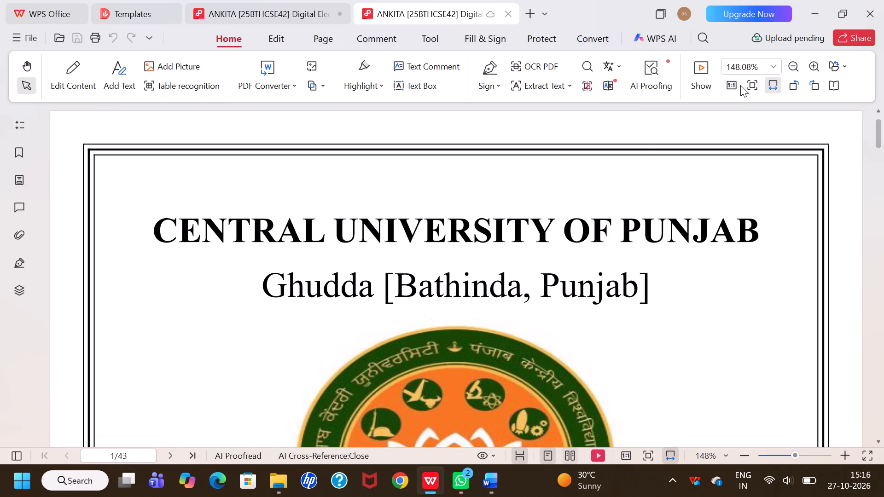
Check the spacing and page breaks of the newly created PDF from the cover page through the 4:2 priority encoder experiment.
ctrl+scroll(470, 253, down, 3)
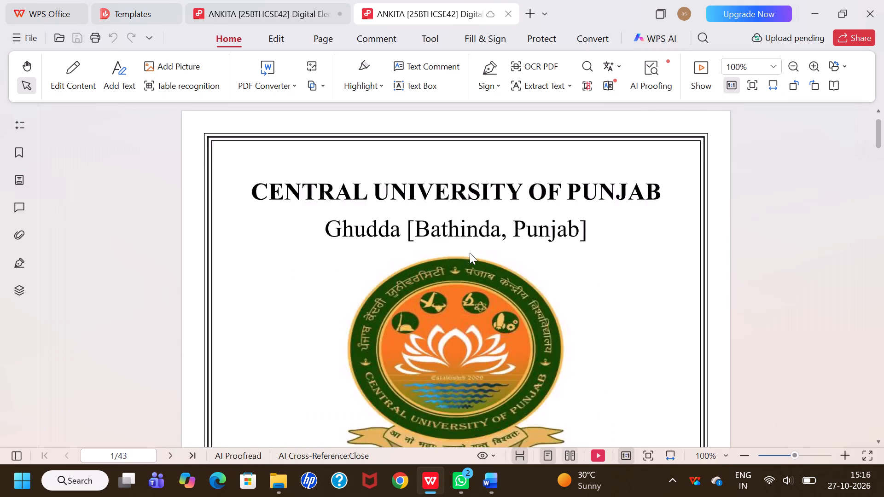
scroll(470, 253, down, 4)
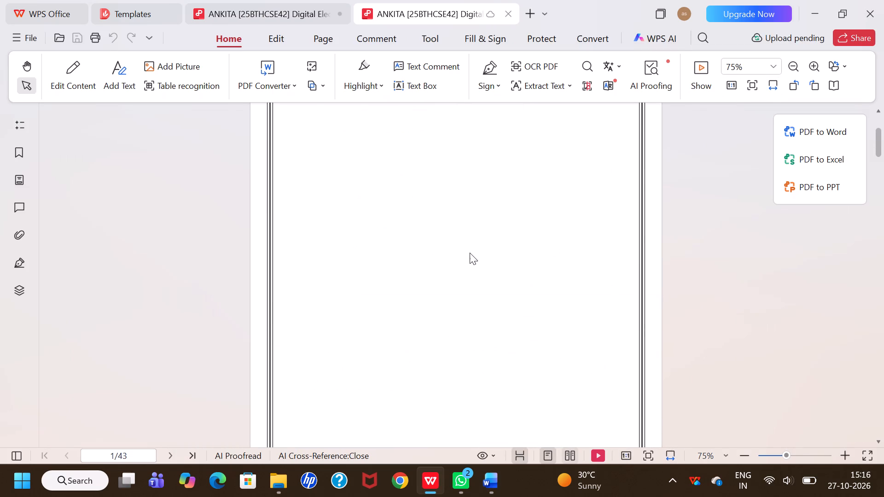
scroll(470, 253, down, 8)
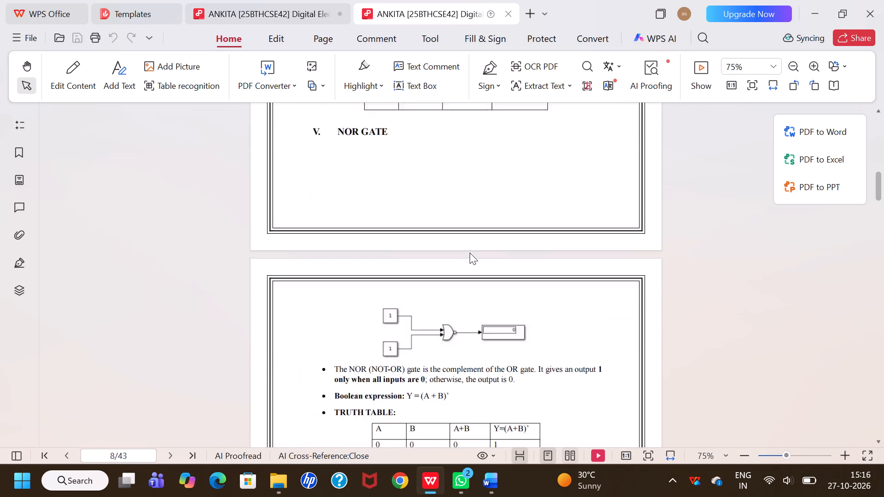
scroll(470, 253, down, 20)
scroll(470, 253, down, 1)
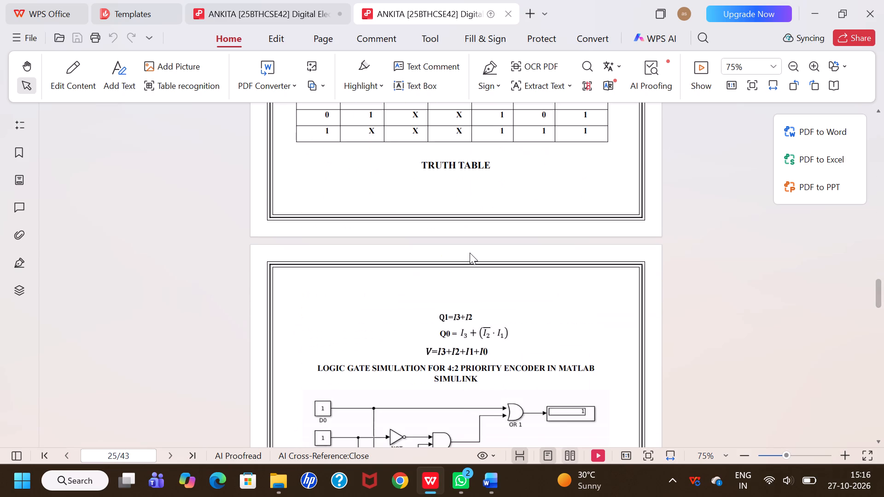
scroll(470, 253, up, 2)
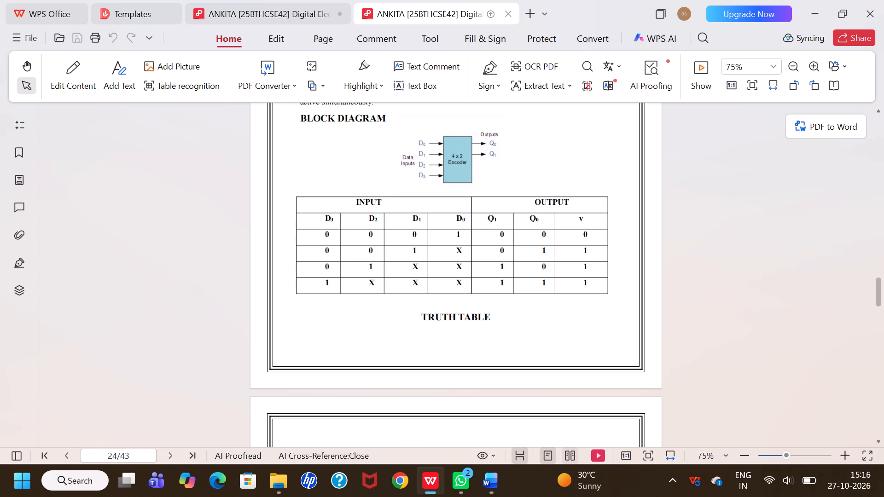
Close the new PDF and exit WPS Office without saving the changes to the earlier edited Digital Electronics(3).pdf.
click(509, 10)
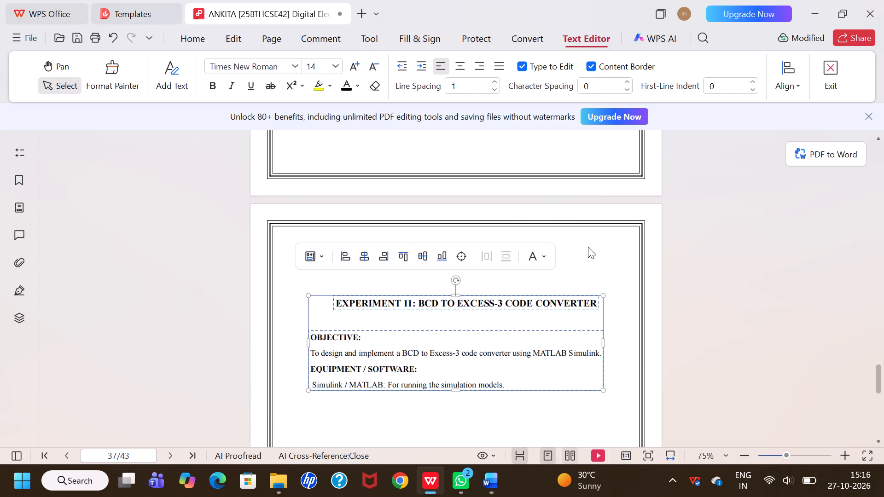
click(588, 247)
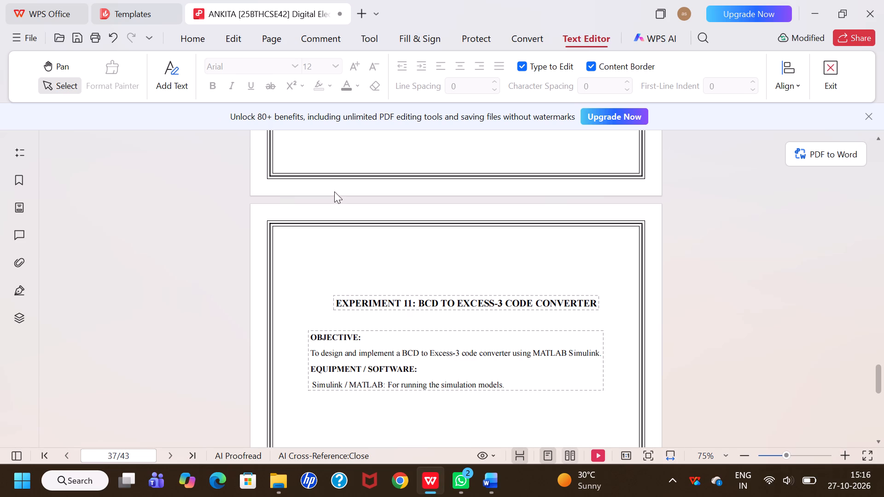
click(866, 14)
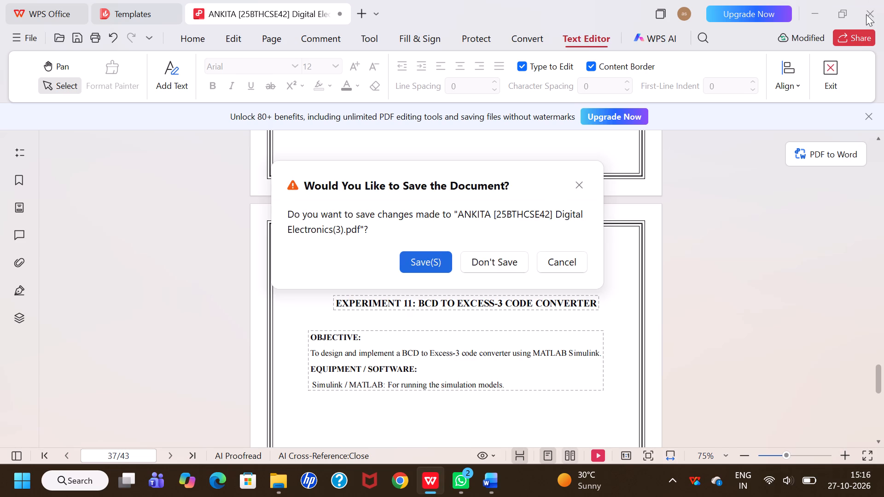
click(500, 257)
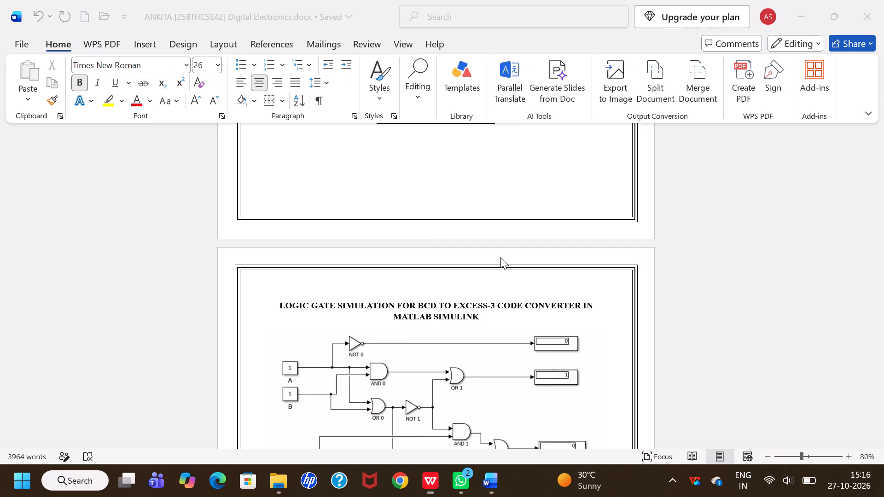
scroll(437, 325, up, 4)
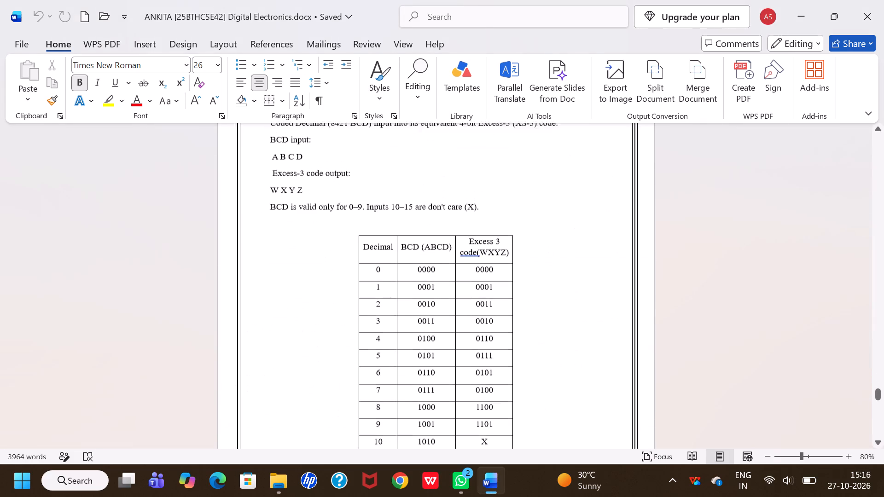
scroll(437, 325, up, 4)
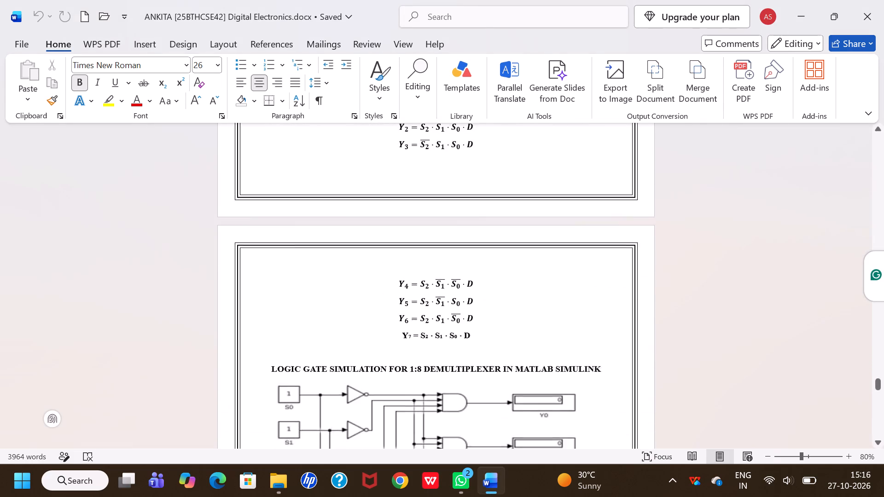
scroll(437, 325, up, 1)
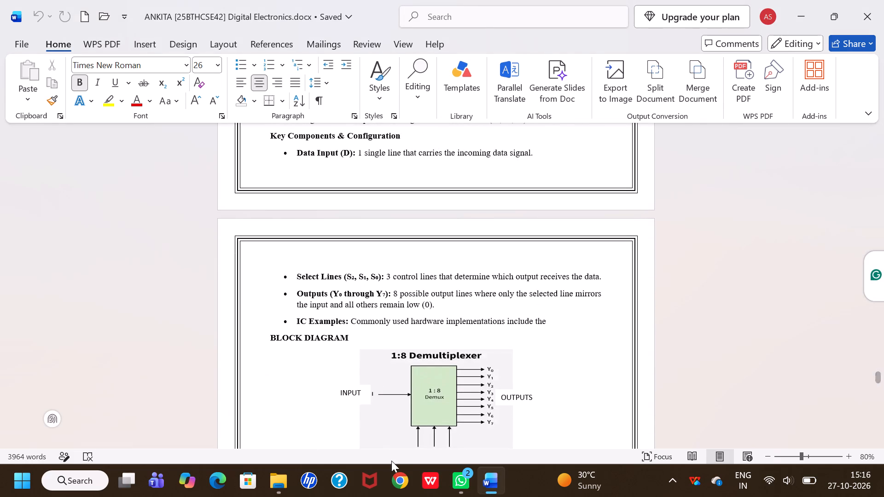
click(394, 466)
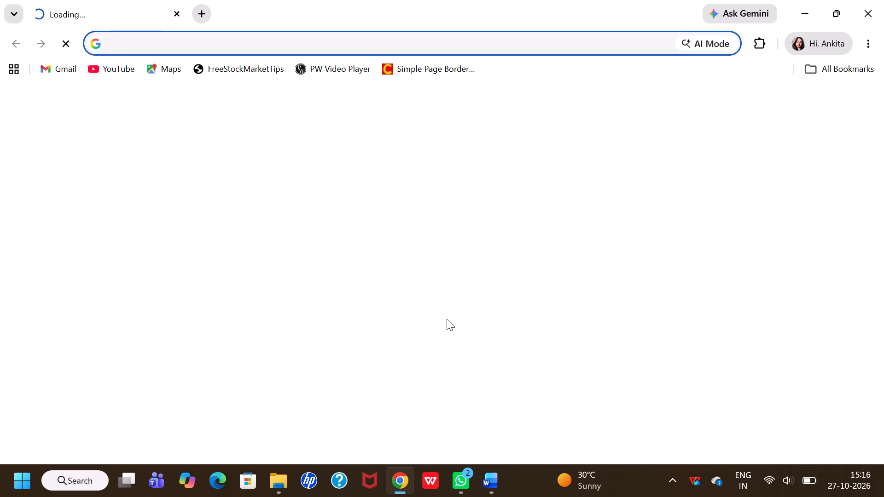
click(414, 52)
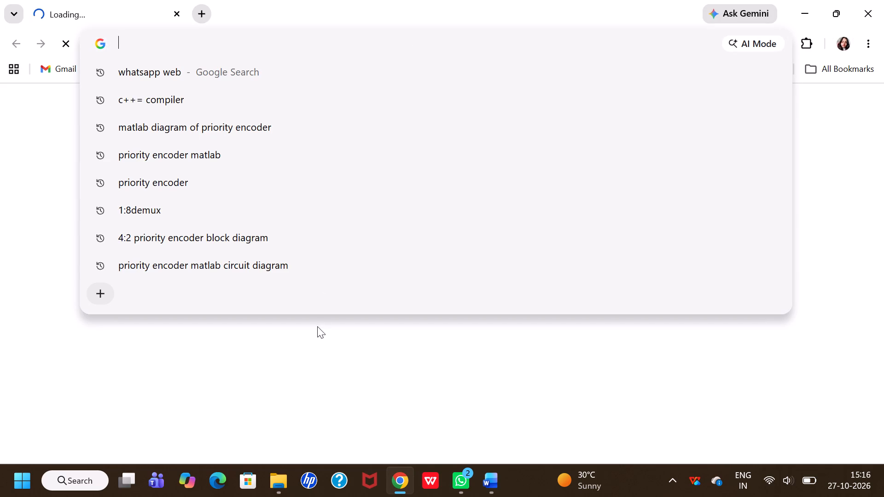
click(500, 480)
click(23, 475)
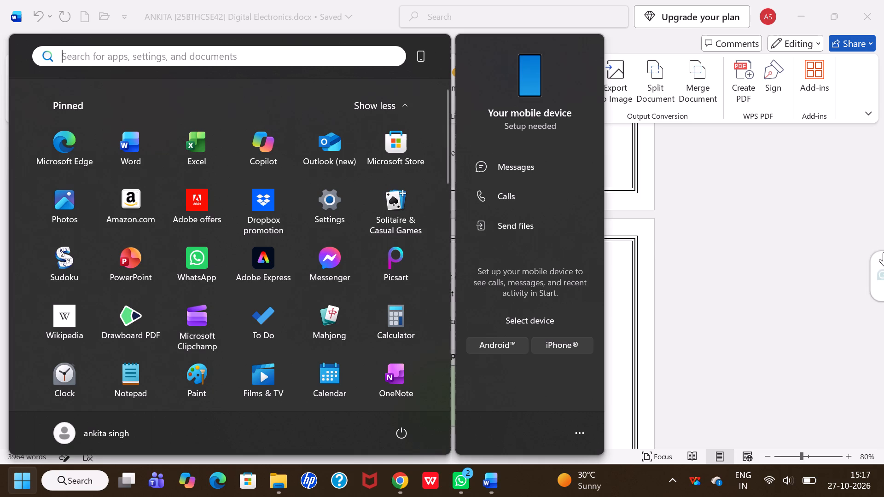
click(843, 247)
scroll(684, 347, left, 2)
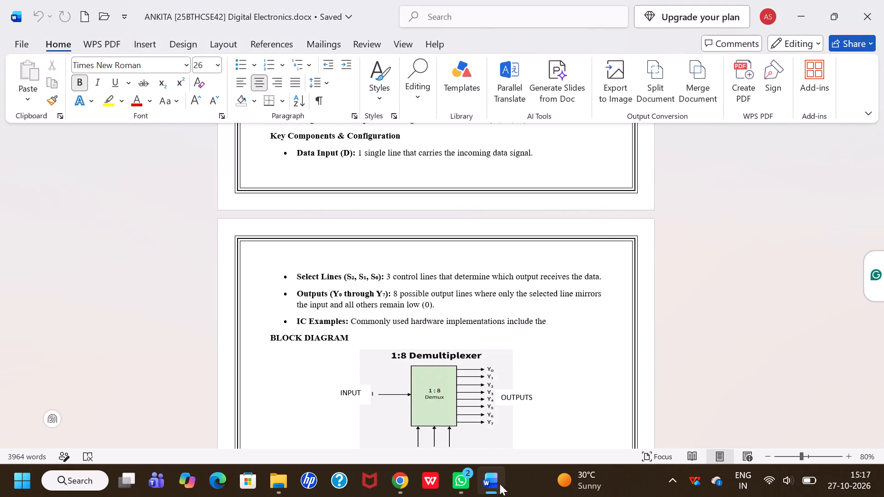
Open Chrome and try to search the web for "word".
click(397, 479)
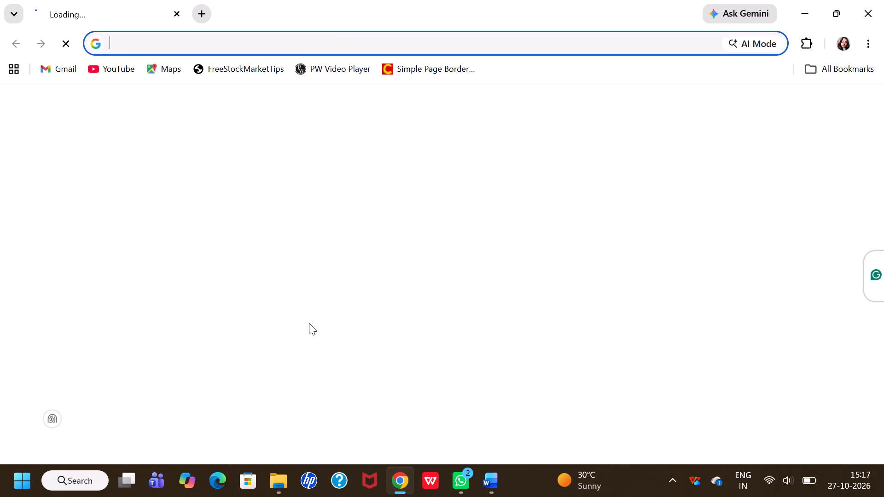
click(345, 35)
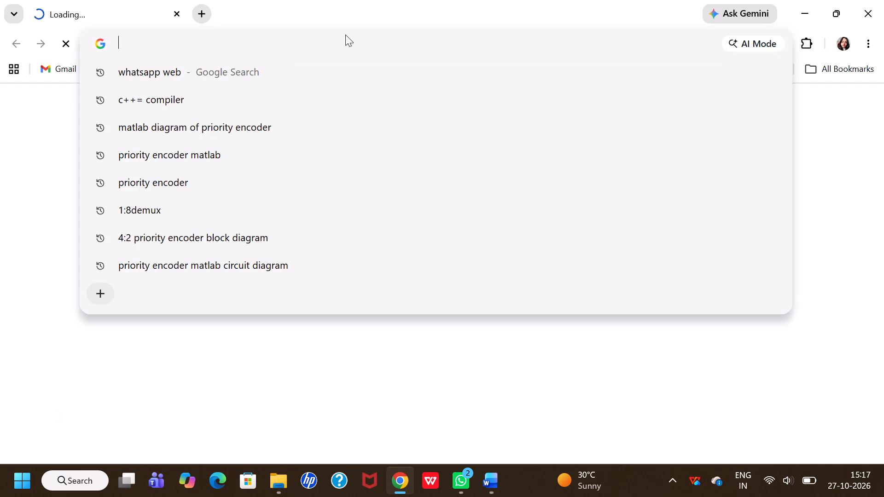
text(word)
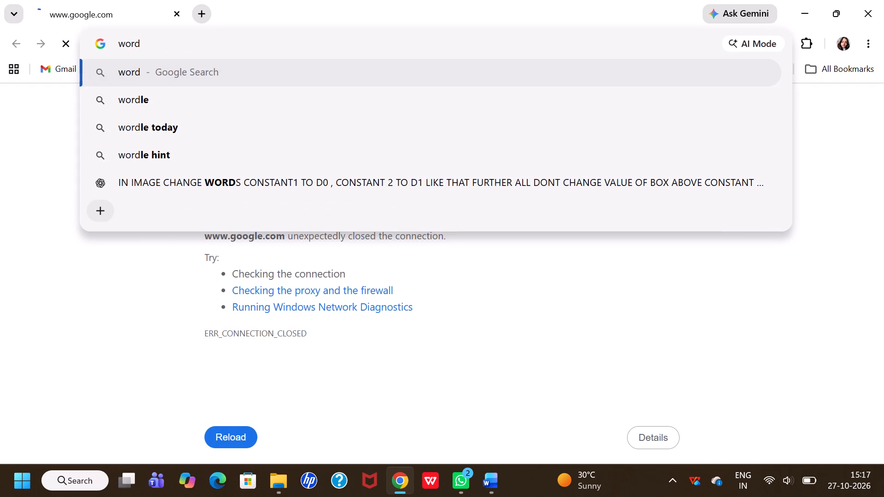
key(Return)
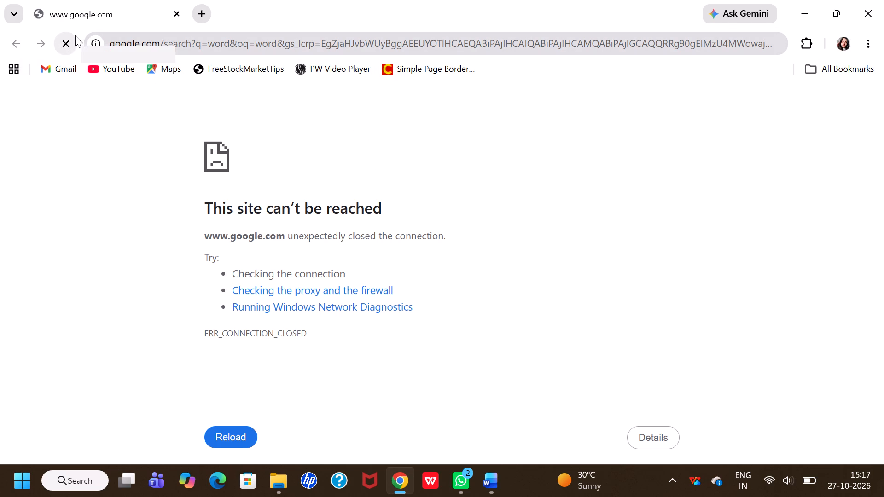
Search the web for "wordfile" in a new browser tab and open the Microsoft Word for the web site from the results.
click(198, 14)
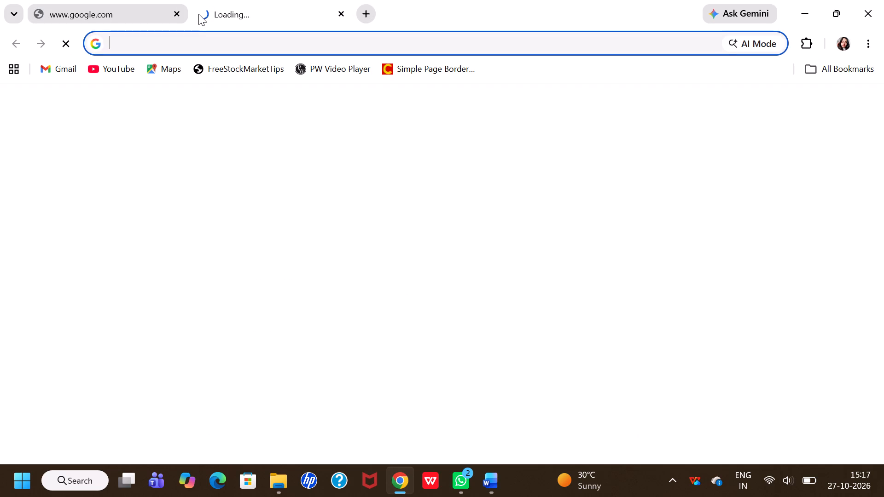
click(200, 34)
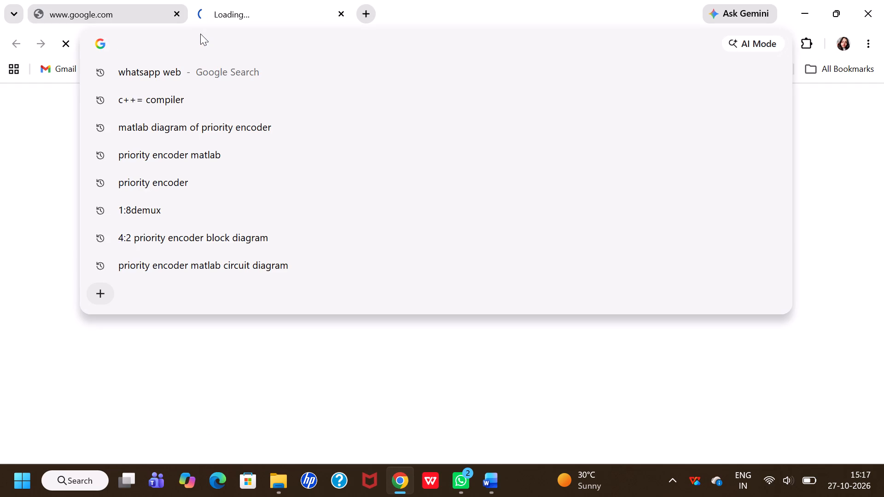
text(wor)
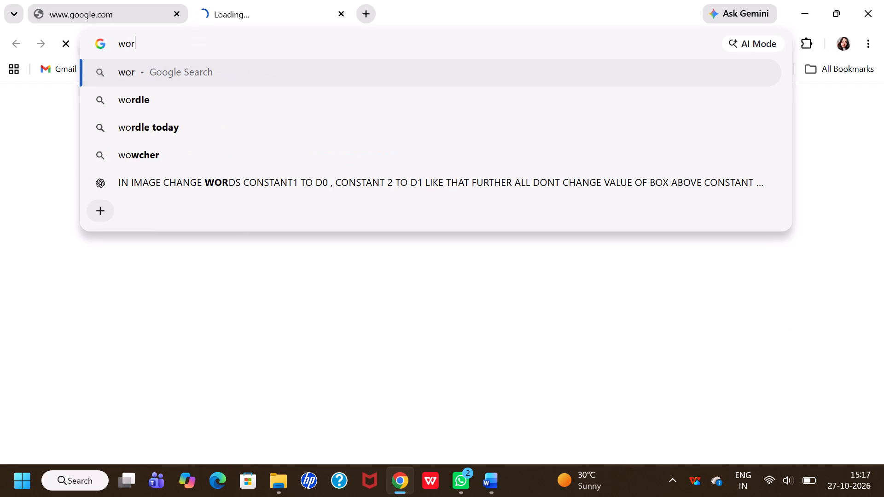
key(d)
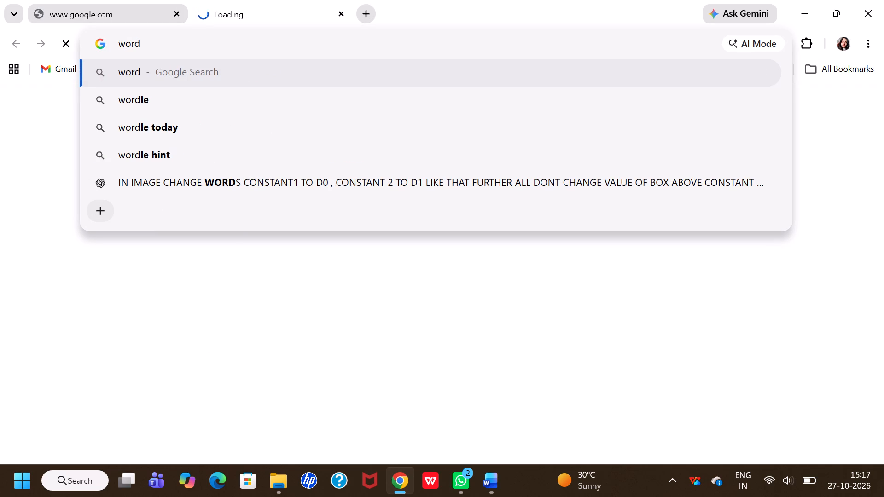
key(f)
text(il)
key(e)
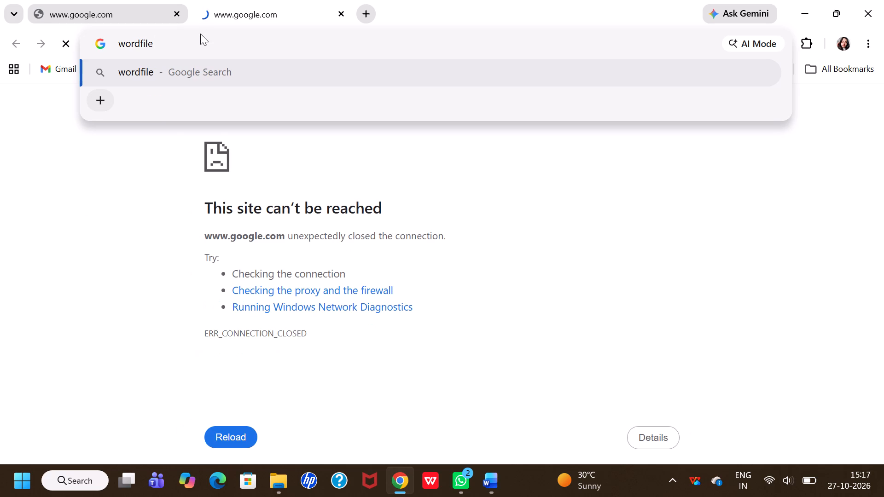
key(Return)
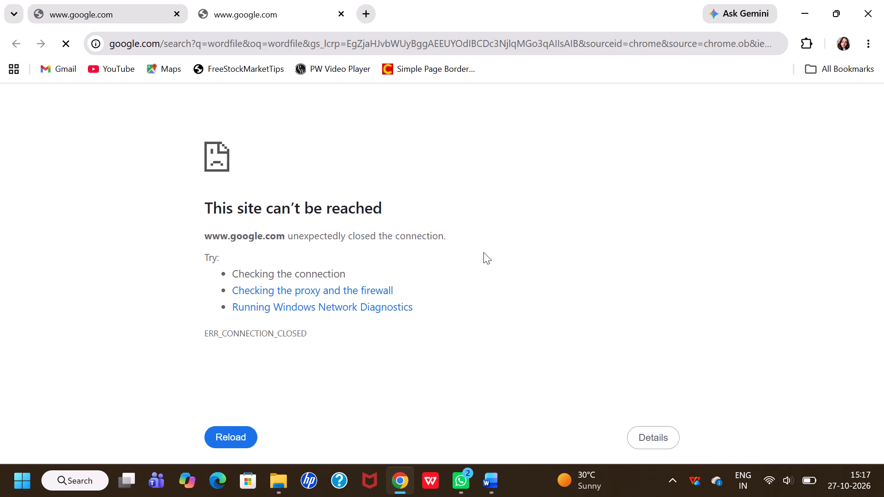
click(345, 4)
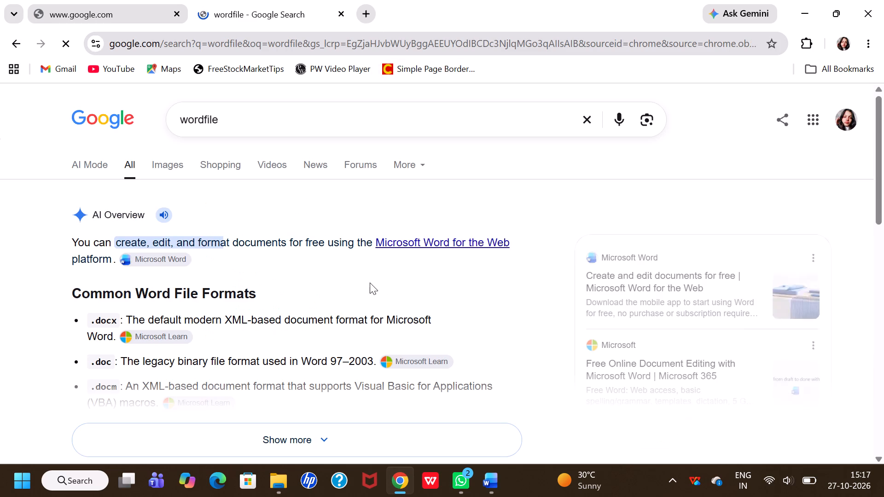
scroll(229, 306, down, 1)
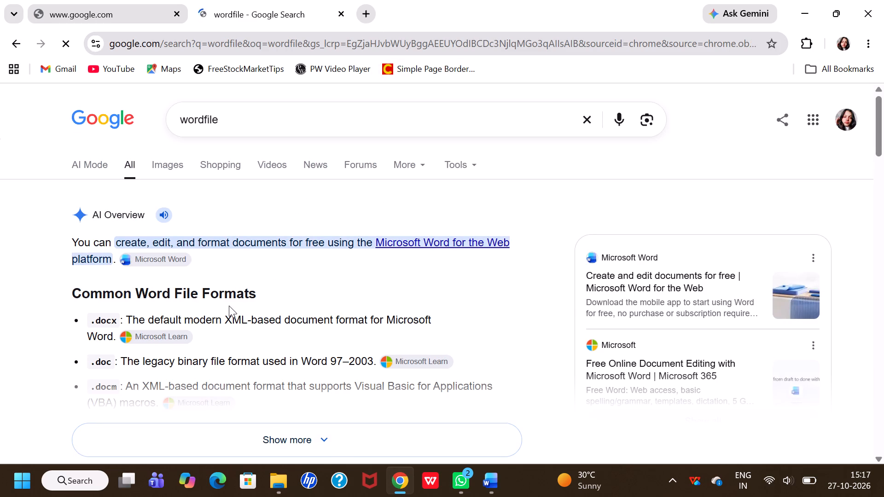
scroll(229, 306, down, 2)
click(210, 298)
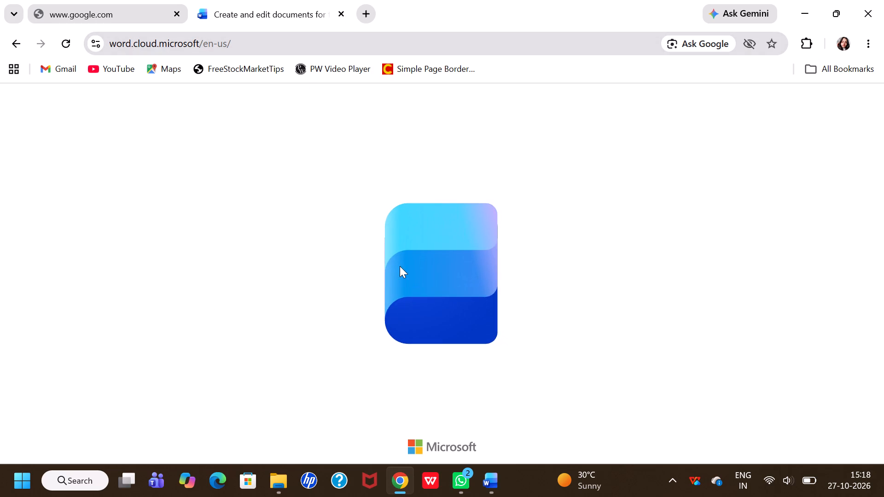
Return to the Digital Electronics document in Word and review its pages from the 1:8 demultiplexer to the BCD to Gray code truth table.
click(495, 486)
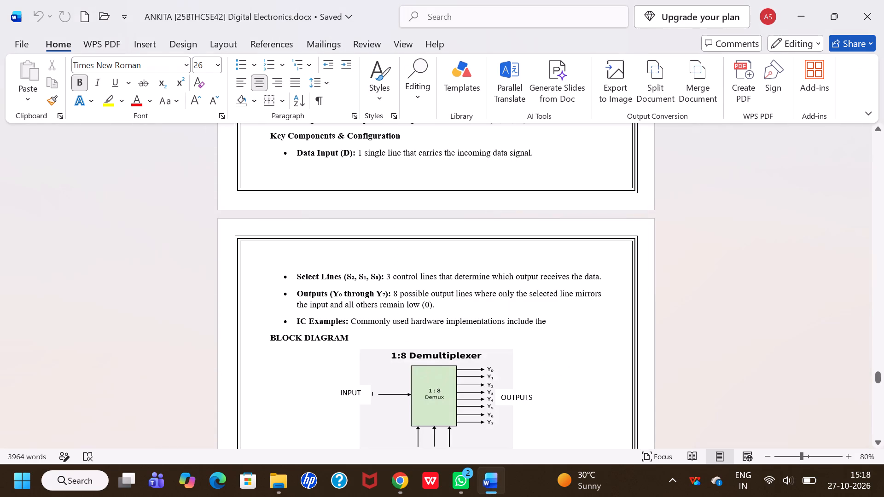
scroll(454, 288, down, 9)
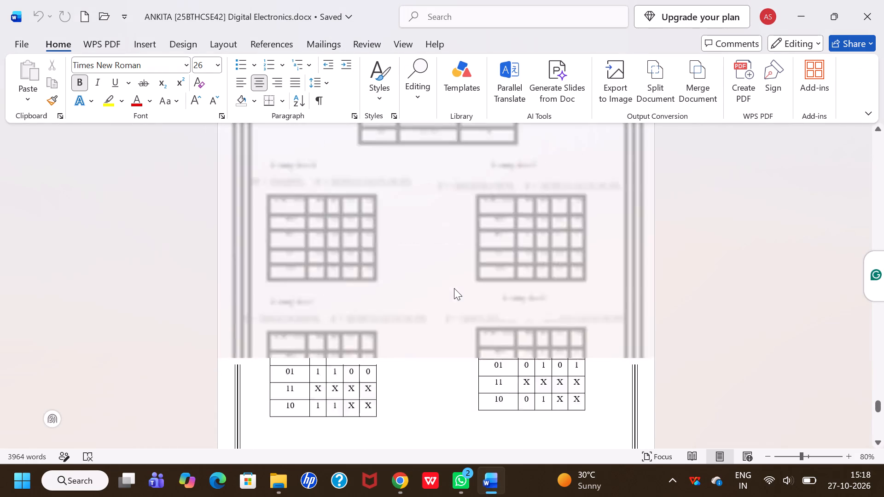
scroll(454, 288, down, 1)
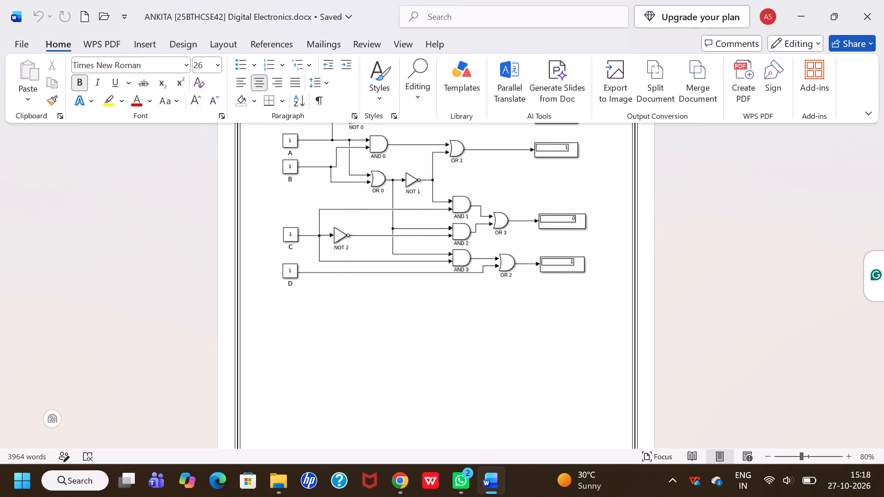
scroll(454, 288, down, 3)
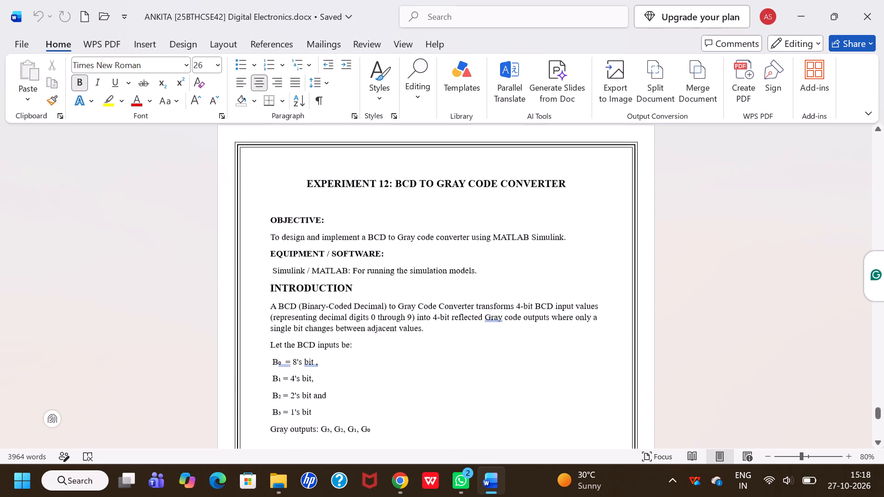
scroll(454, 288, down, 4)
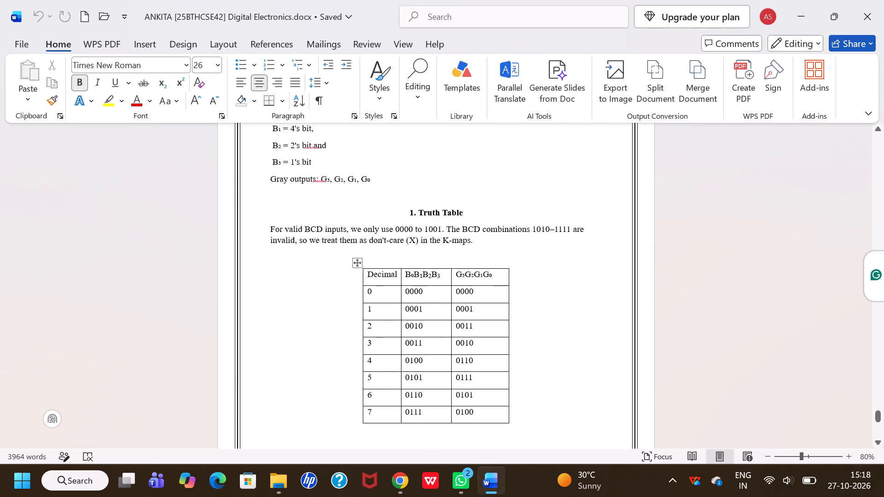
scroll(454, 288, down, 3)
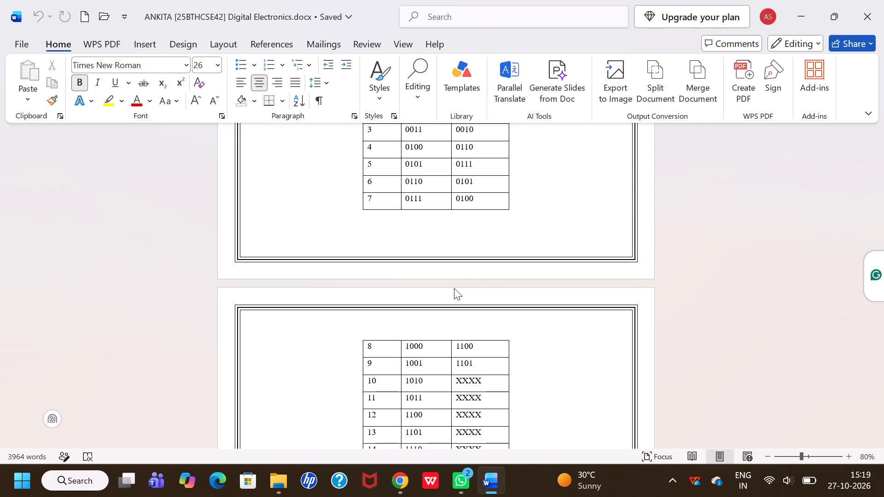
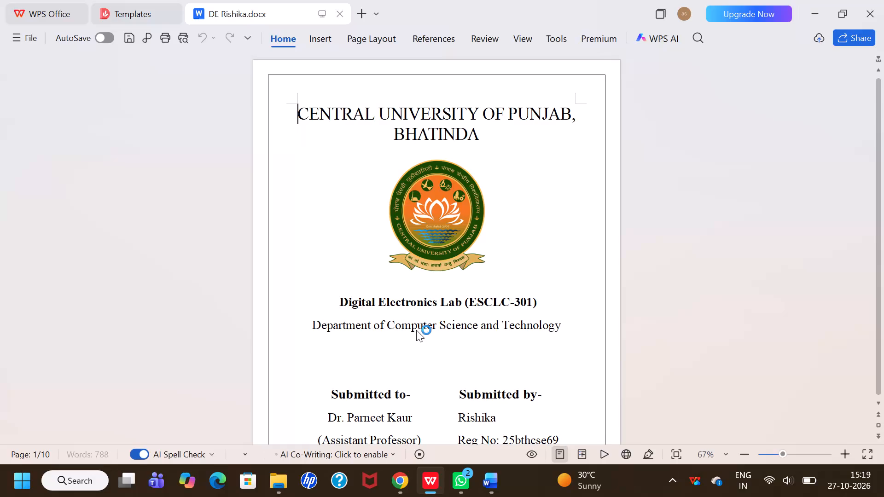
Skim the Digital Electronics lab report in WPS Office from the cover page to the SISO and SIPO shift register sections.
scroll(416, 330, down, 2)
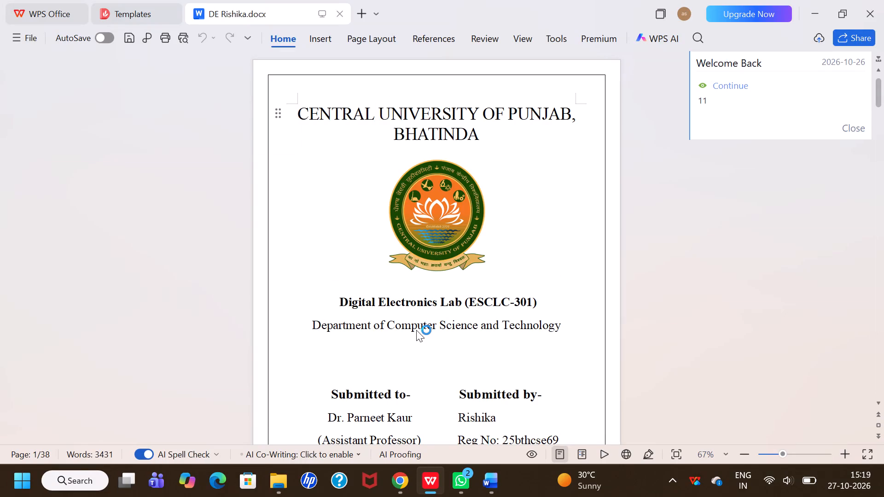
scroll(416, 330, down, 13)
scroll(416, 330, down, 8)
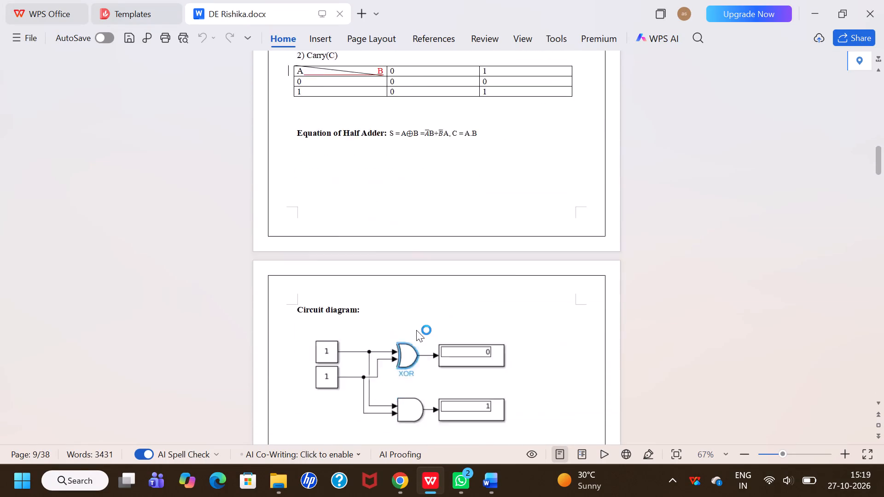
scroll(416, 330, down, 19)
scroll(416, 330, down, 3)
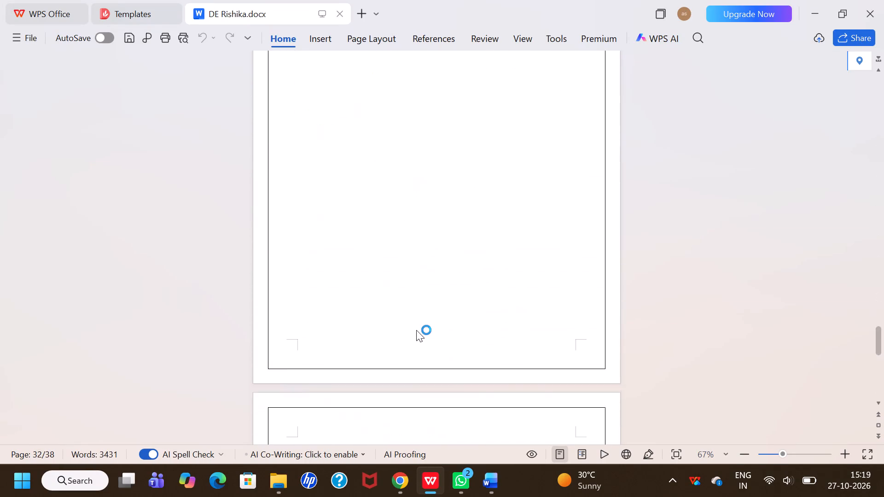
scroll(416, 330, down, 1)
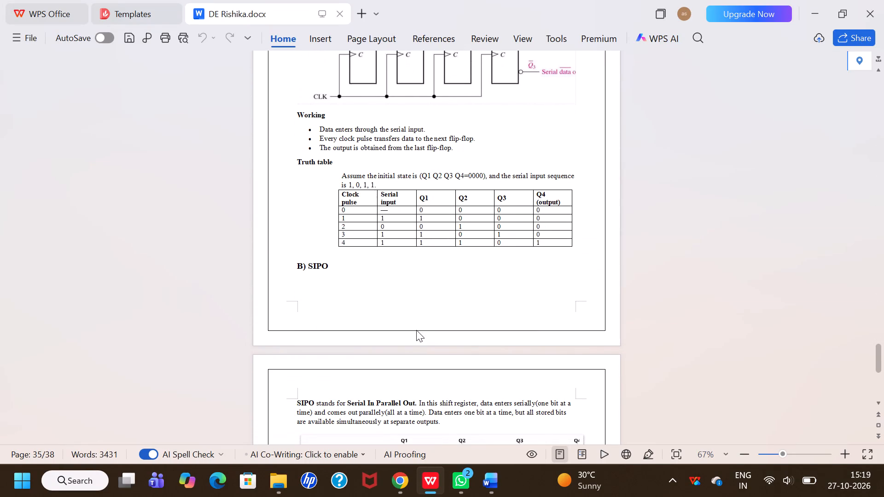
Examine the page breaks and blank space around Experiment 10, from the end of the preceding experiment to the JK flip-flop excitation table.
scroll(416, 330, up, 5)
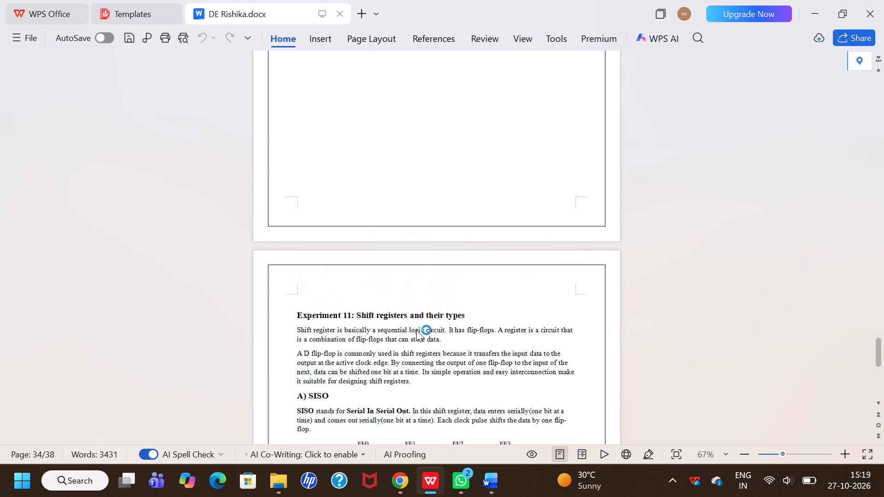
scroll(416, 330, up, 8)
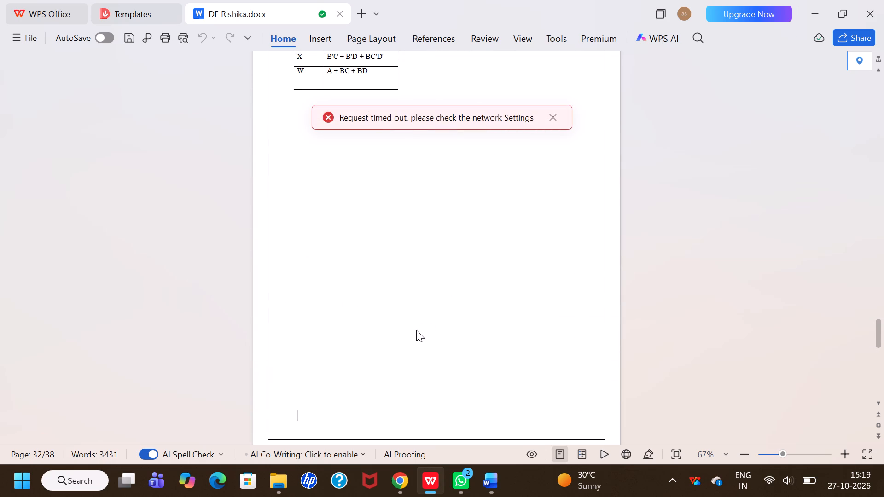
scroll(416, 330, down, 3)
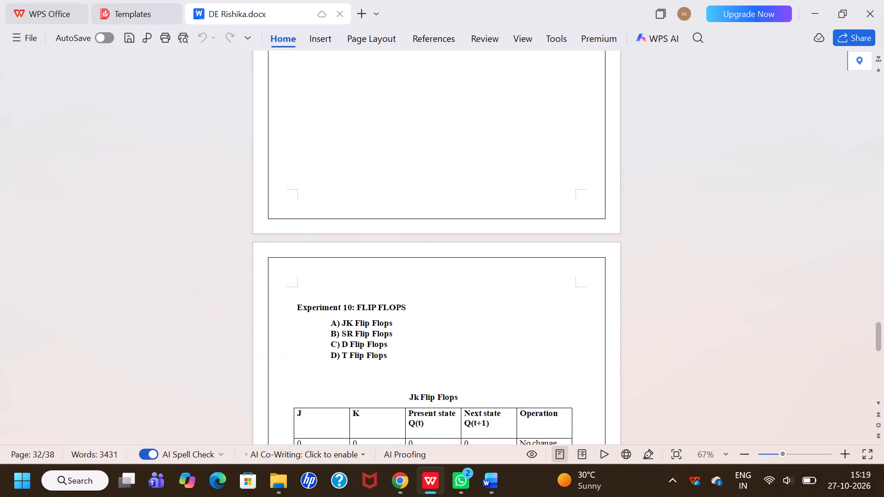
scroll(416, 325, down, 4)
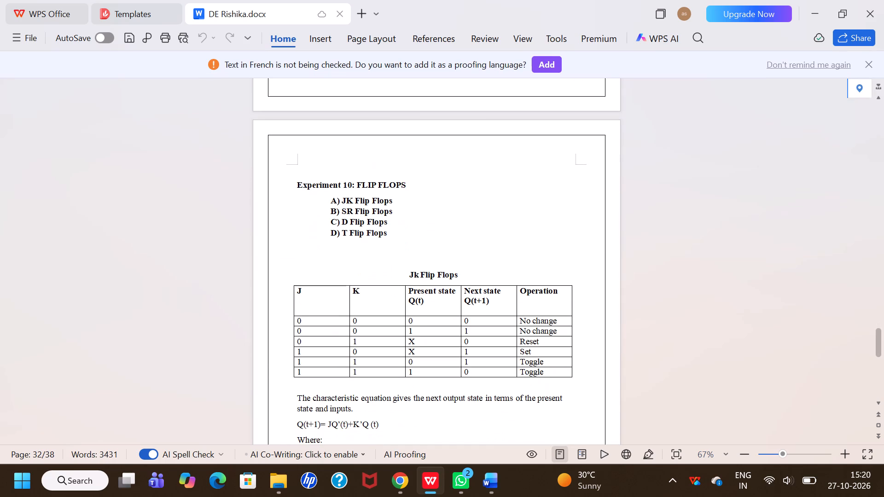
scroll(416, 325, down, 3)
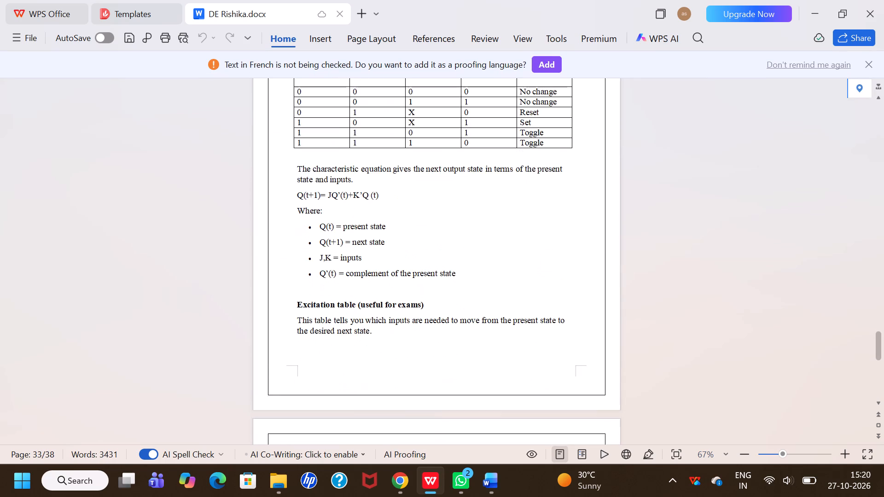
scroll(416, 325, down, 3)
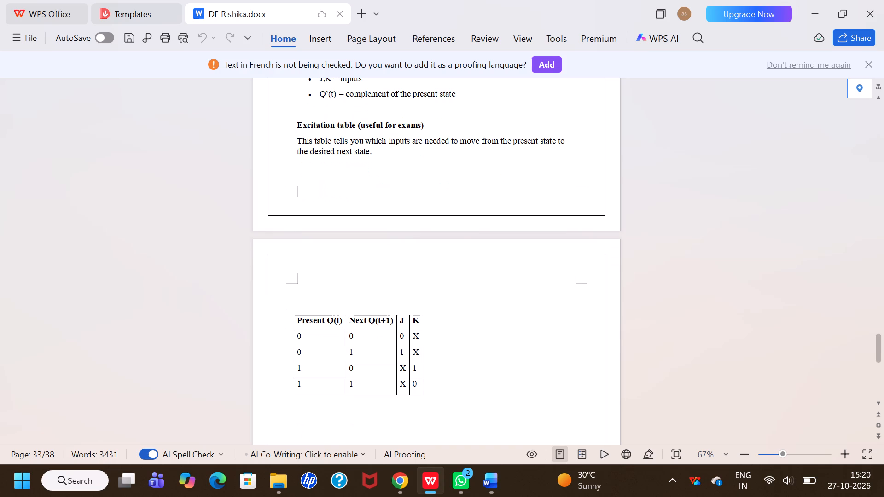
scroll(416, 325, up, 6)
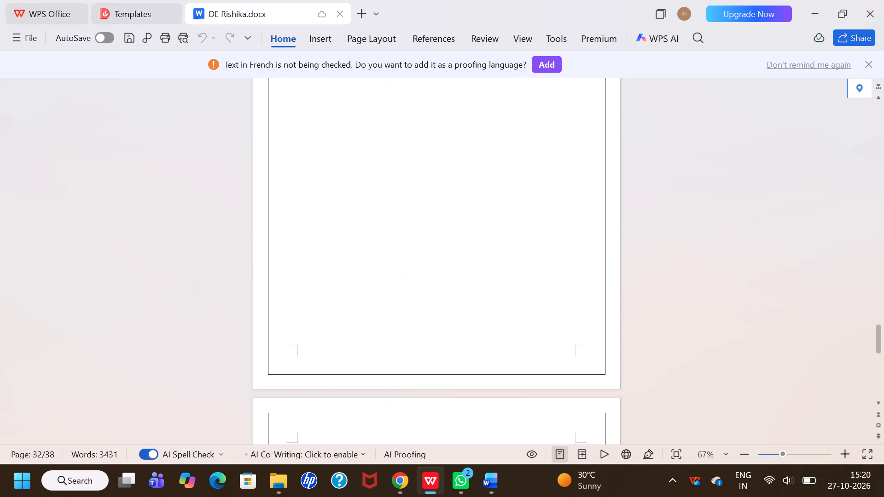
scroll(416, 325, down, 1)
Switch to Chrome with the Microsoft Word for the Web page.
click(396, 475)
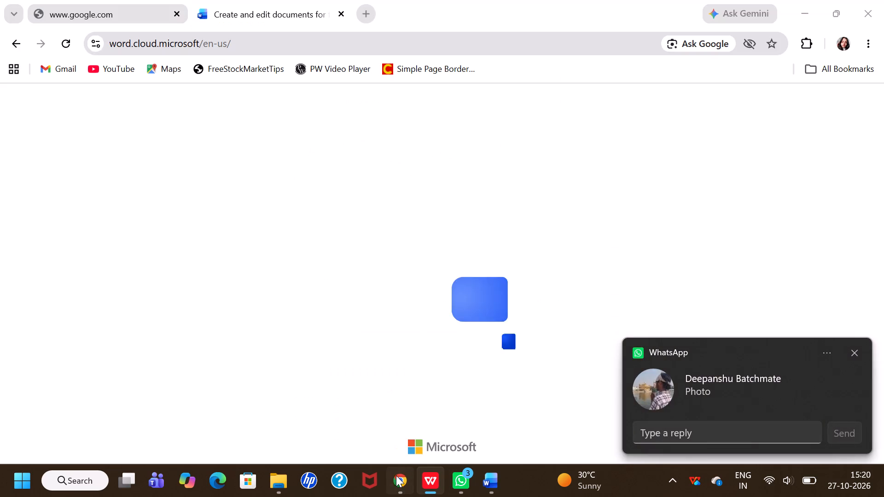
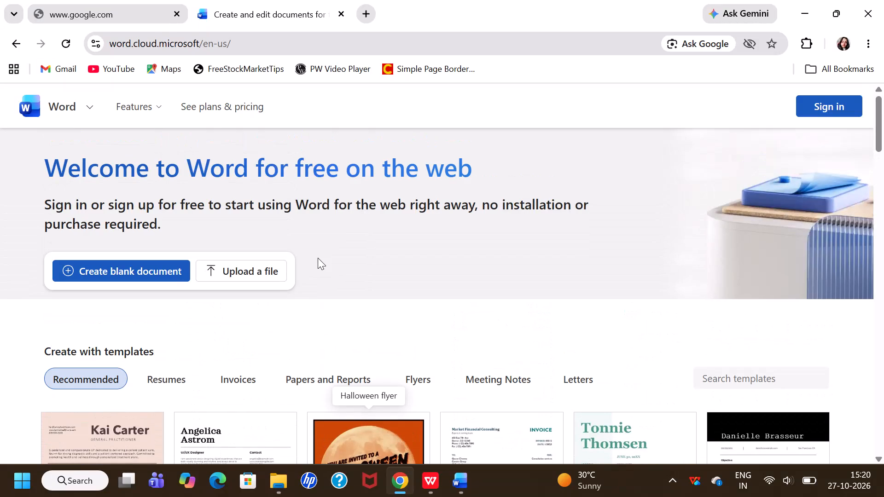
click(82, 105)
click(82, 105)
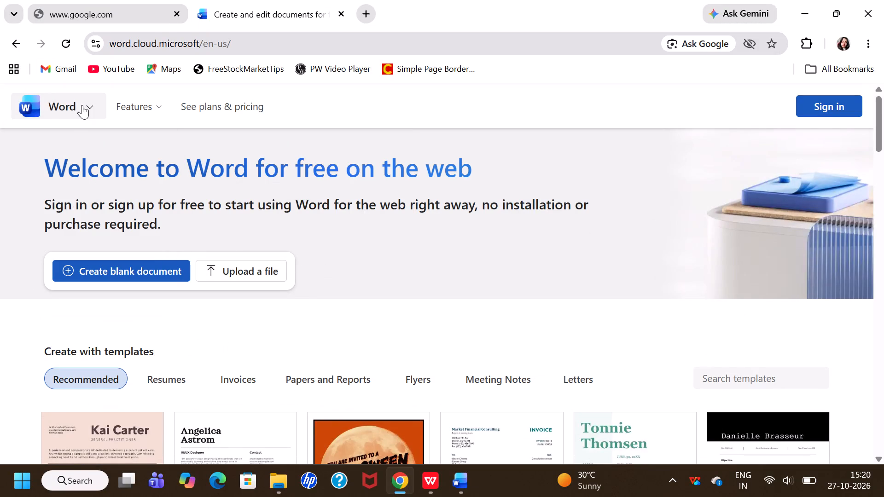
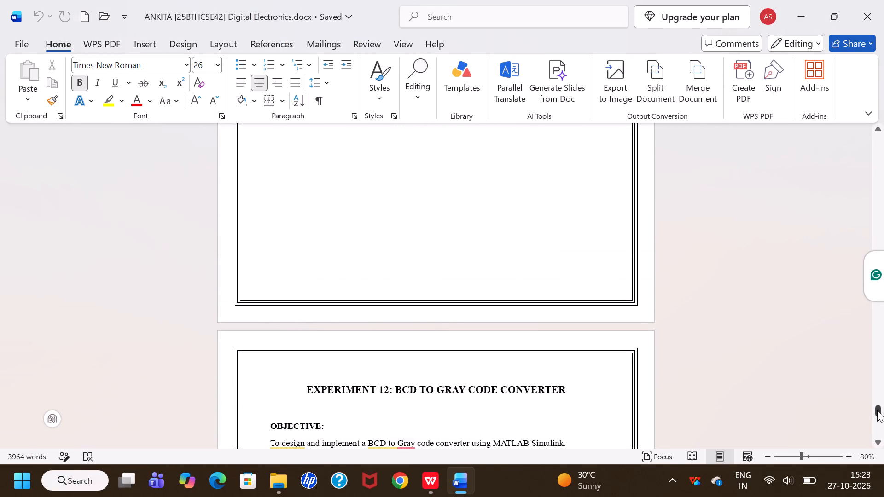
Review the document's pages backwards from Experiment 12 through the priority encoder experiment to the cover page and the blank page after it.
drag(877, 410, 865, 320)
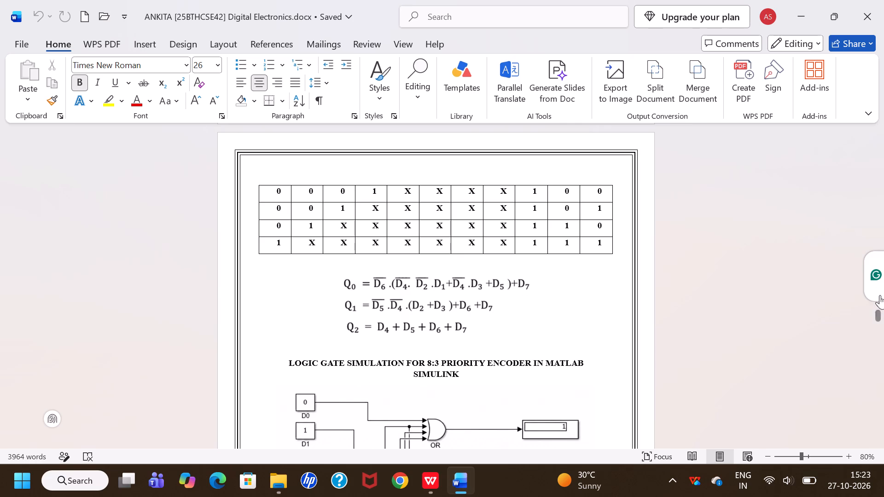
drag(873, 313, 873, 305)
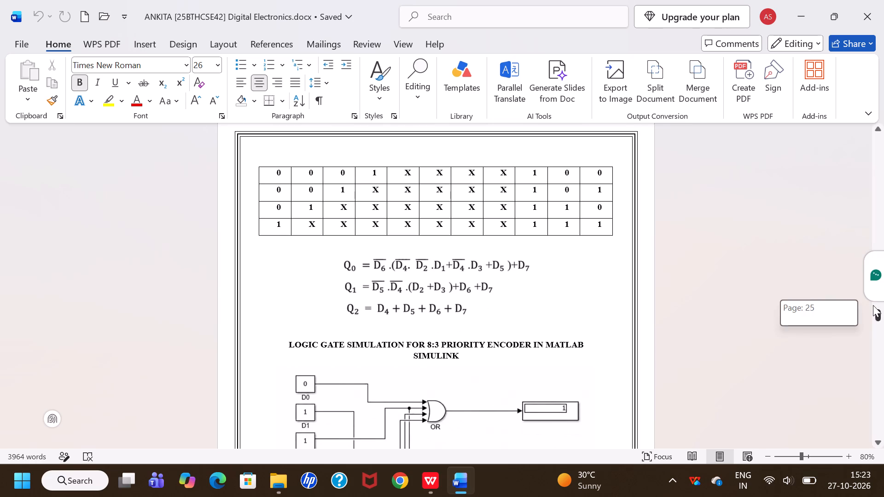
drag(873, 305, 873, 301)
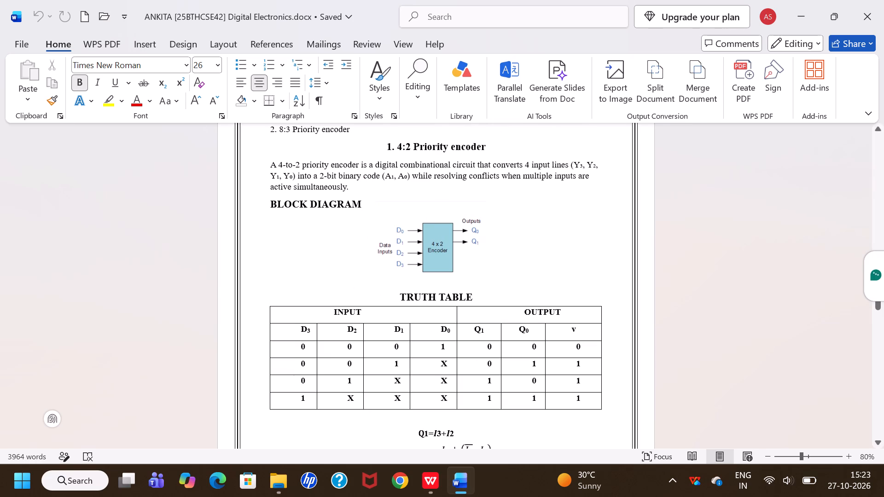
scroll(761, 204, up, 1)
key(Page_Up)
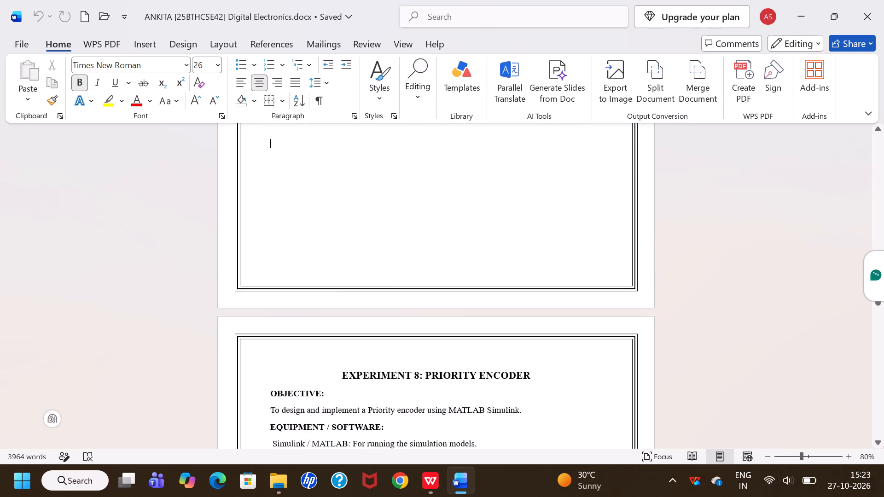
key(Page_Up)
key(Page_Up)
key(Page_Up)
key(Page_Up)
key(Page_Up)
key(Page_Up)
key(Page_Up)
key(Page_Up)
key(Page_Up)
key(Page_Up)
key(Page_Up)
key(Page_Up)
key(Page_Up)
key(Page_Up)
key(Page_Up)
key(Page_Up)
key(Page_Up)
key(Page_Up)
key(Page_Up)
key(Page_Up)
key(Page_Up)
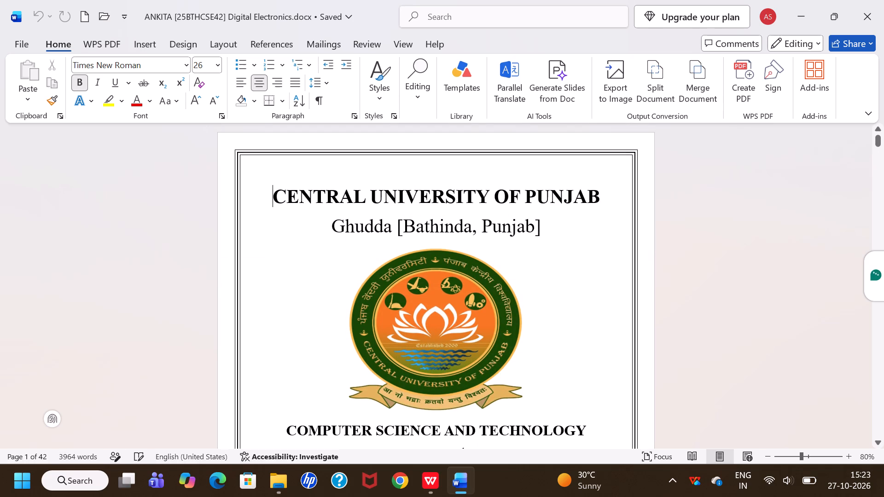
scroll(572, 279, down, 4)
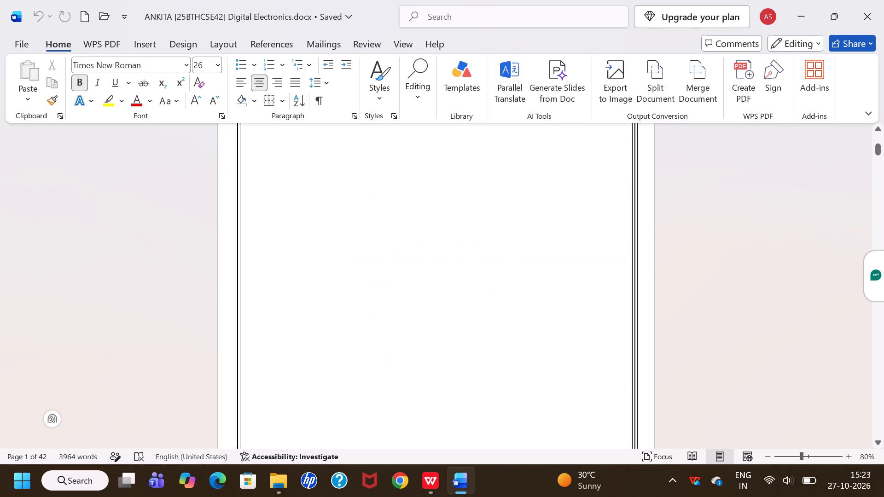
scroll(572, 279, down, 1)
Open the print preview of the document and examine the page layout from the cover page through the BCD to Gray code converter experiment.
click(6, 33)
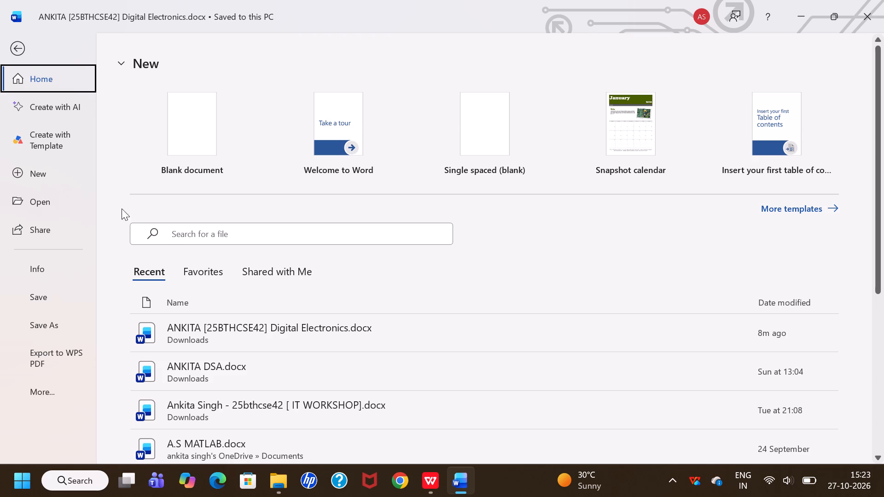
click(245, 333)
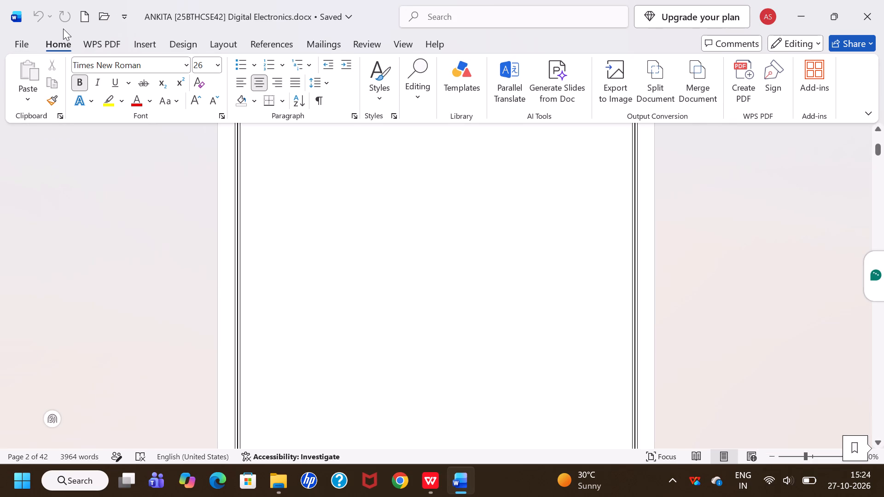
click(12, 42)
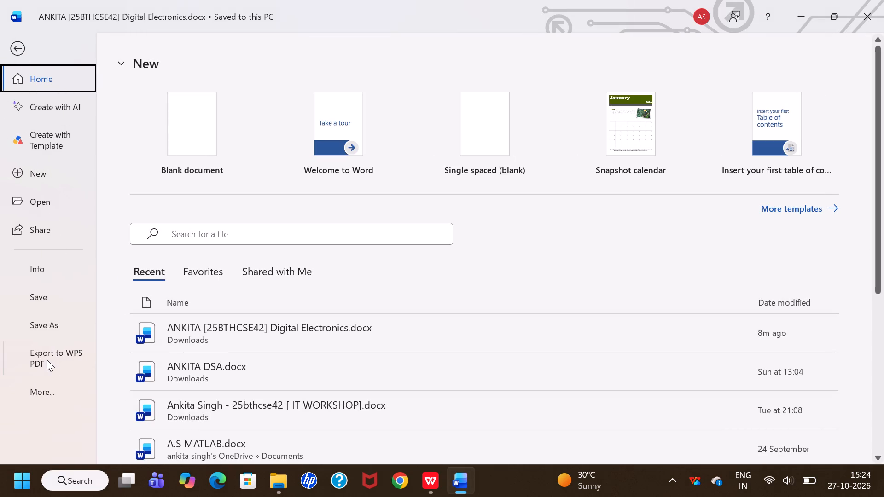
click(45, 394)
click(133, 275)
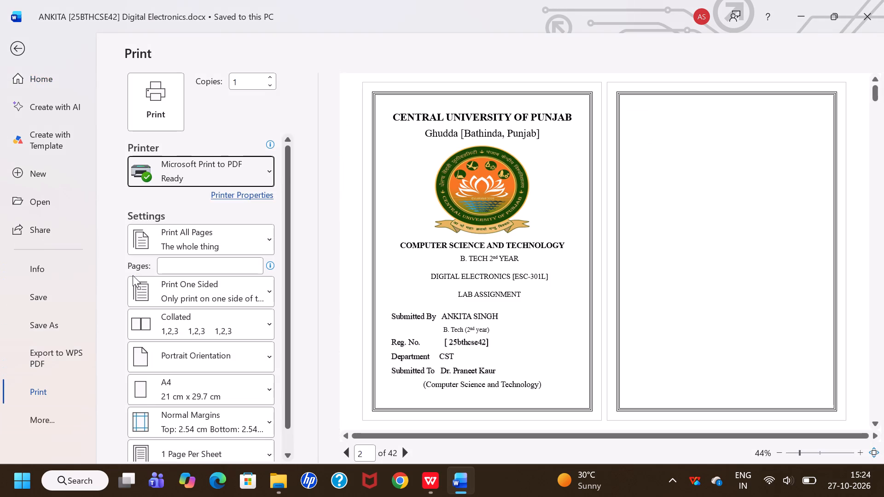
scroll(476, 279, down, 2)
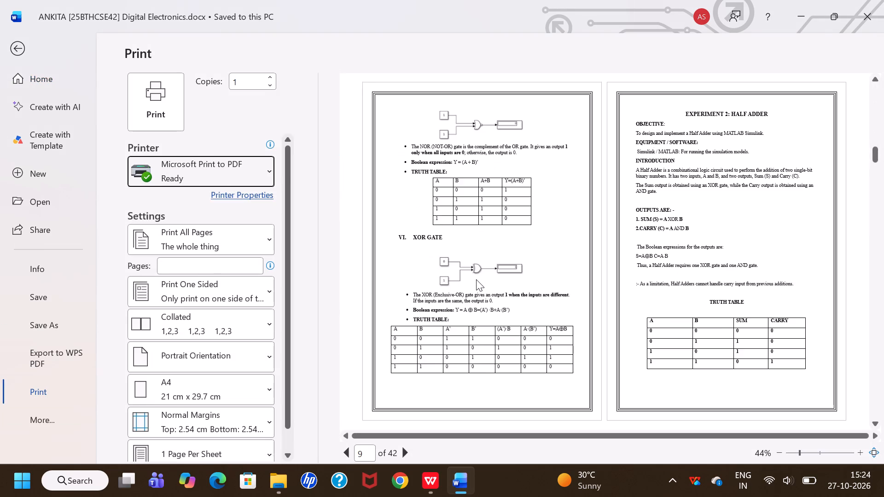
scroll(476, 279, down, 5)
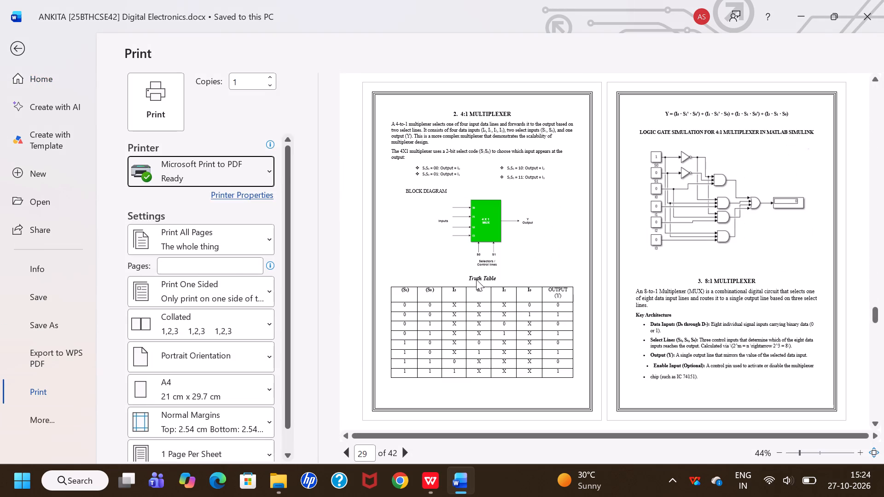
scroll(476, 279, down, 3)
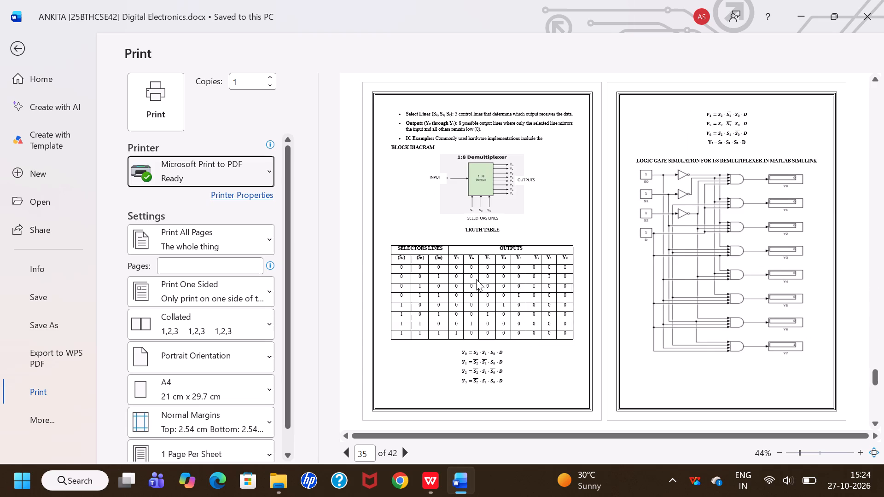
scroll(476, 279, down, 2)
scroll(476, 279, up, 1)
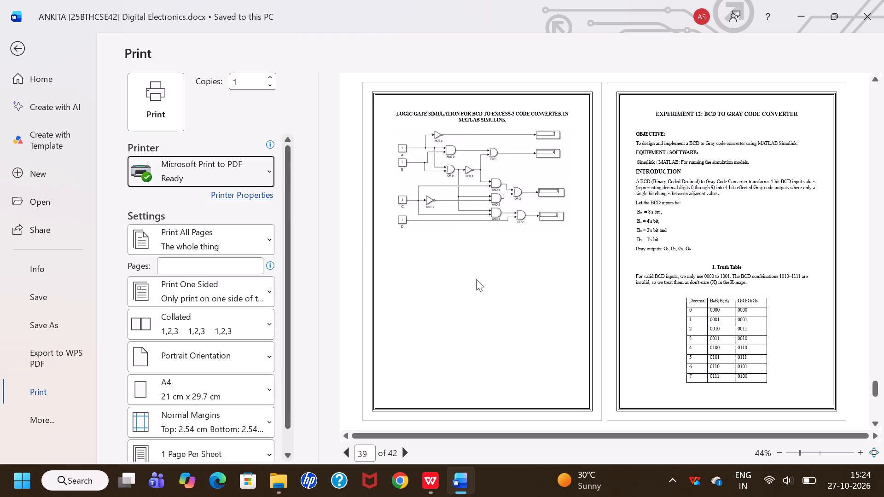
scroll(476, 279, up, 3)
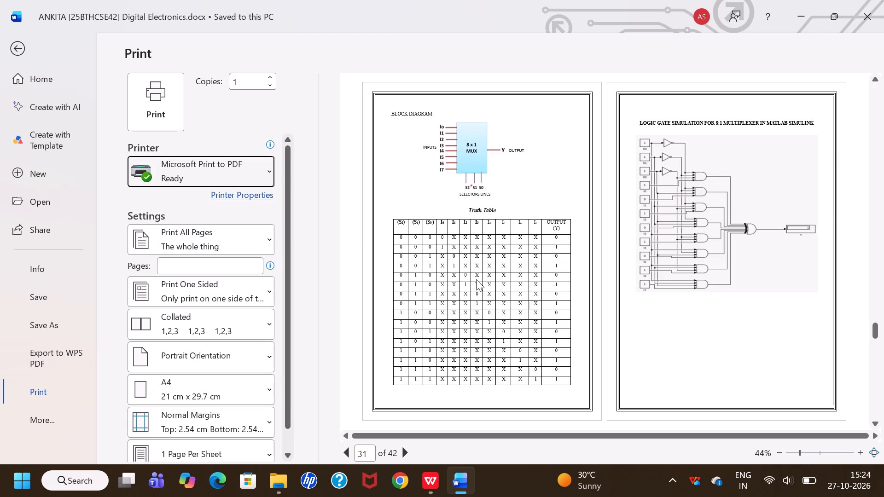
scroll(476, 279, up, 1)
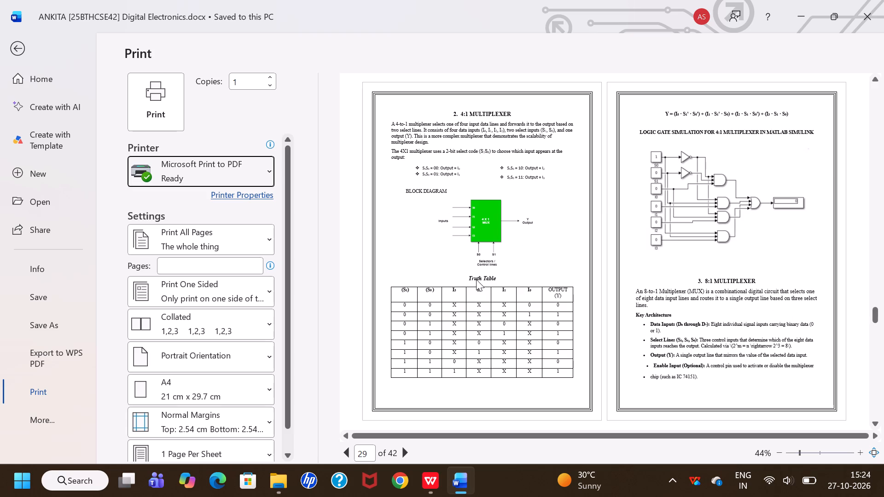
scroll(476, 279, up, 2)
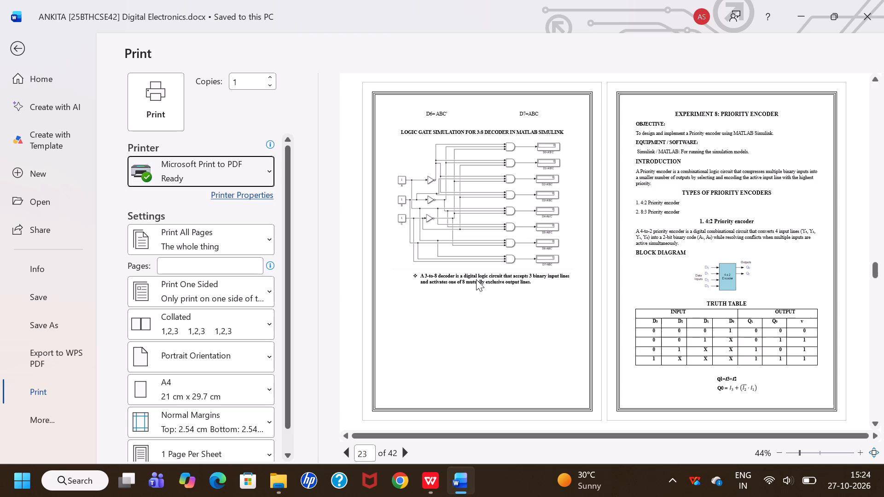
scroll(476, 279, up, 2)
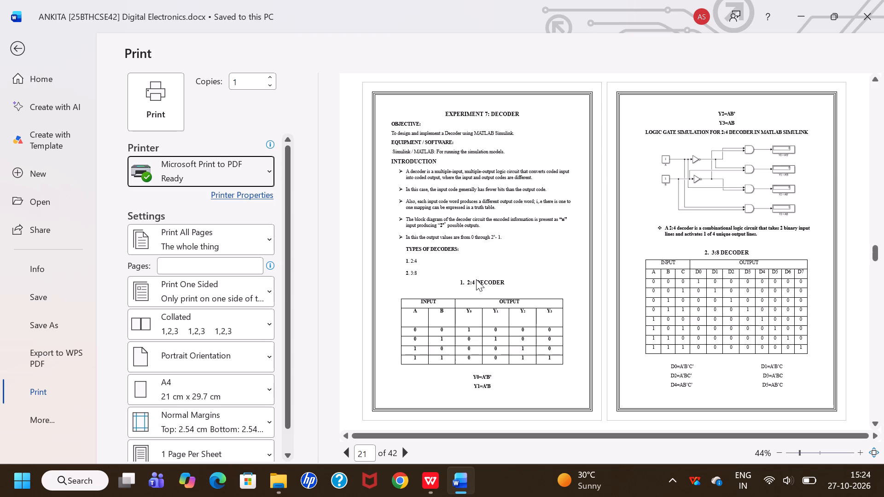
scroll(476, 279, up, 1)
scroll(476, 279, down, 2)
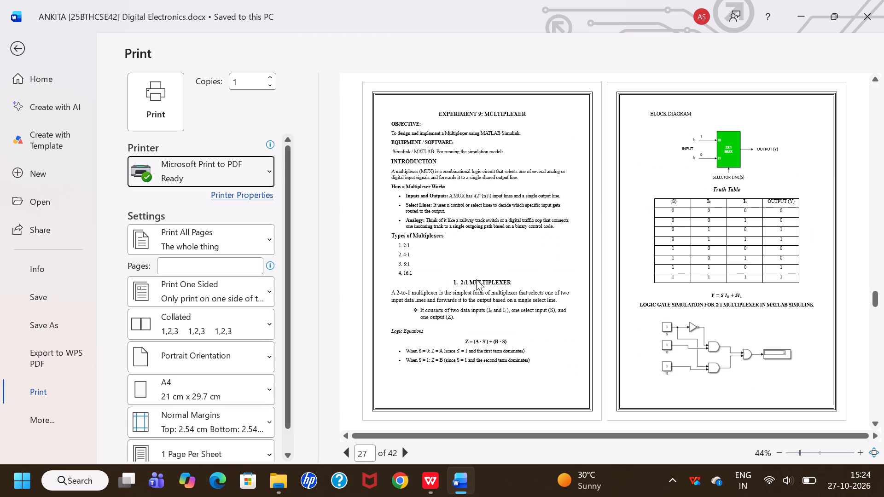
scroll(476, 279, down, 2)
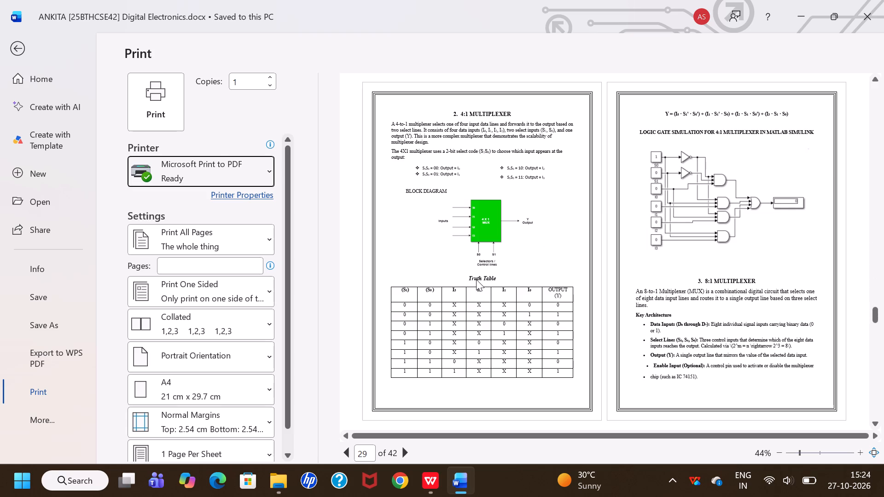
scroll(476, 279, up, 1)
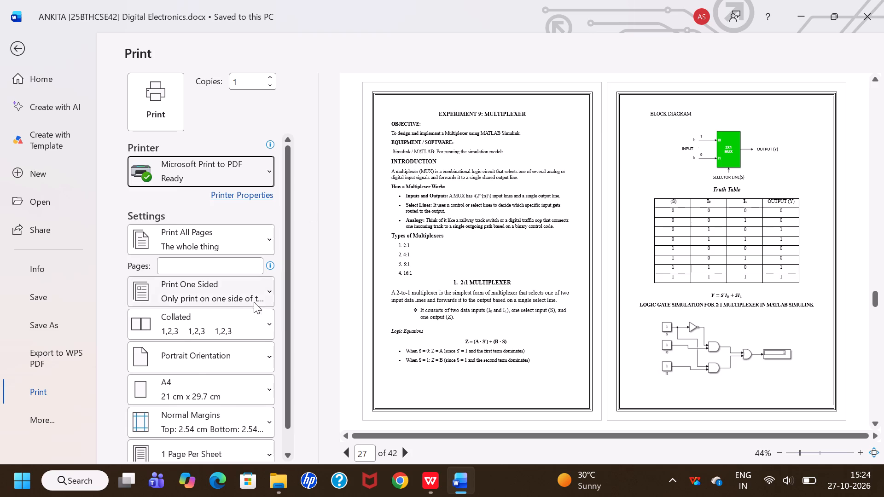
Print all pages with Microsoft Print to PDF, one-sided on A4 portrait, saving the PDF in Documents under the student's full name.
scroll(243, 327, down, 3)
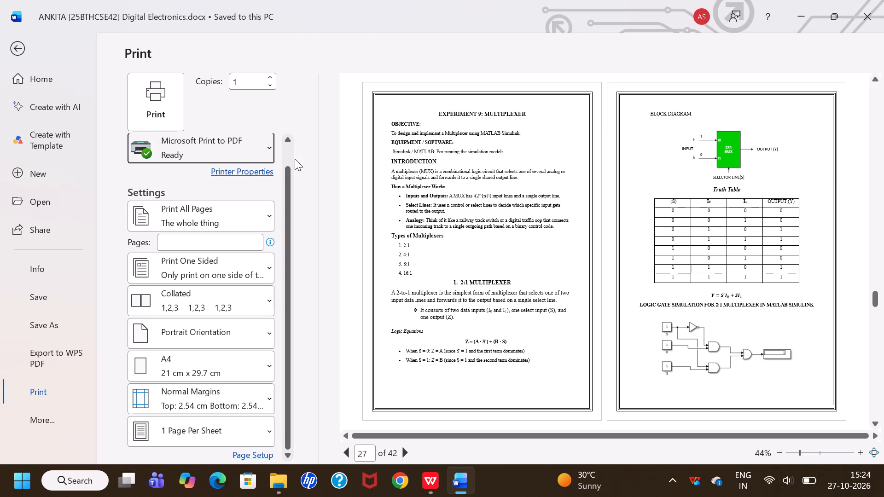
click(172, 106)
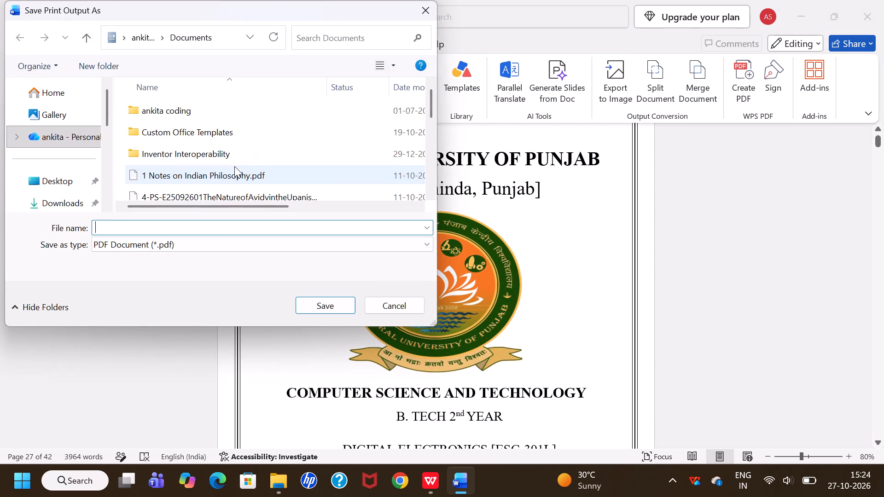
click(198, 227)
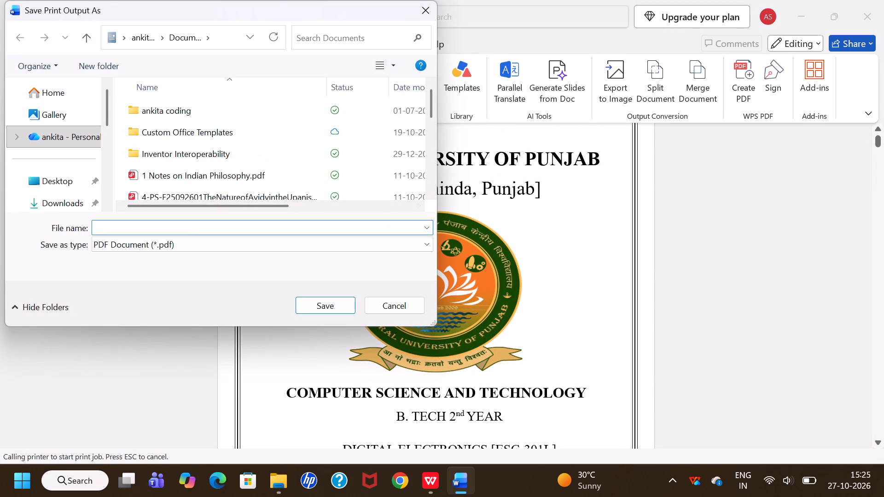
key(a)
key(BackSpace)
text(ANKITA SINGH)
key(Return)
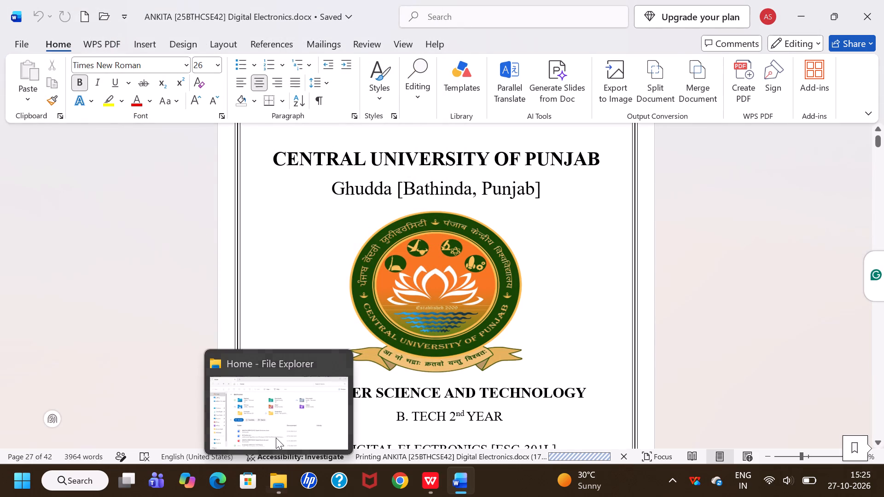
Switch to File Explorer and look through the Downloads folder for the newly printed PDF.
click(275, 436)
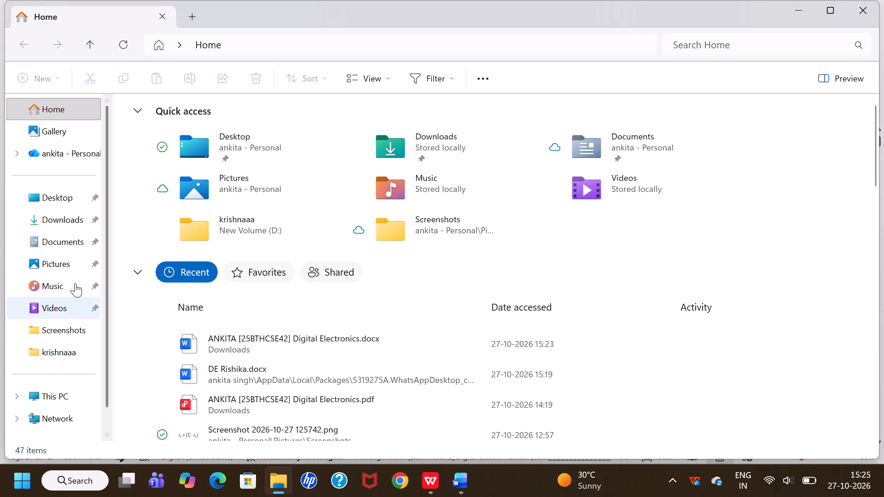
click(64, 224)
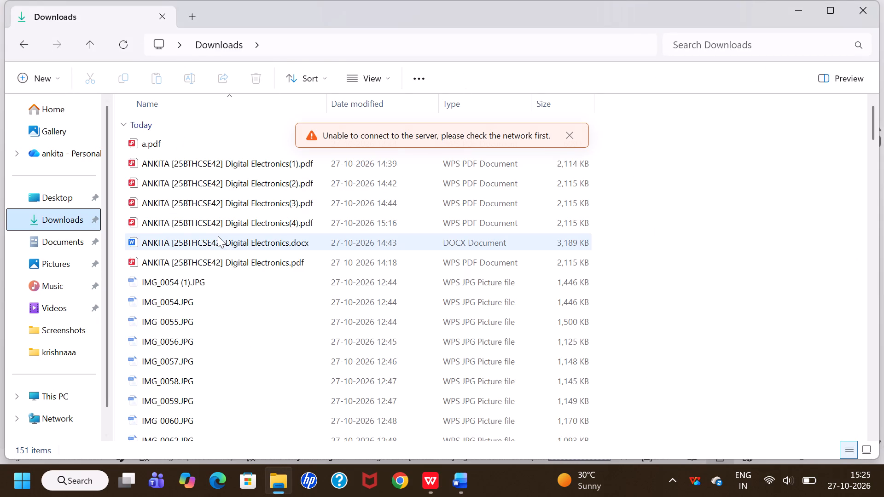
scroll(218, 236, up, 3)
scroll(218, 236, down, 15)
scroll(218, 236, down, 7)
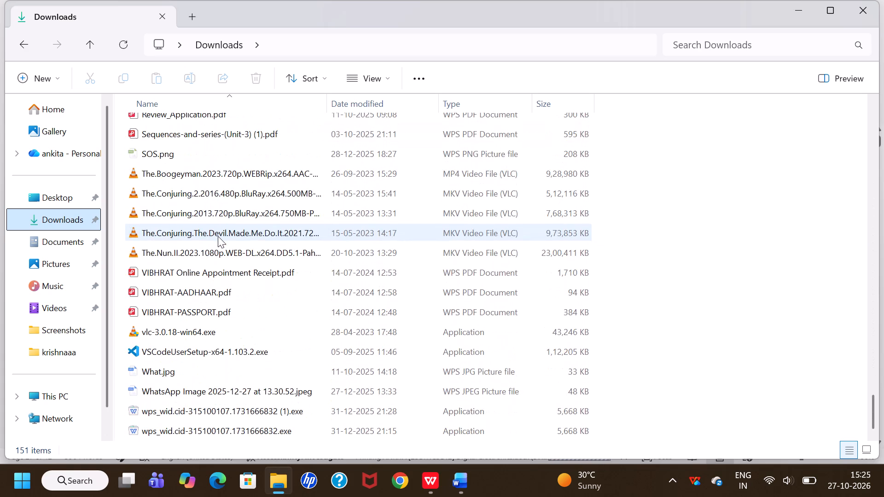
scroll(218, 236, up, 10)
scroll(218, 236, up, 11)
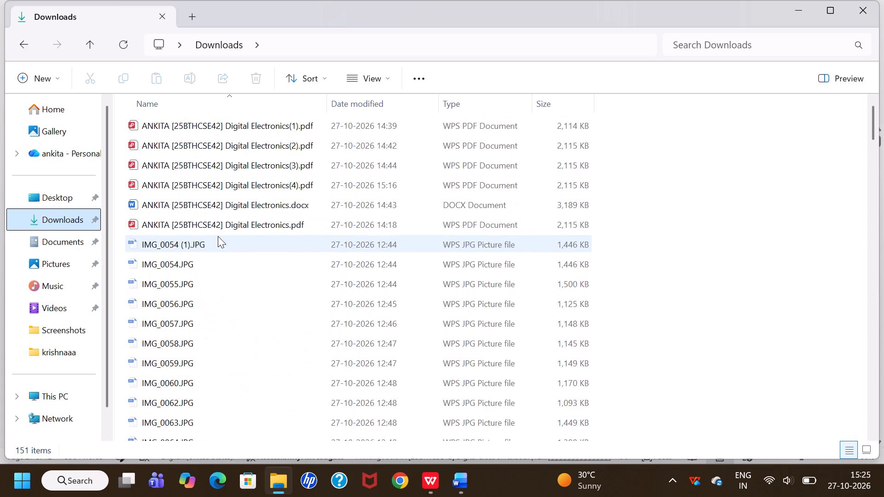
Look through the Desktop folder for the newly printed PDF.
scroll(218, 236, up, 7)
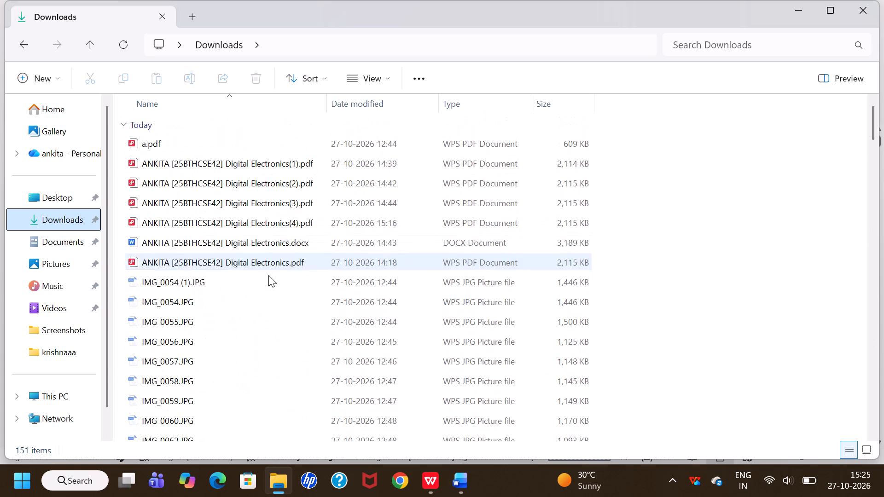
click(63, 194)
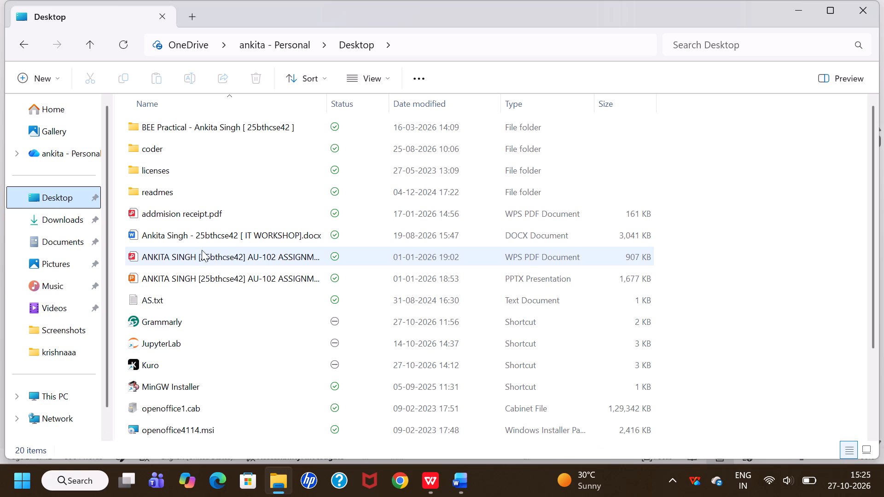
scroll(255, 309, down, 11)
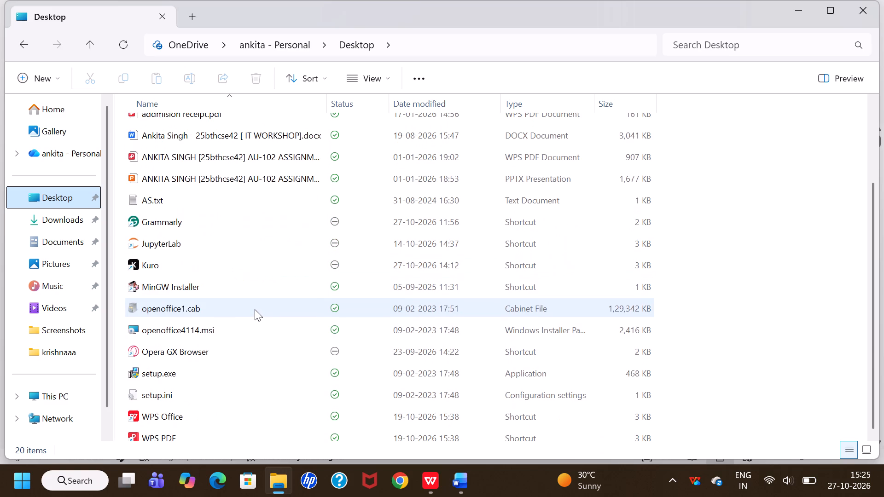
scroll(255, 309, up, 12)
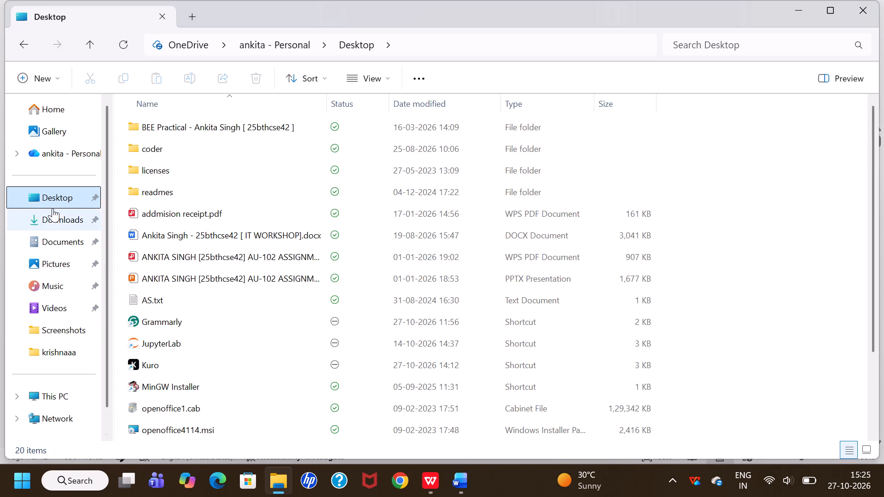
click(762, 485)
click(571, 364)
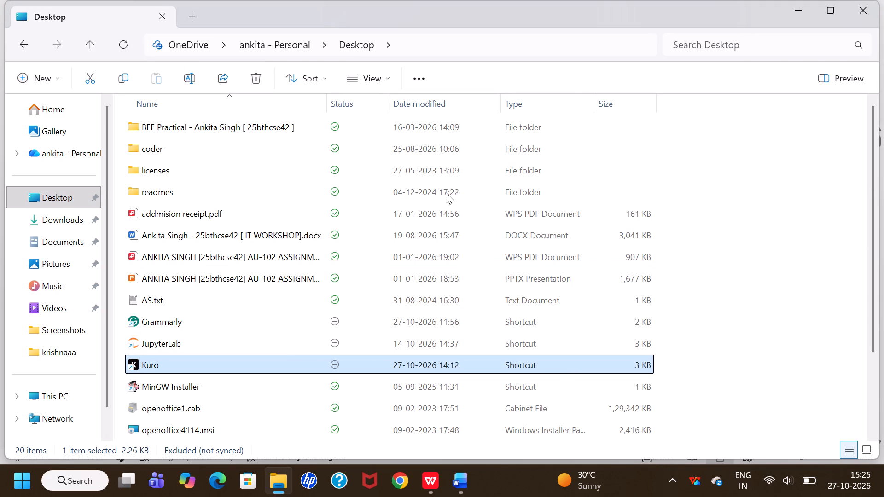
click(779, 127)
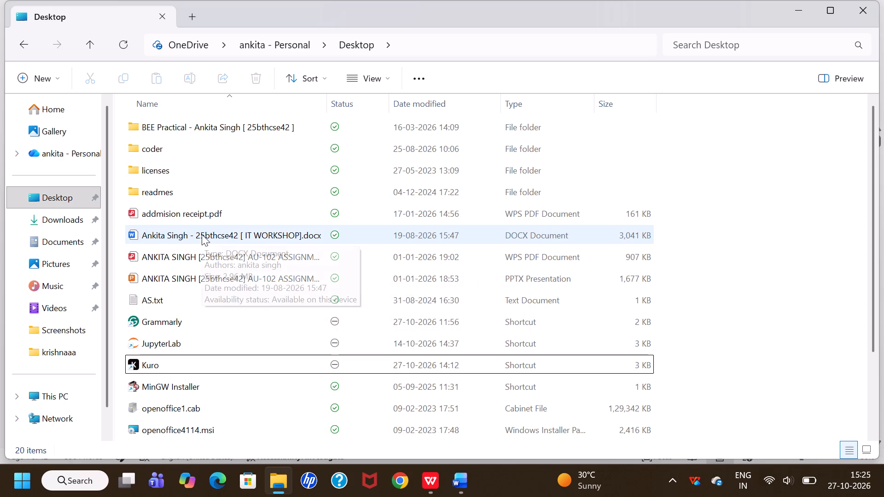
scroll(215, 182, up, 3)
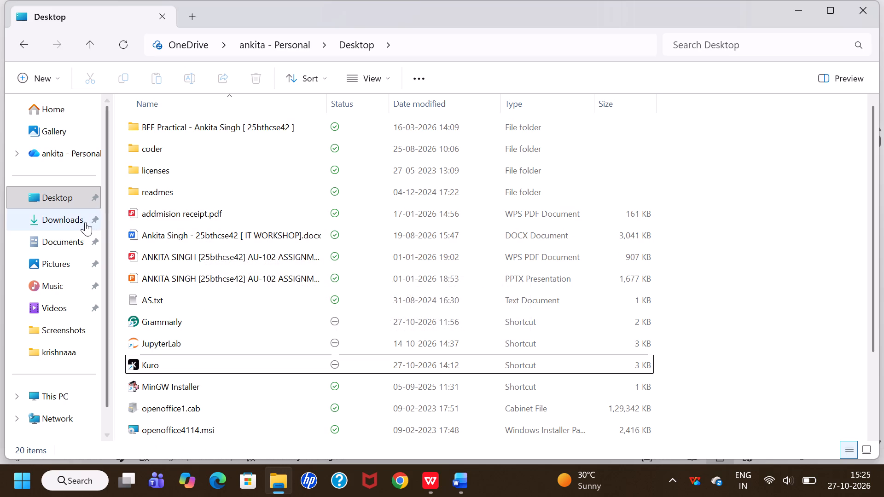
Look through the whole Downloads folder again, down to its oldest files, for the newly printed PDF.
click(85, 222)
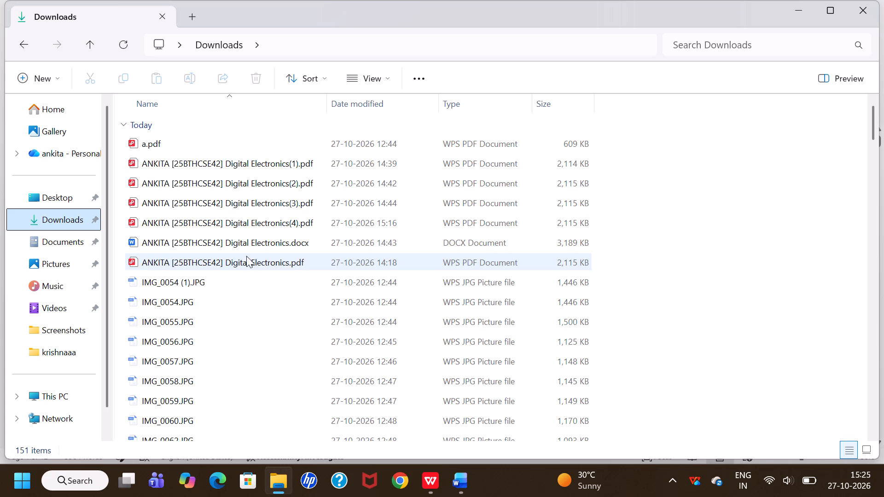
scroll(249, 295, down, 7)
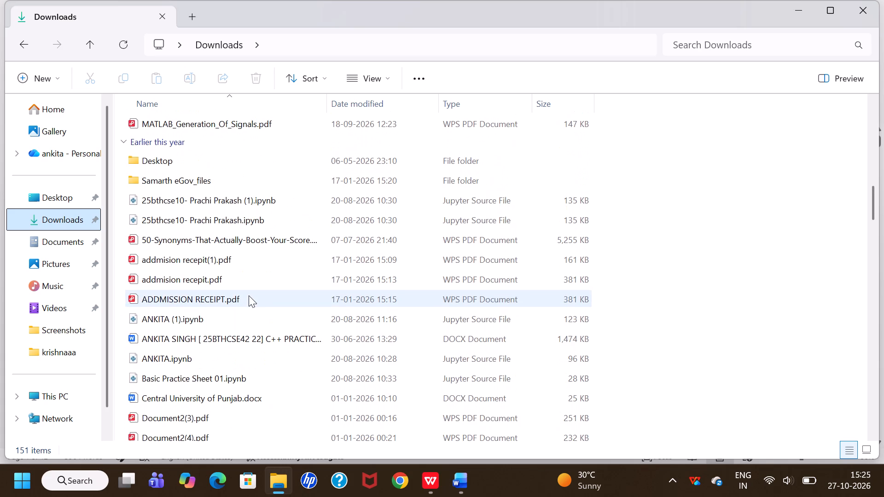
scroll(249, 295, down, 9)
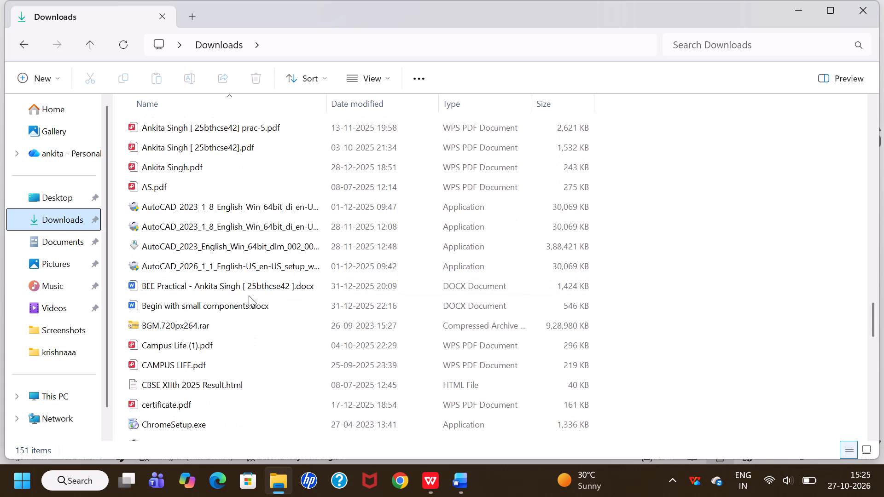
scroll(249, 295, up, 2)
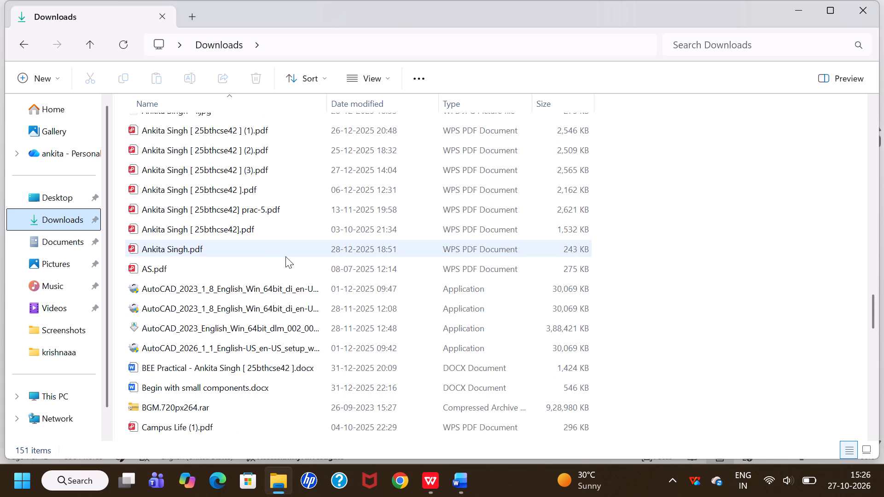
scroll(275, 407, down, 5)
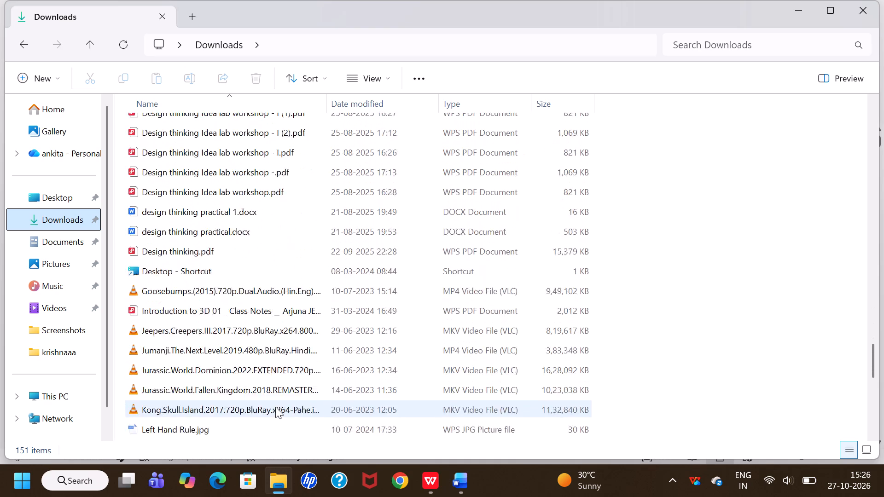
scroll(275, 407, down, 7)
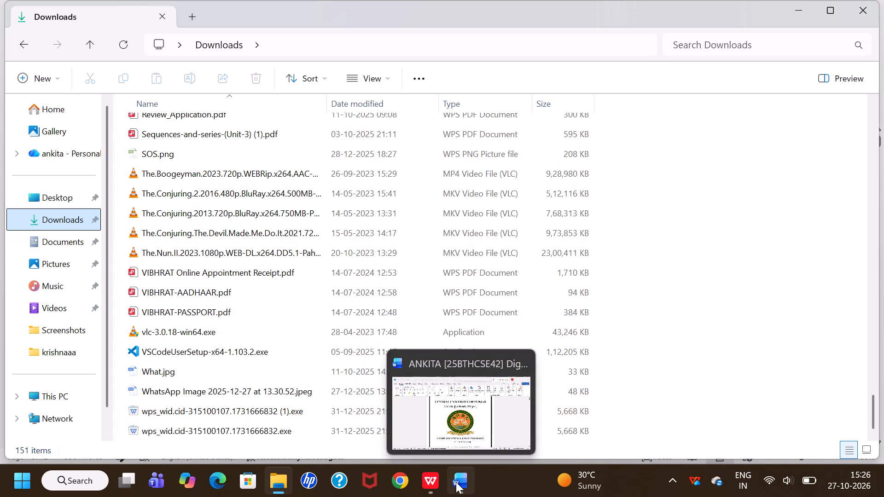
Switch back to the Digital Electronics report in Word.
click(454, 438)
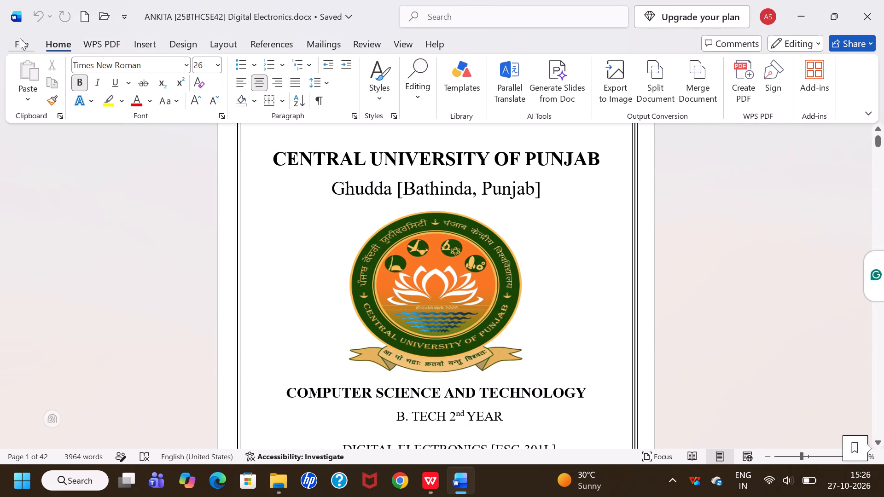
Open the print preview and examine the layout of all pages from the cover through the BCD to Gray code converter simulation page.
click(20, 38)
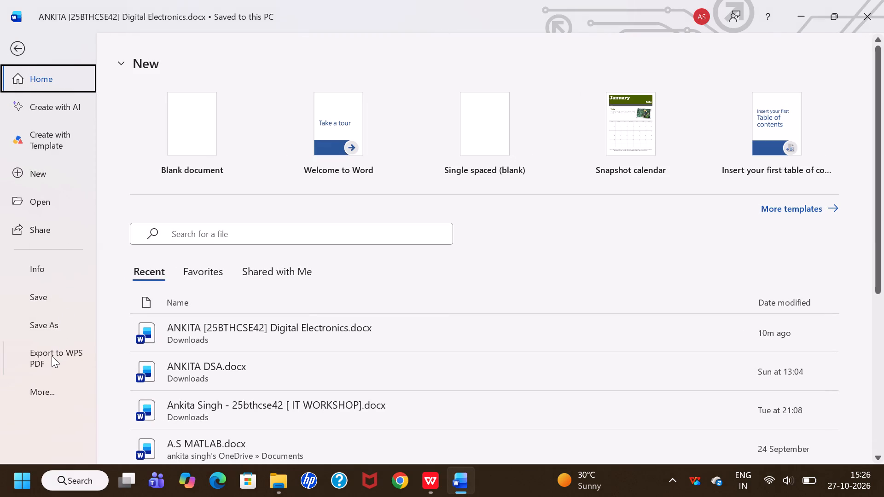
click(43, 386)
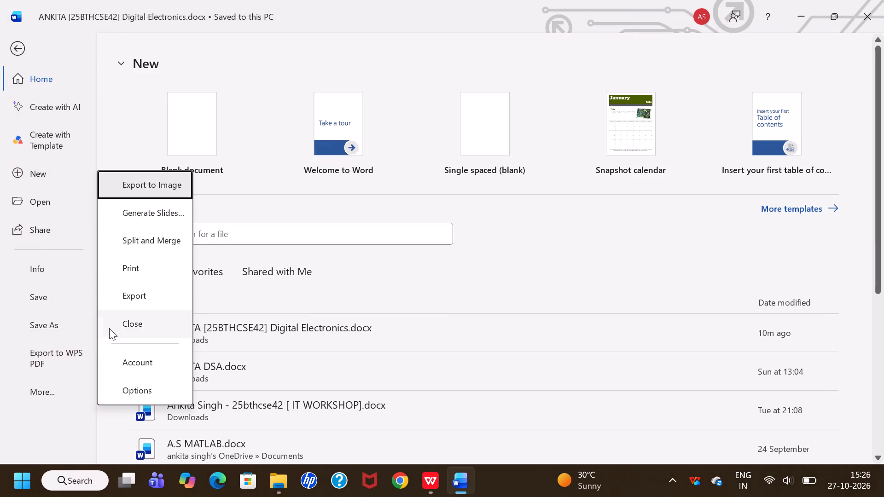
click(140, 274)
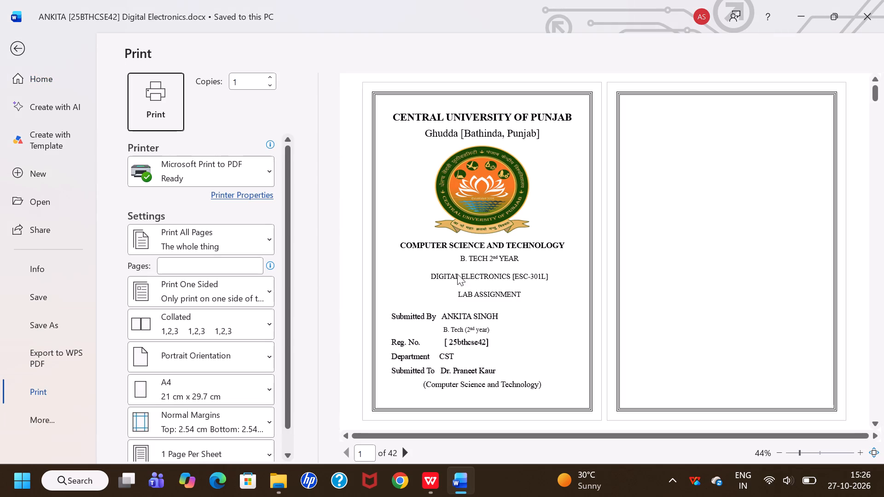
scroll(501, 281, down, 1)
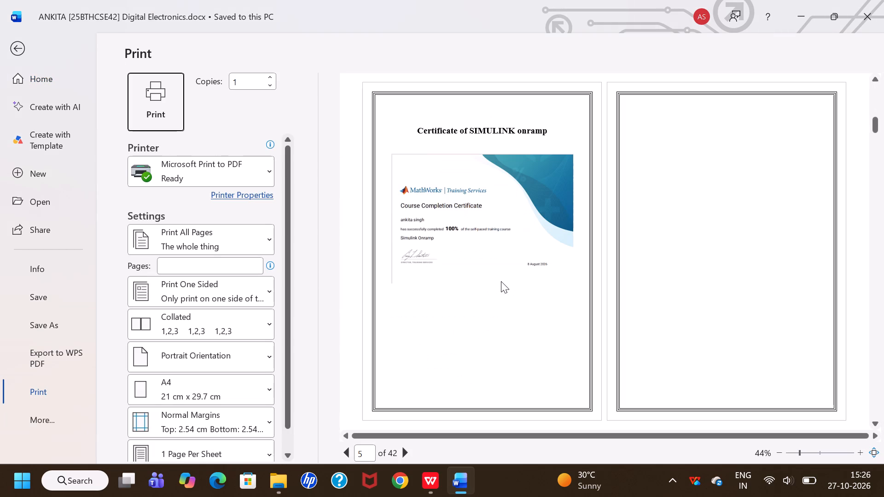
scroll(501, 281, down, 1)
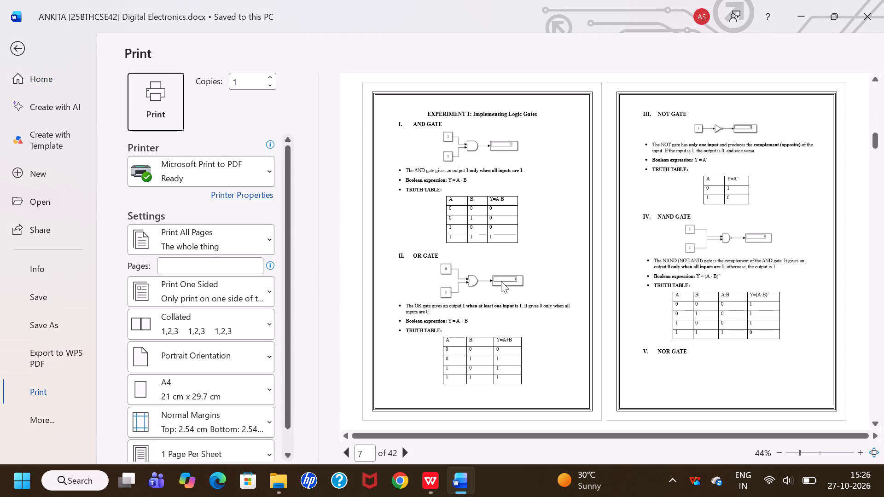
key(Right)
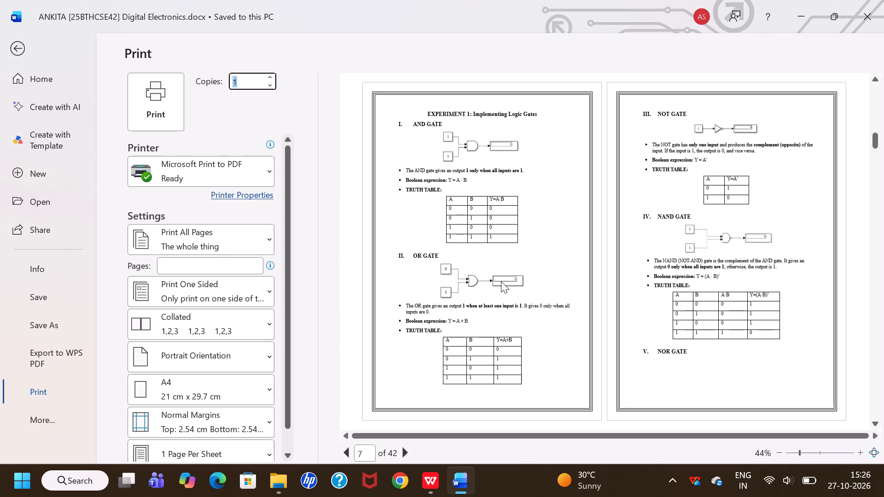
scroll(627, 308, down, 2)
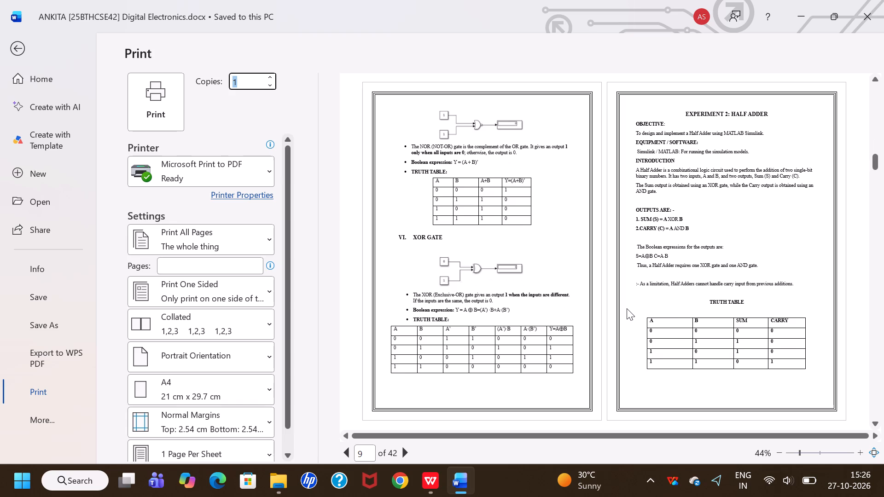
scroll(627, 308, down, 2)
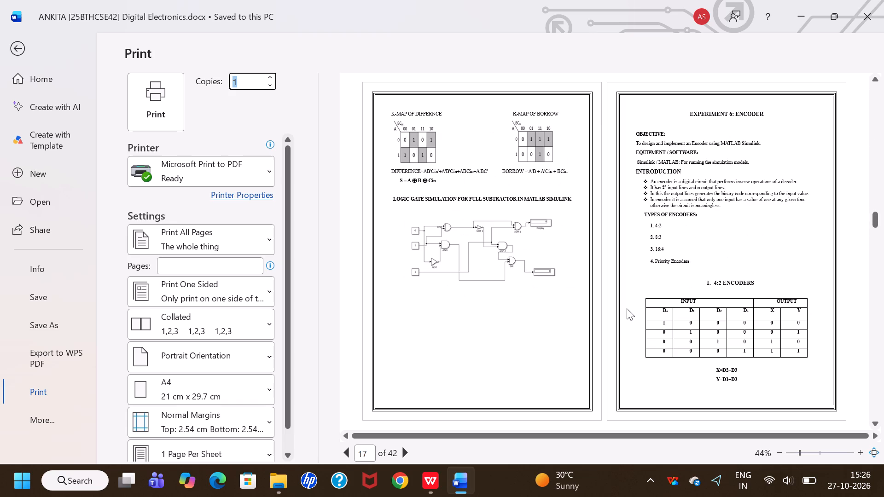
scroll(627, 308, down, 3)
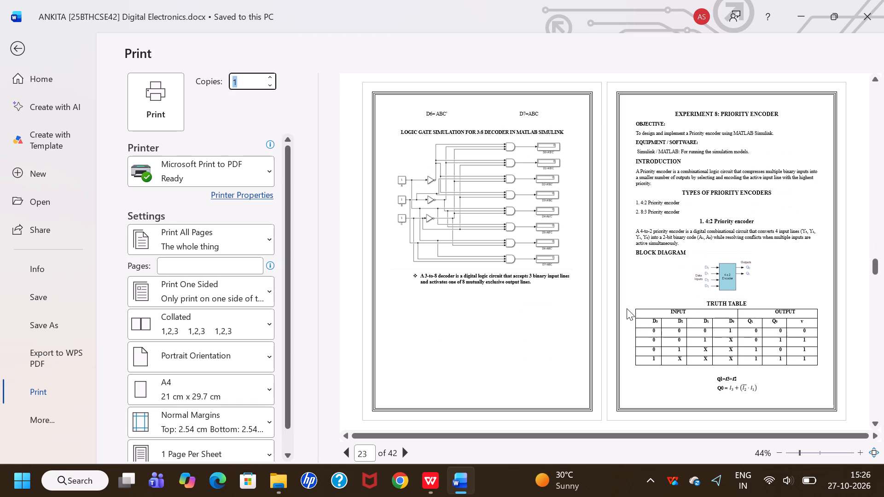
scroll(627, 308, down, 1)
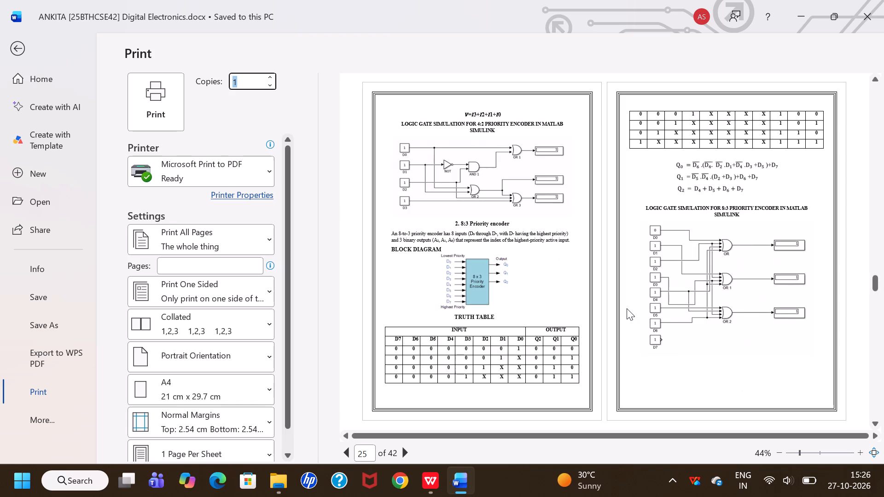
scroll(627, 308, down, 3)
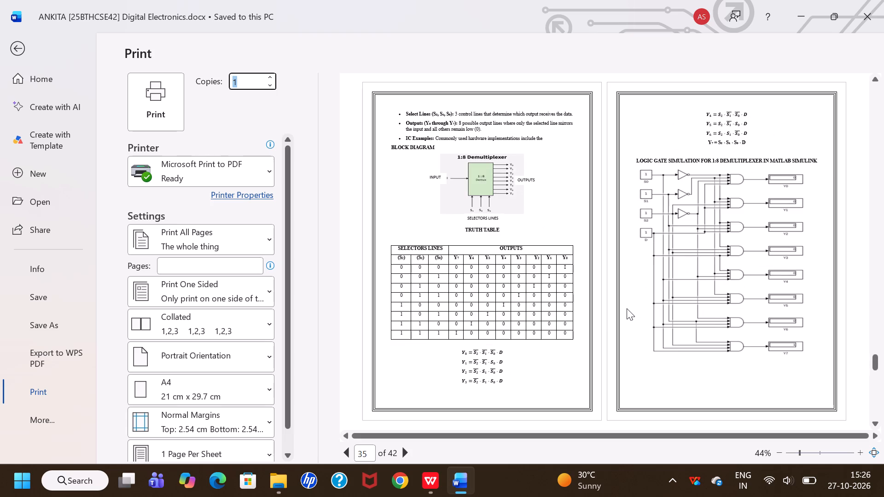
scroll(627, 308, down, 4)
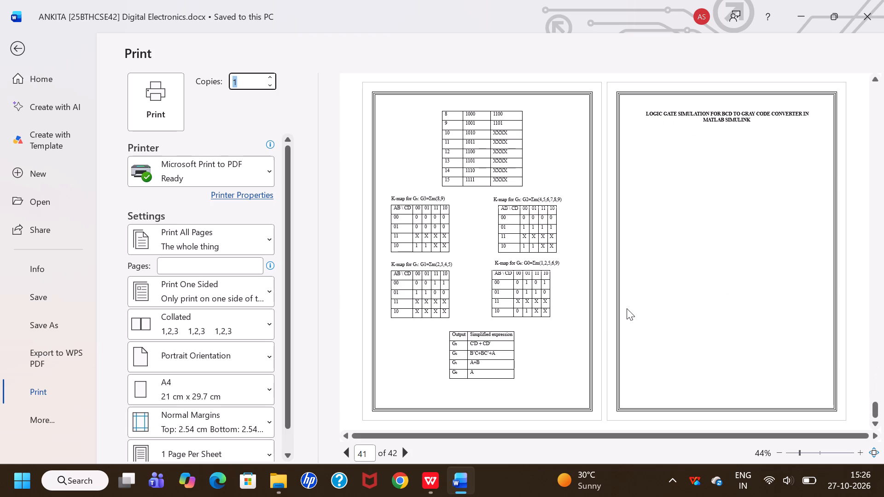
scroll(627, 308, up, 1)
scroll(627, 308, down, 1)
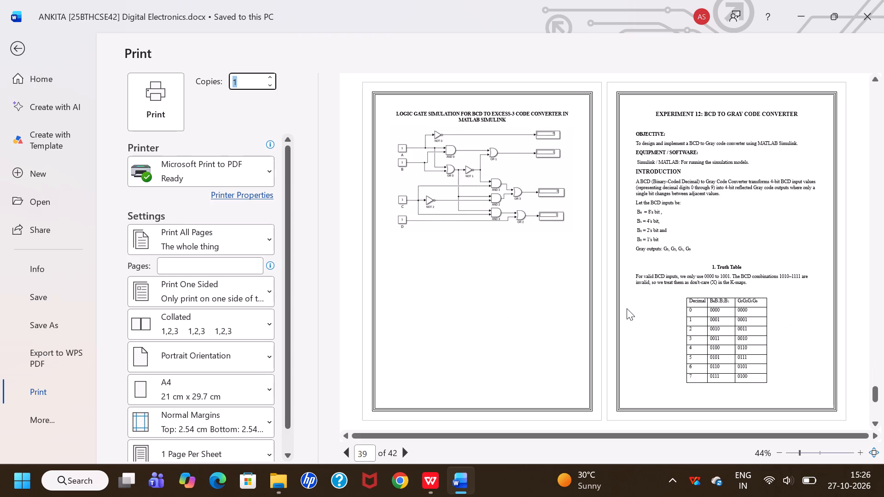
scroll(627, 308, down, 2)
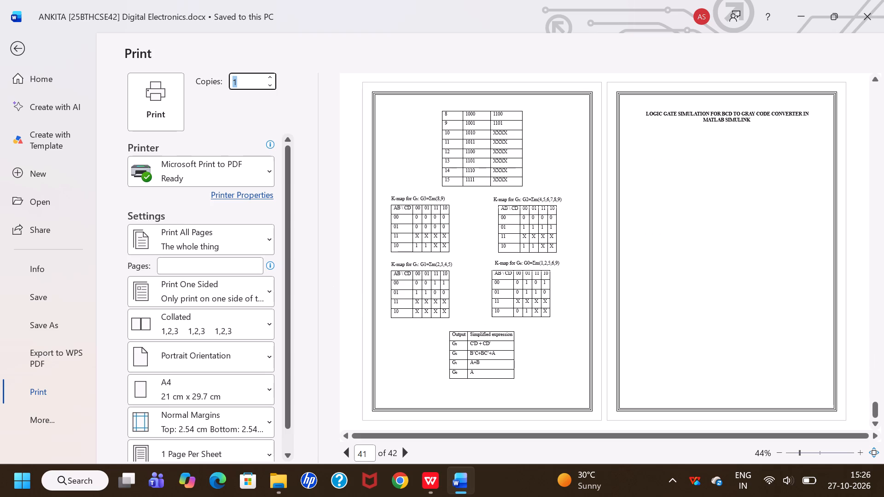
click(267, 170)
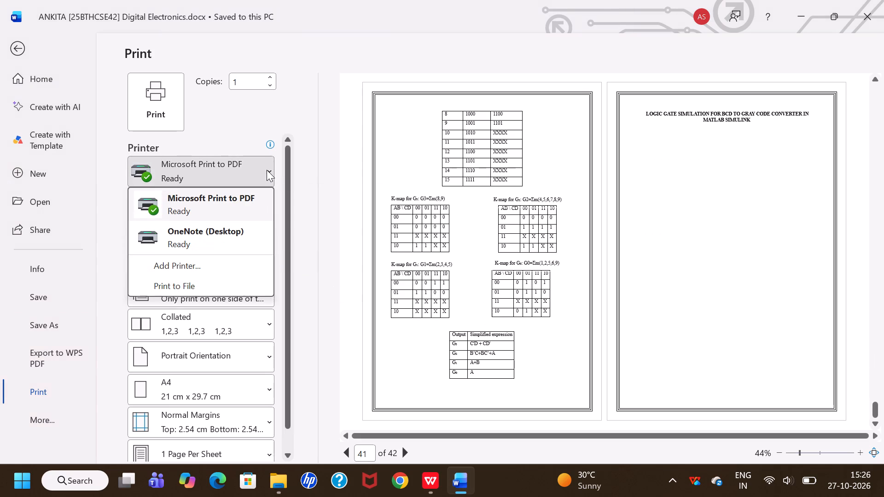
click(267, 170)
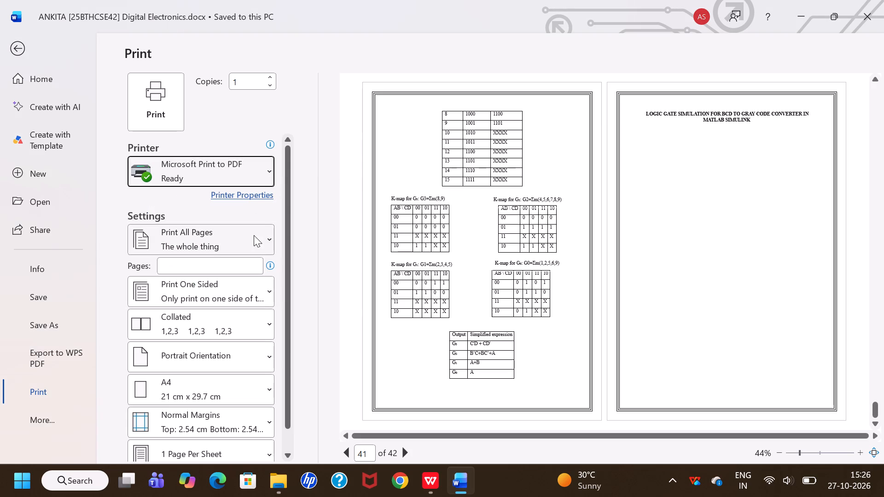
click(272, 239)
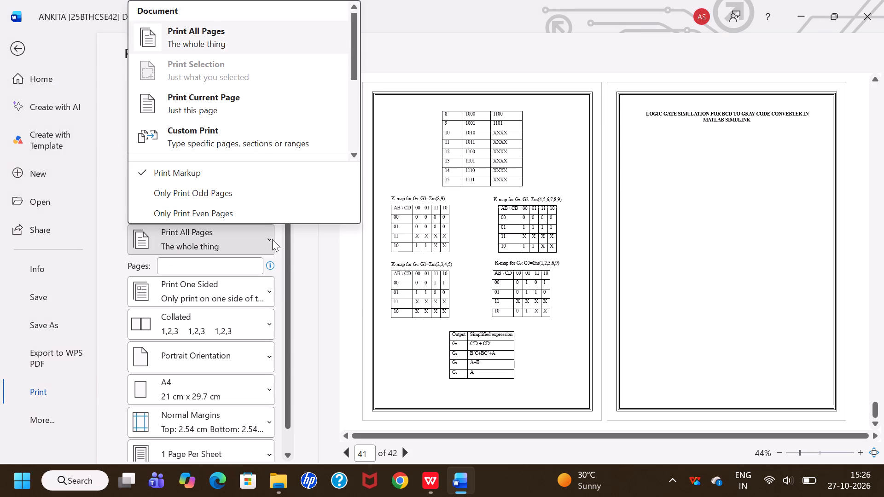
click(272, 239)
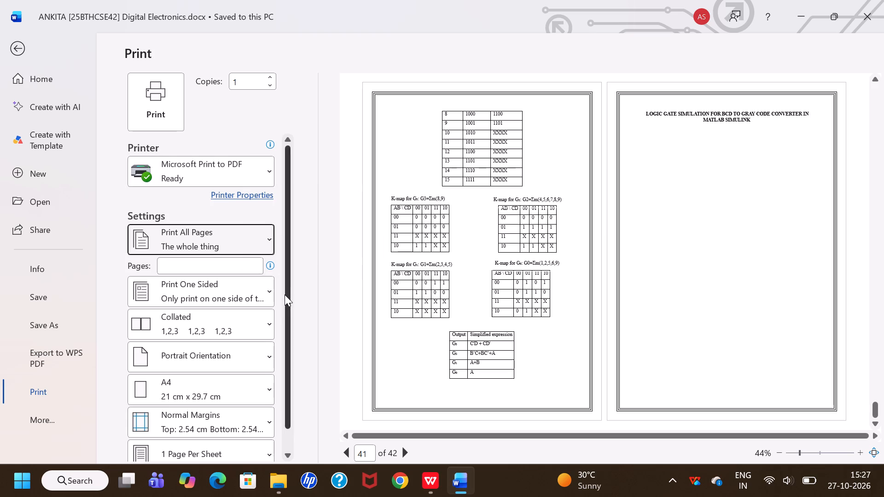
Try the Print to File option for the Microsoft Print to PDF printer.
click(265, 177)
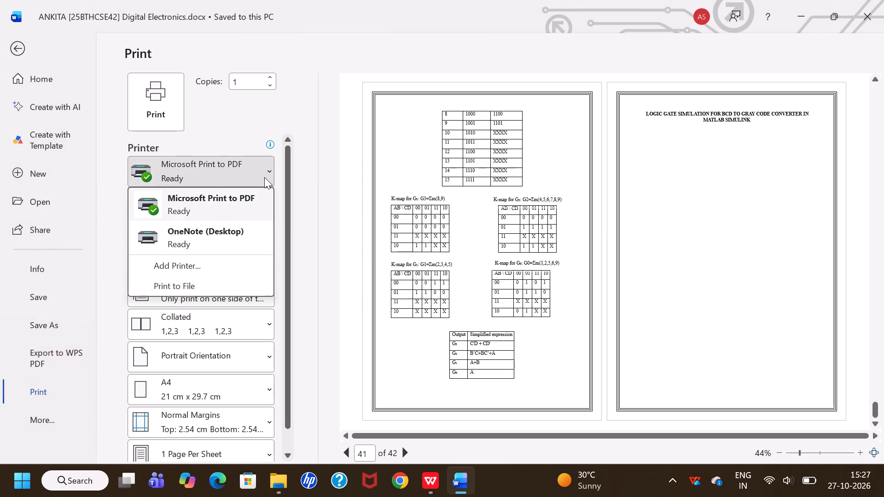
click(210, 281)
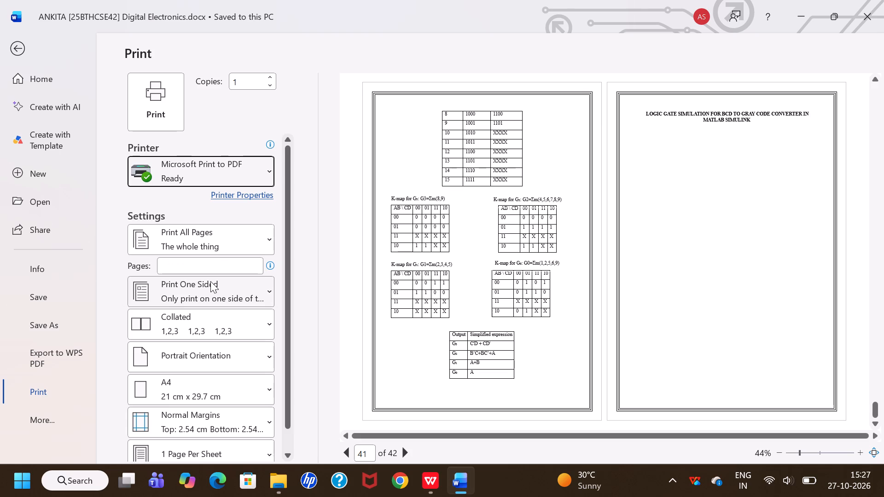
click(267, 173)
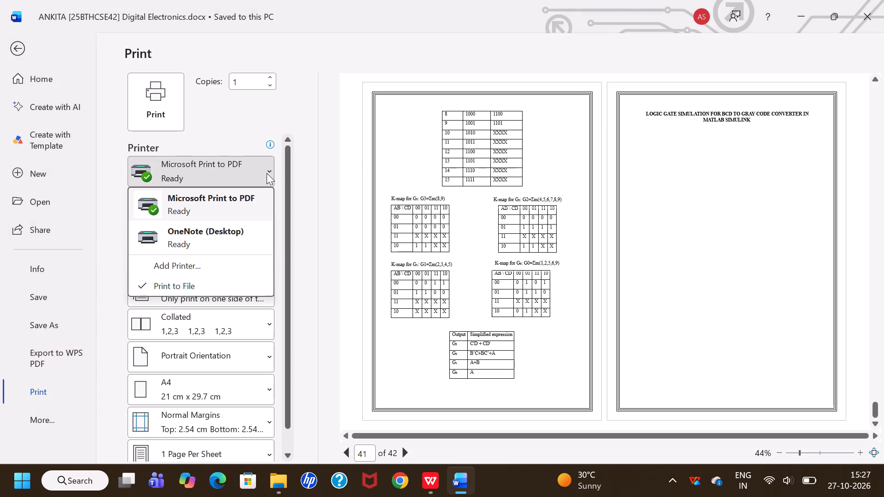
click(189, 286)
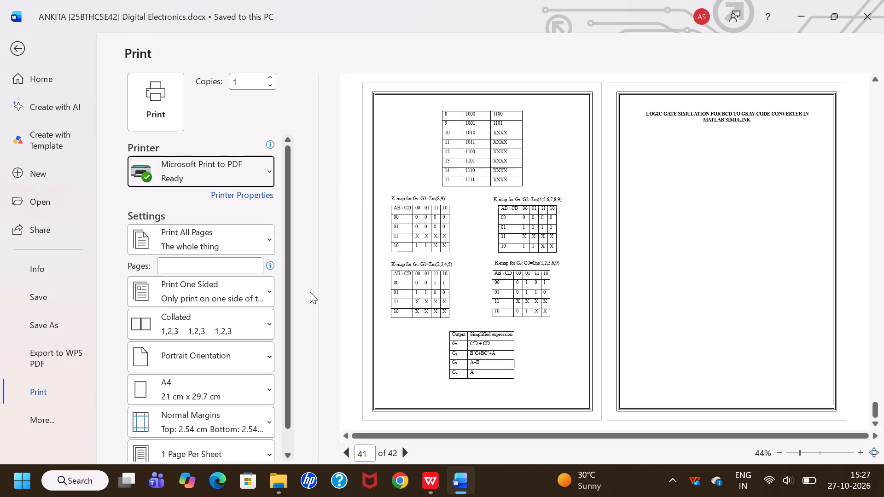
Print all pages one-sided on A4 portrait with Microsoft Print to PDF, saving the PDF in Downloads as Ankita.
scroll(298, 283, down, 1)
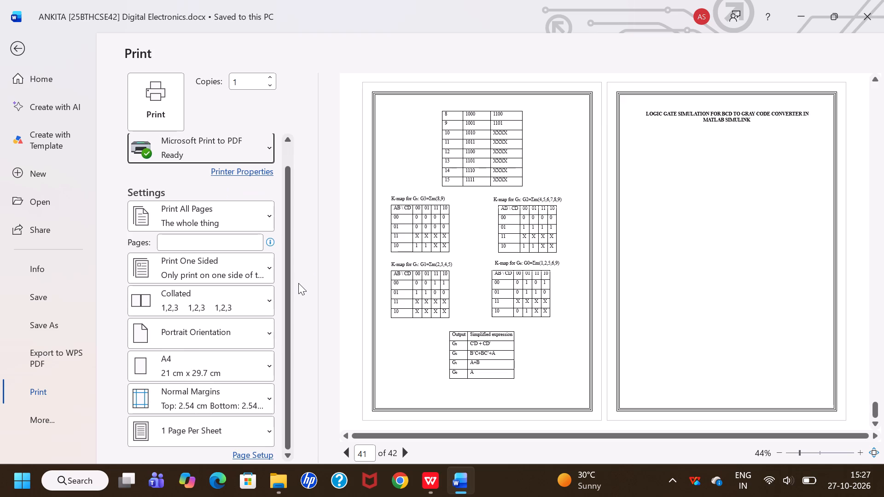
scroll(298, 283, down, 1)
scroll(301, 256, up, 1)
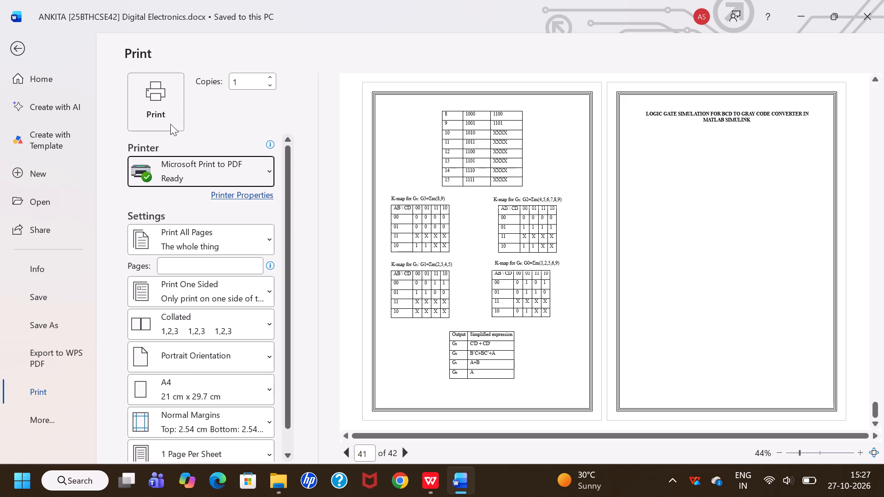
click(166, 111)
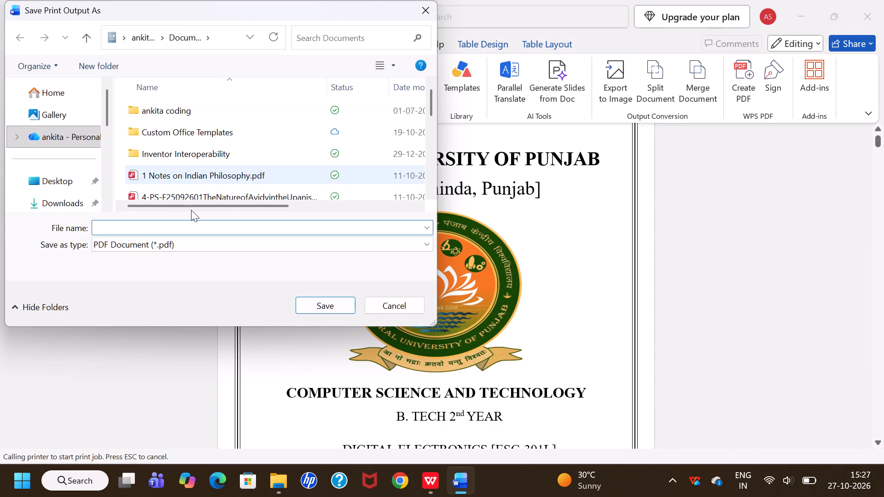
click(186, 228)
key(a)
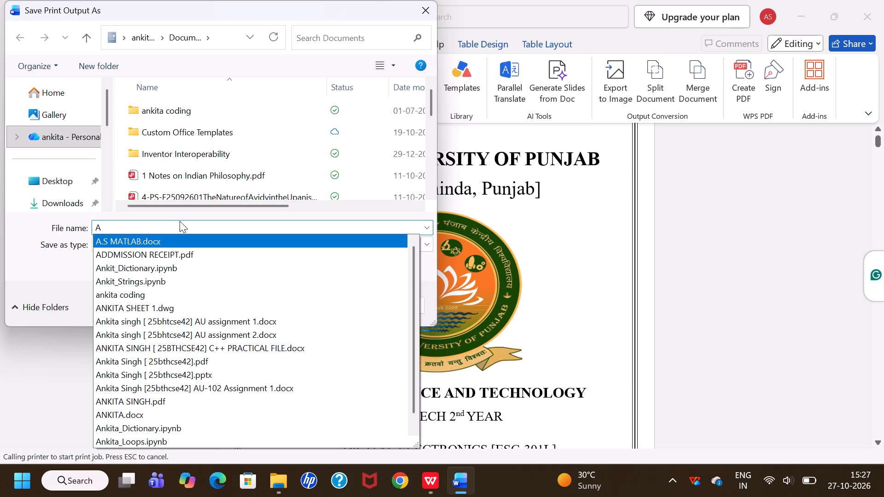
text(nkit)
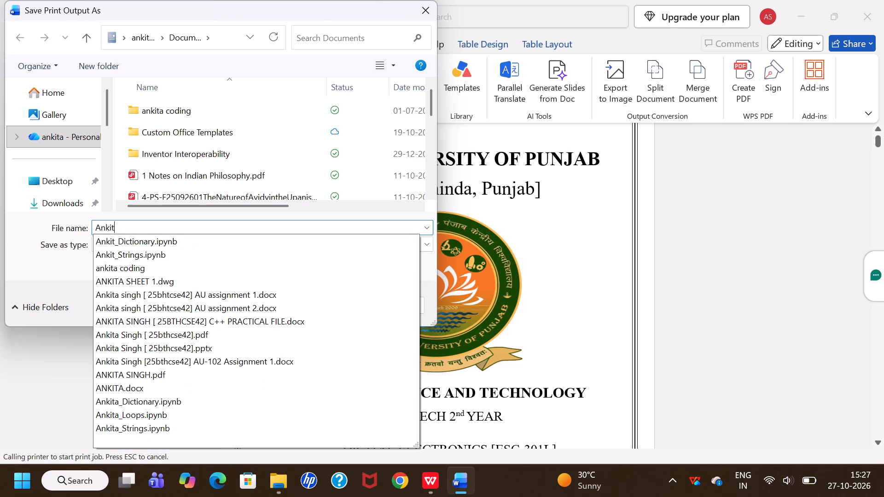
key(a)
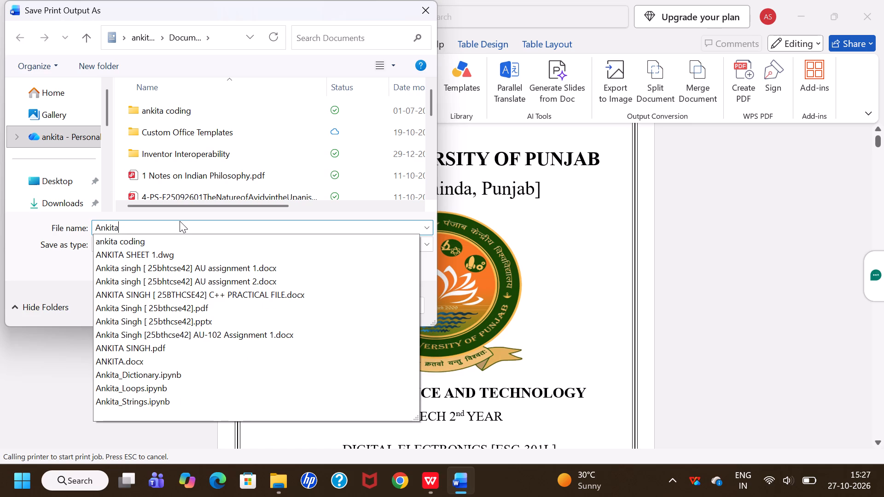
click(180, 221)
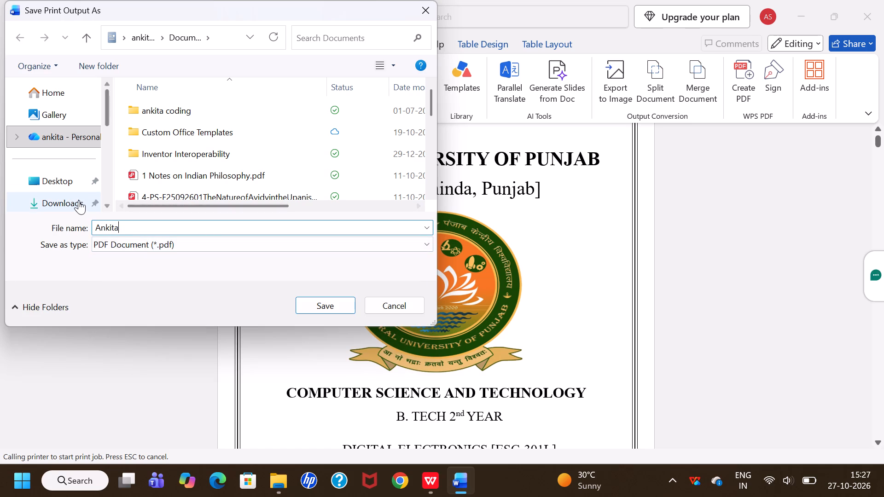
click(204, 248)
click(204, 248)
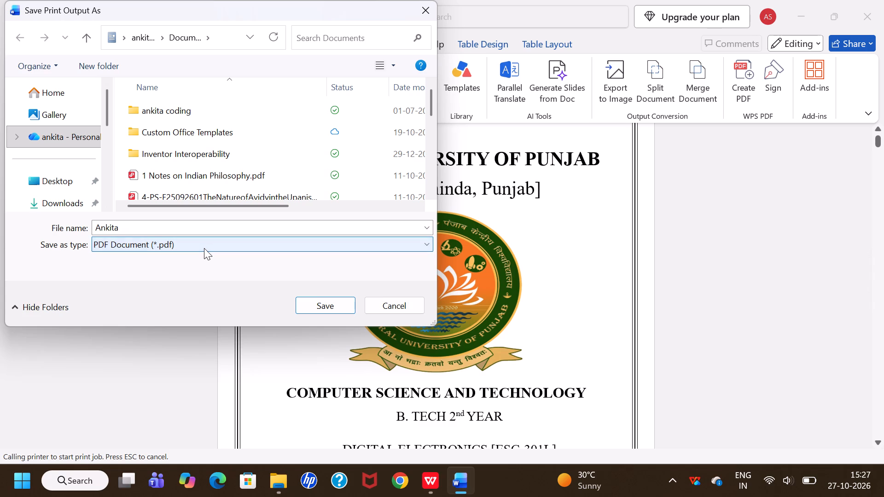
click(87, 210)
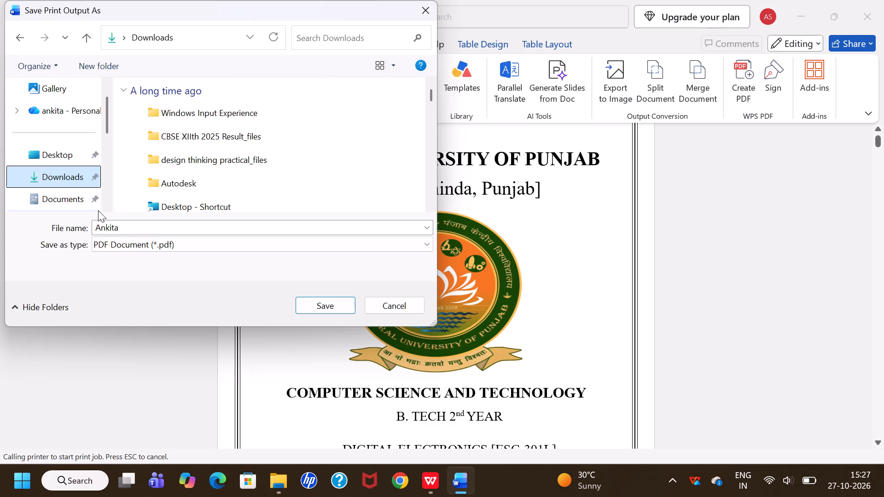
click(329, 309)
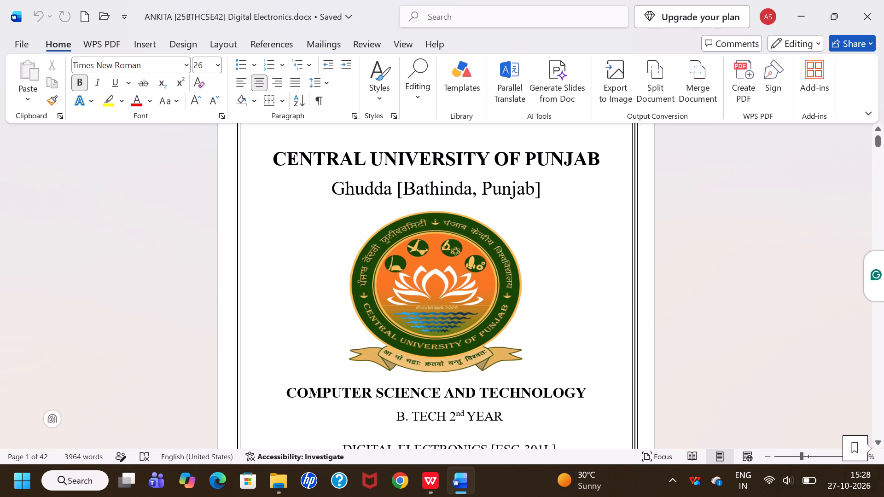
Switch to File Explorer and look through the Downloads, Desktop and Documents folders for the newly printed PDF.
click(288, 475)
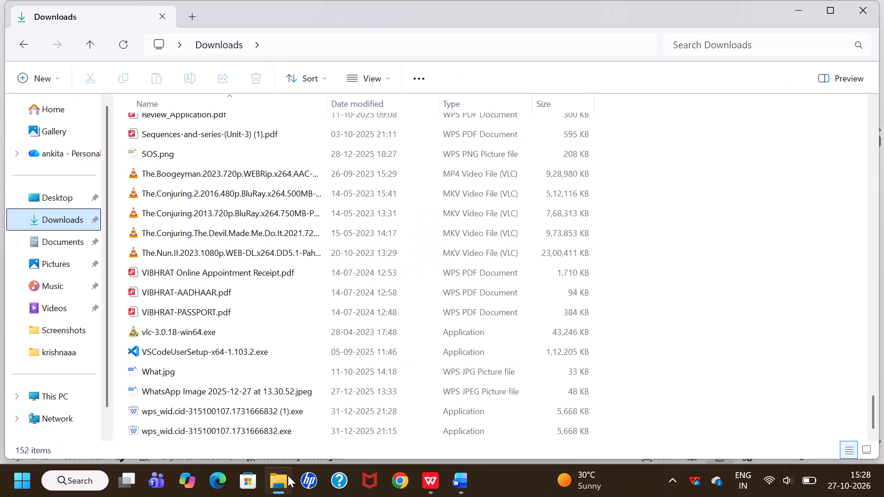
scroll(270, 314, up, 17)
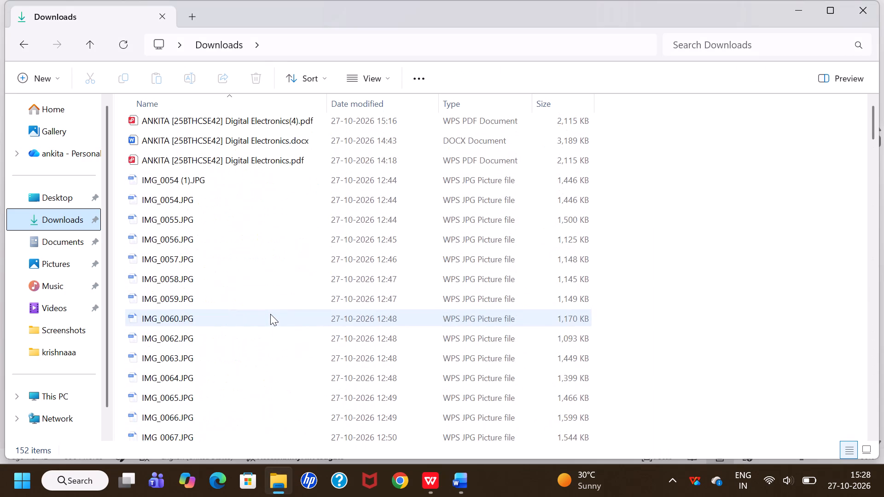
scroll(270, 314, up, 7)
click(68, 202)
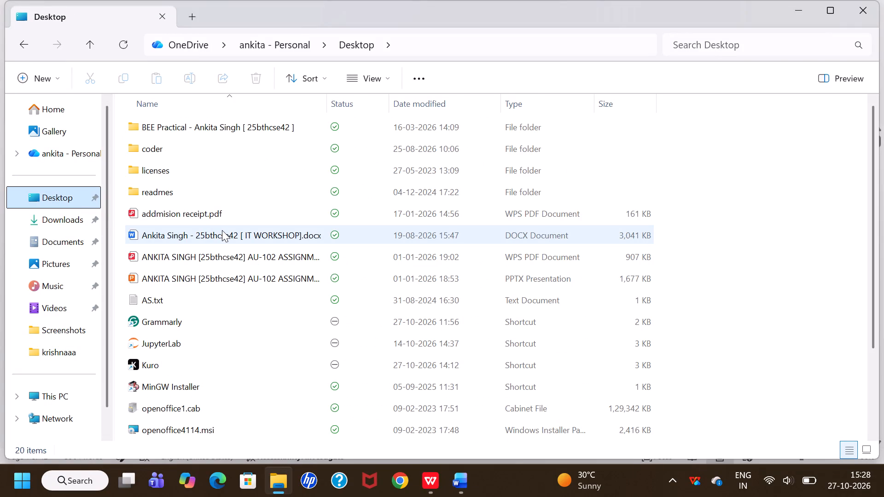
scroll(251, 196, up, 3)
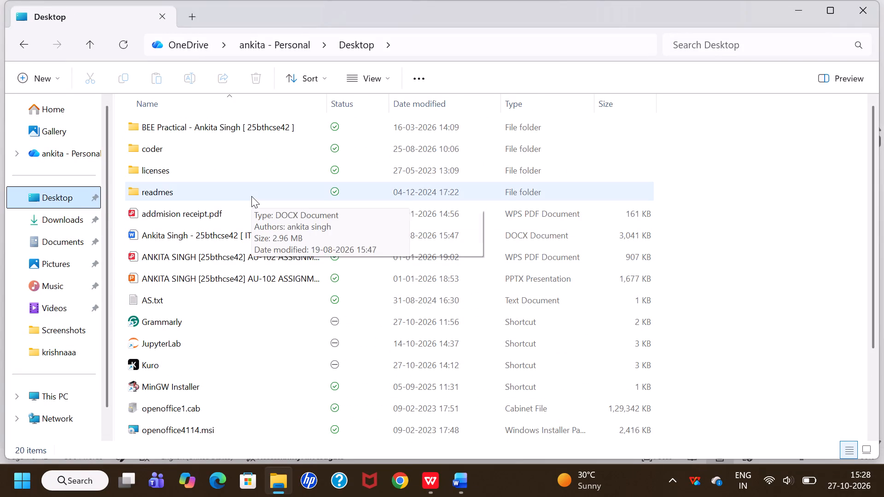
scroll(251, 196, down, 7)
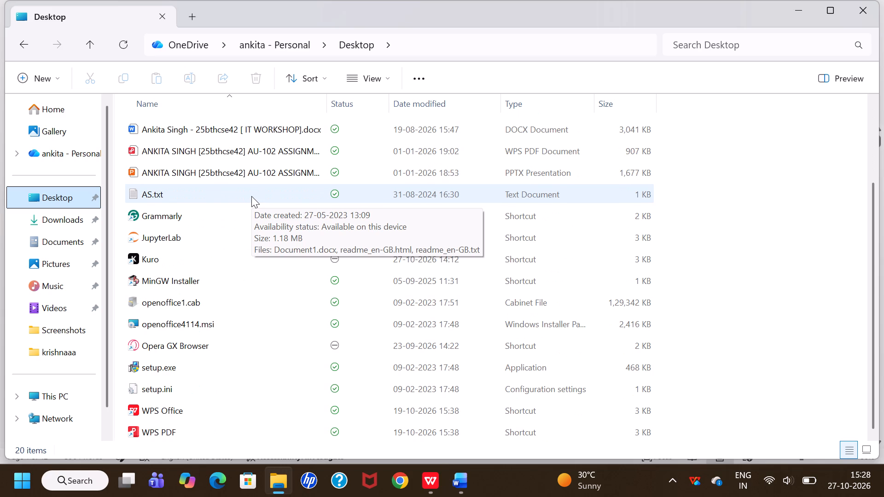
scroll(226, 305, up, 5)
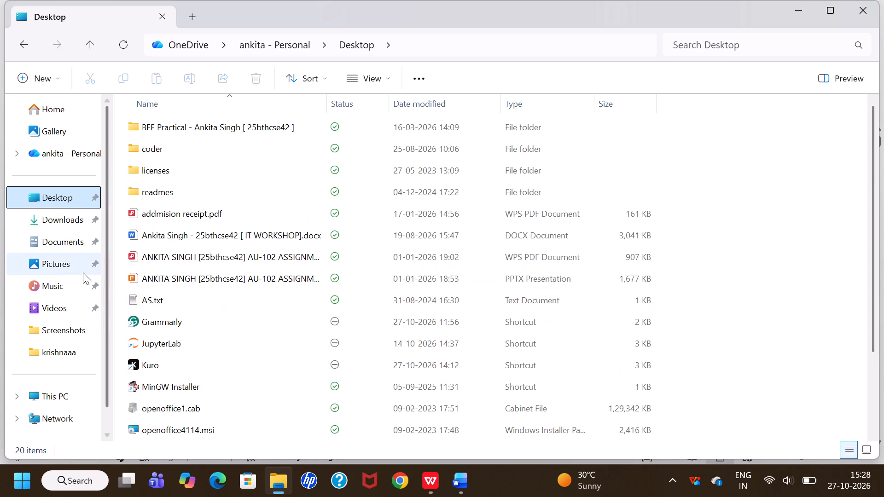
click(75, 222)
click(74, 243)
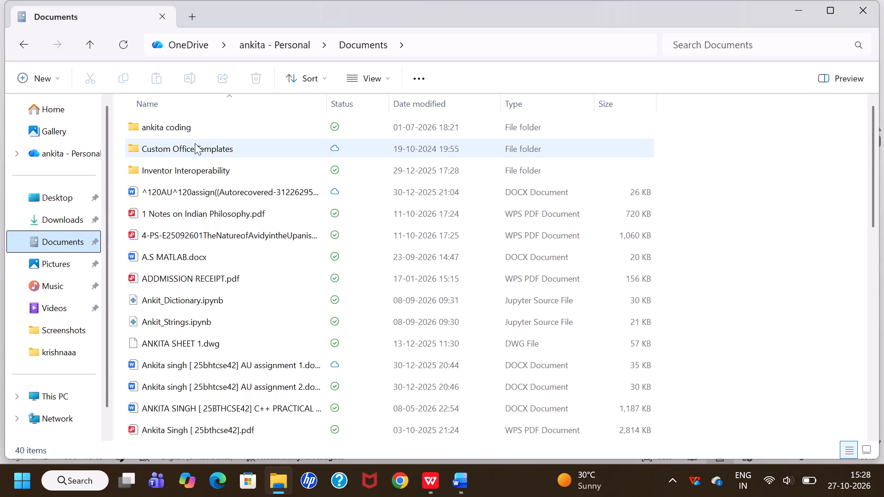
scroll(195, 143, down, 2)
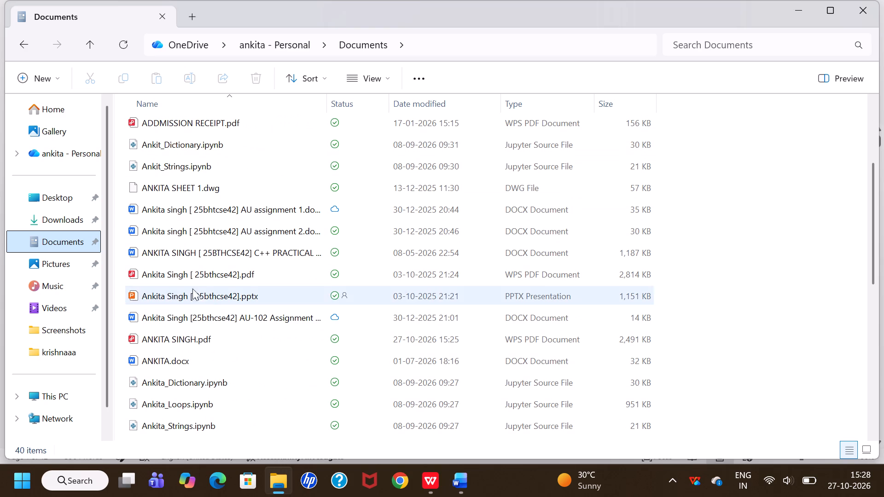
double_click(389, 338)
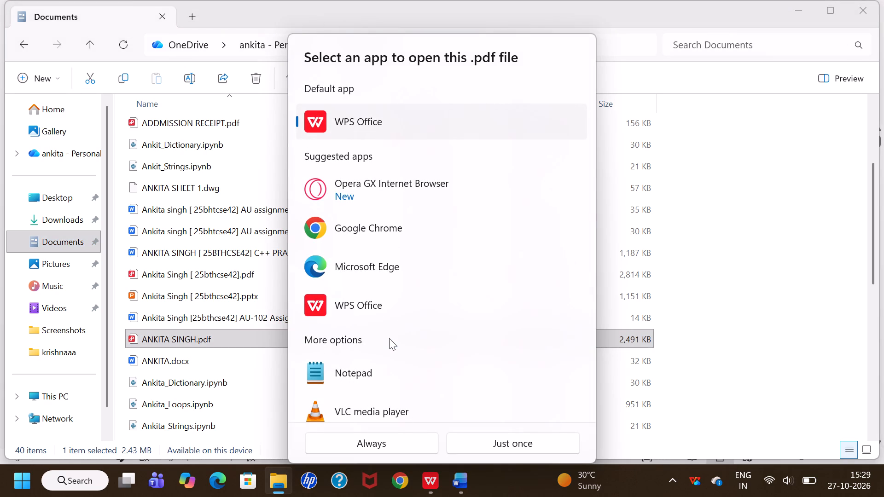
click(474, 439)
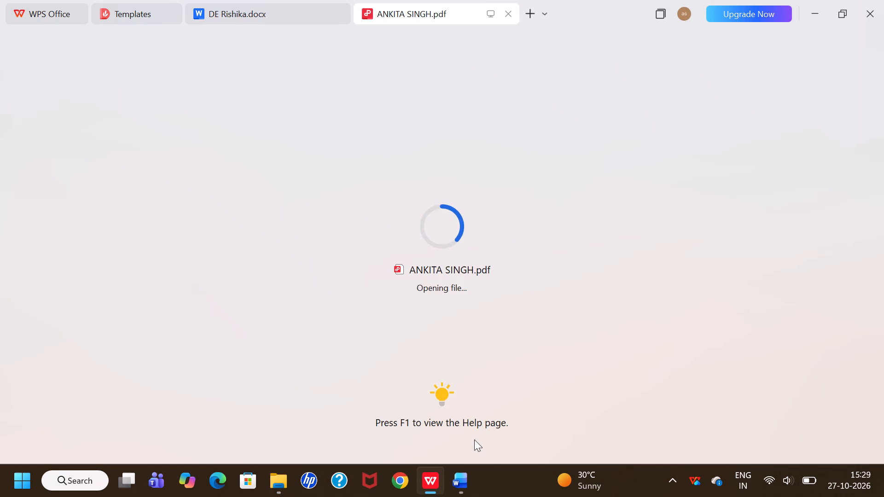
ctrl+scroll(474, 439, down, 3)
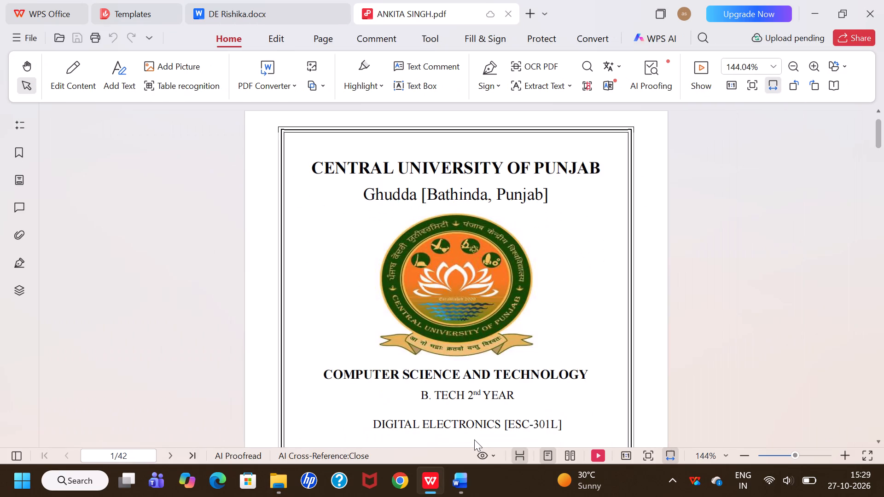
scroll(474, 439, down, 7)
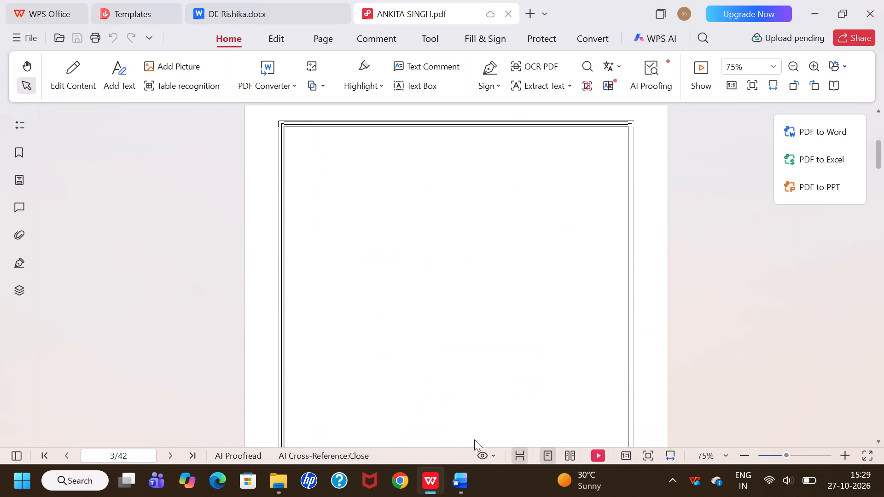
scroll(474, 439, down, 6)
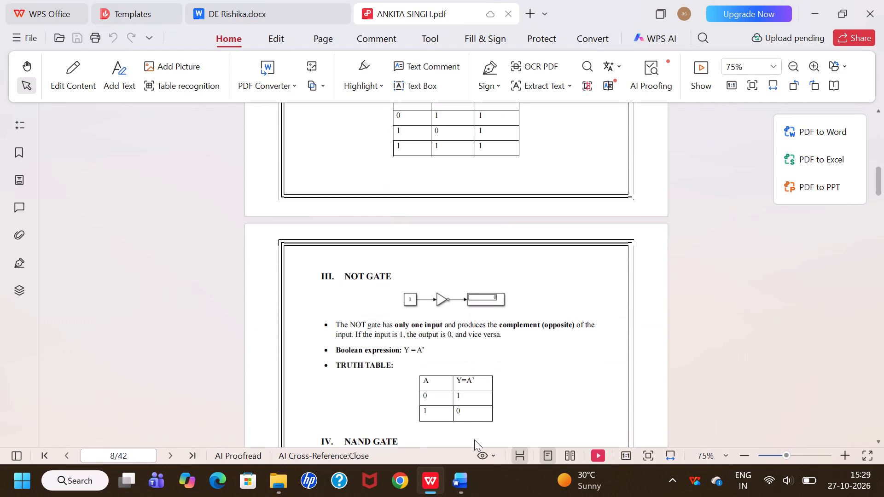
scroll(474, 439, down, 7)
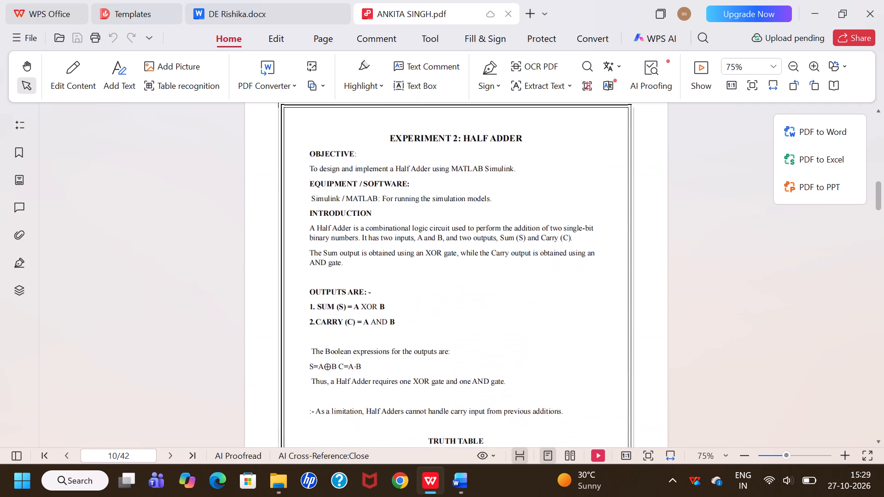
scroll(474, 439, down, 7)
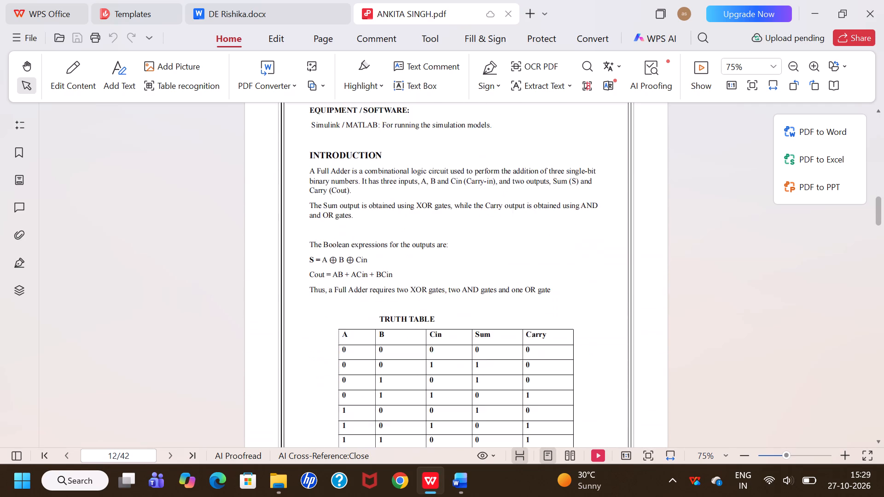
scroll(474, 439, down, 6)
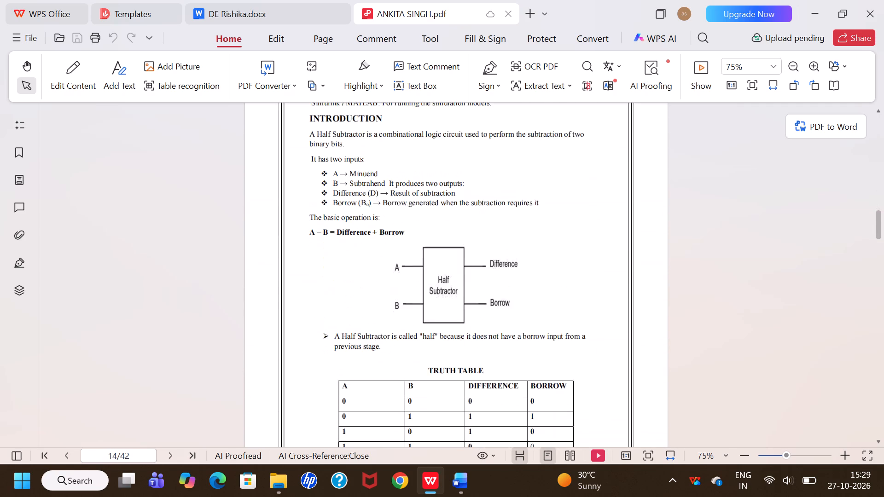
scroll(474, 439, down, 4)
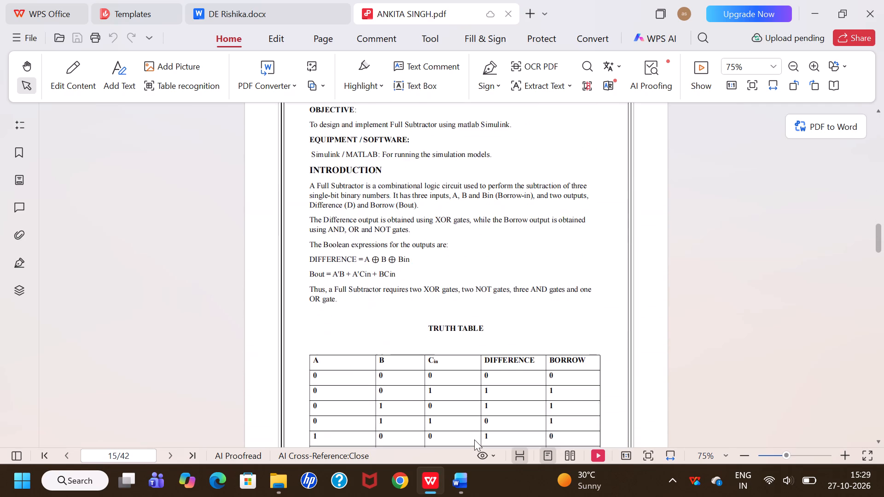
scroll(474, 439, down, 5)
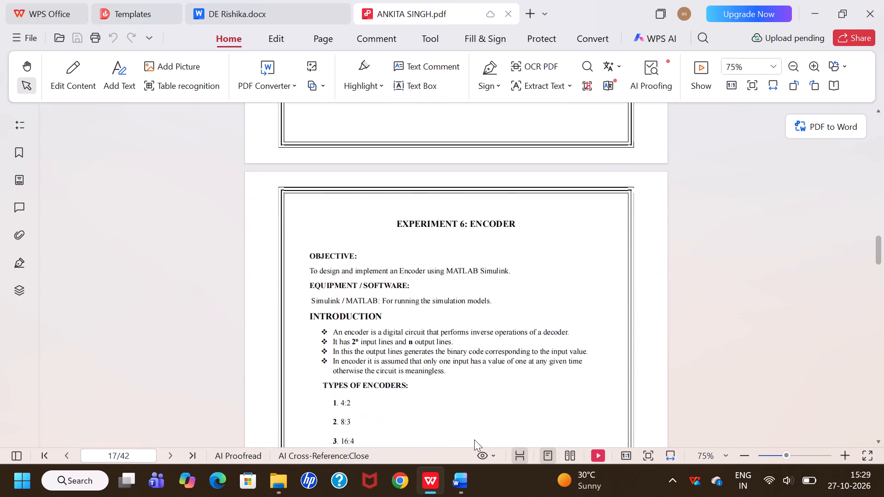
scroll(474, 439, down, 5)
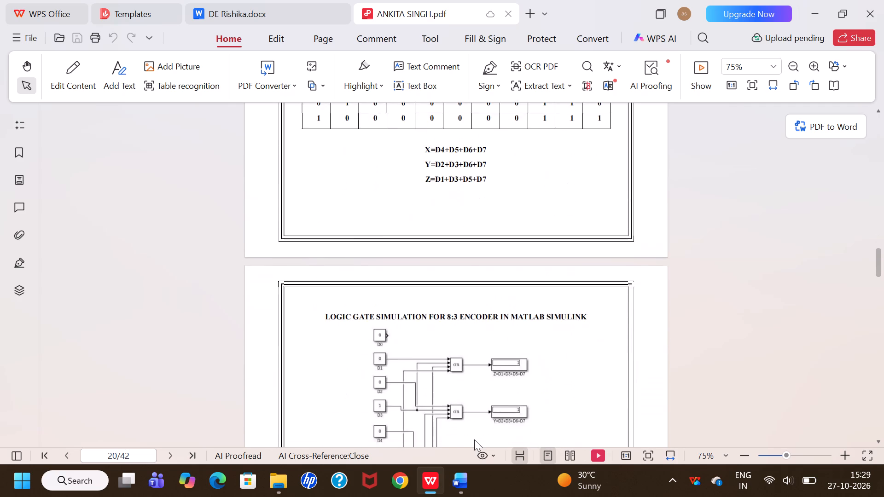
scroll(474, 439, down, 6)
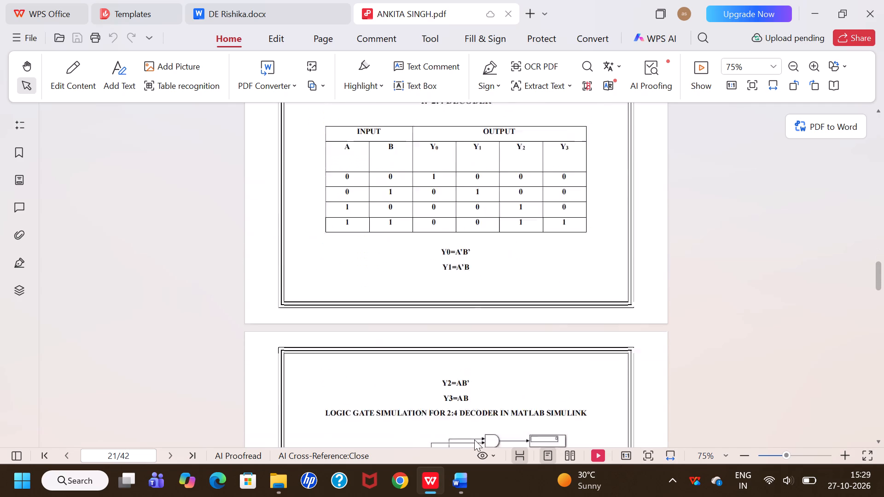
scroll(474, 439, down, 3)
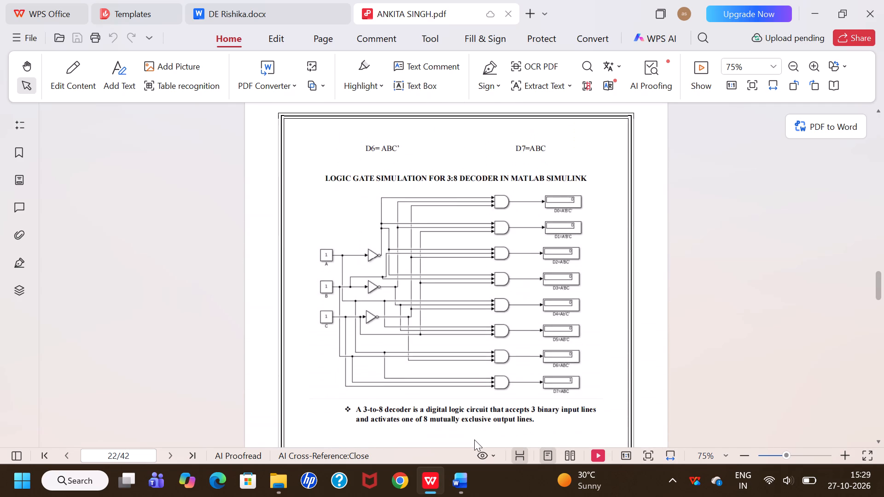
scroll(474, 439, down, 3)
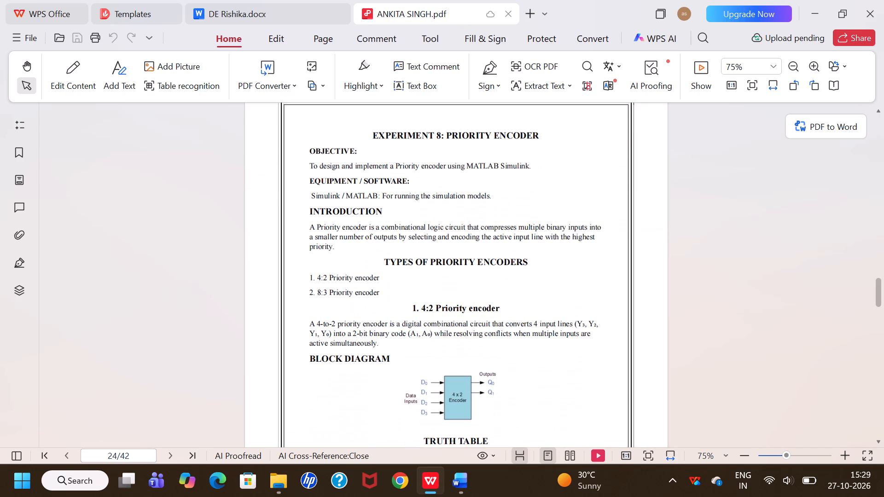
scroll(474, 439, down, 4)
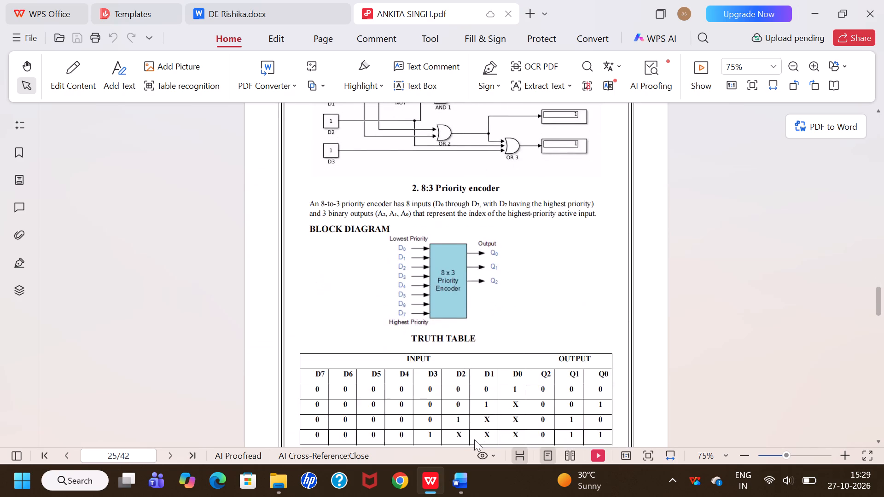
scroll(474, 439, down, 4)
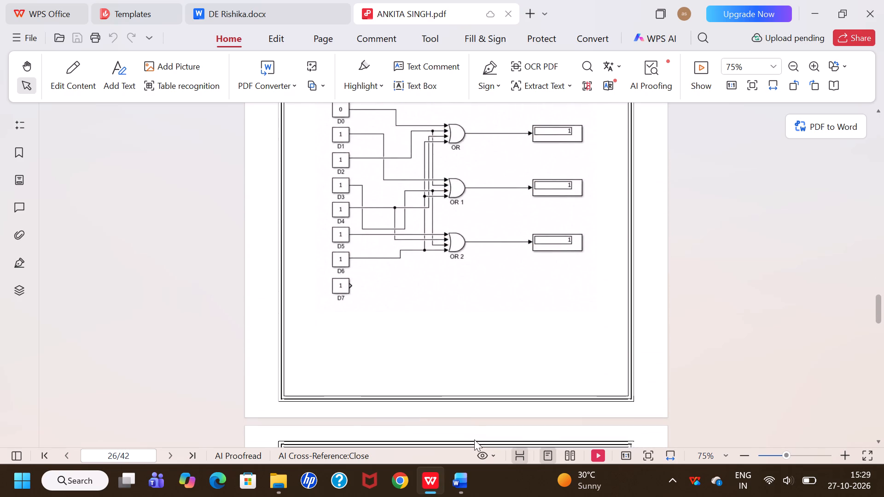
scroll(474, 439, down, 5)
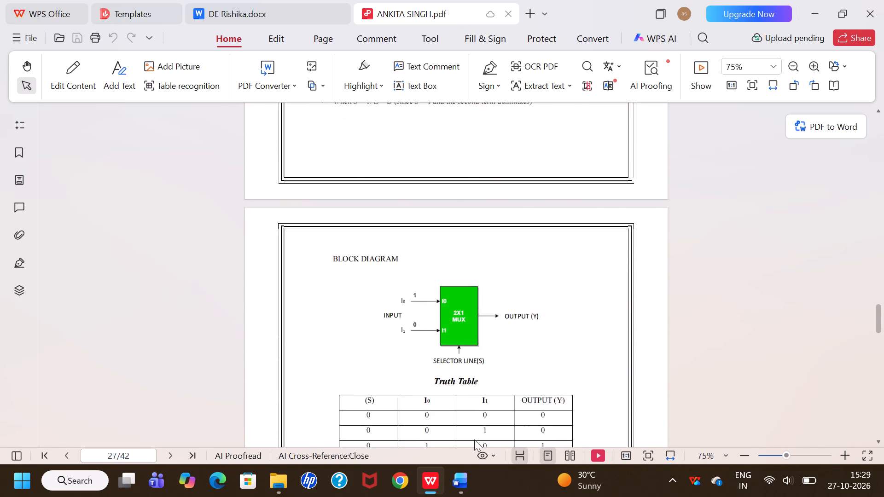
scroll(474, 439, down, 5)
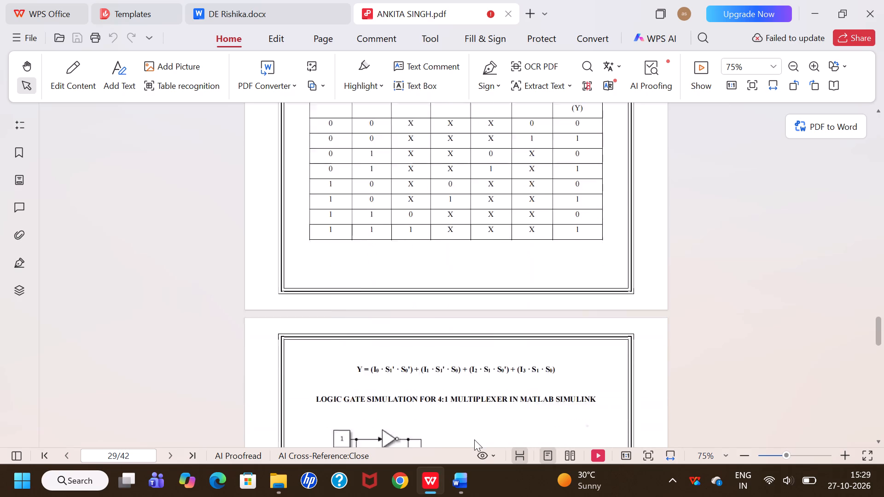
scroll(474, 439, down, 7)
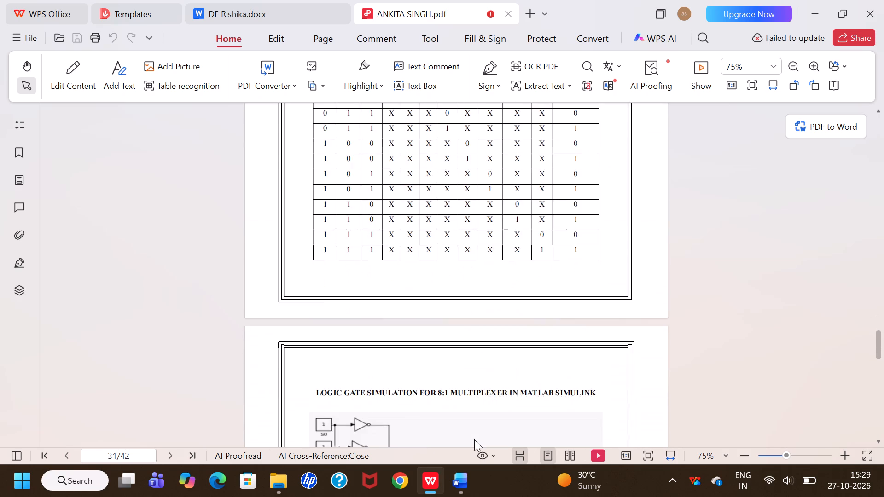
scroll(474, 439, down, 6)
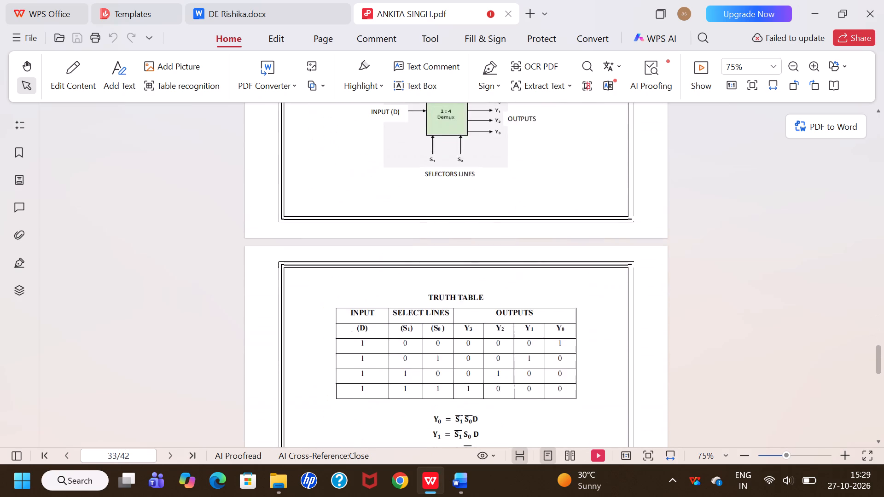
scroll(474, 439, down, 6)
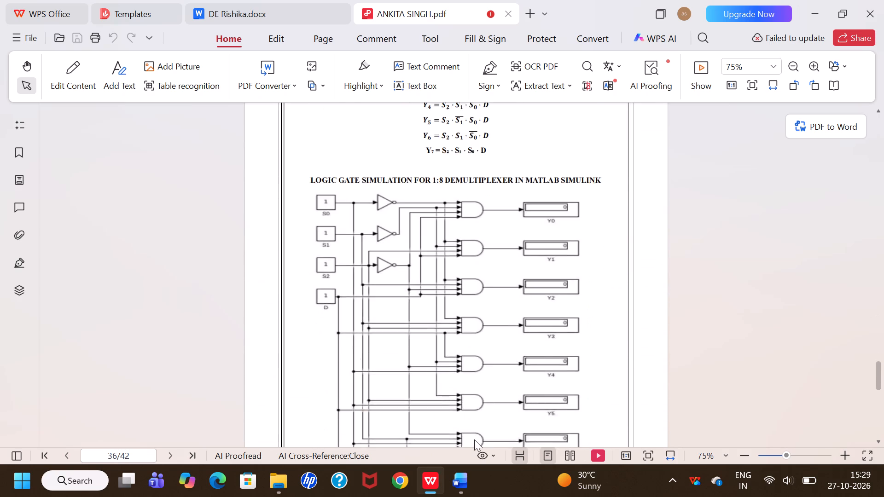
scroll(474, 439, down, 8)
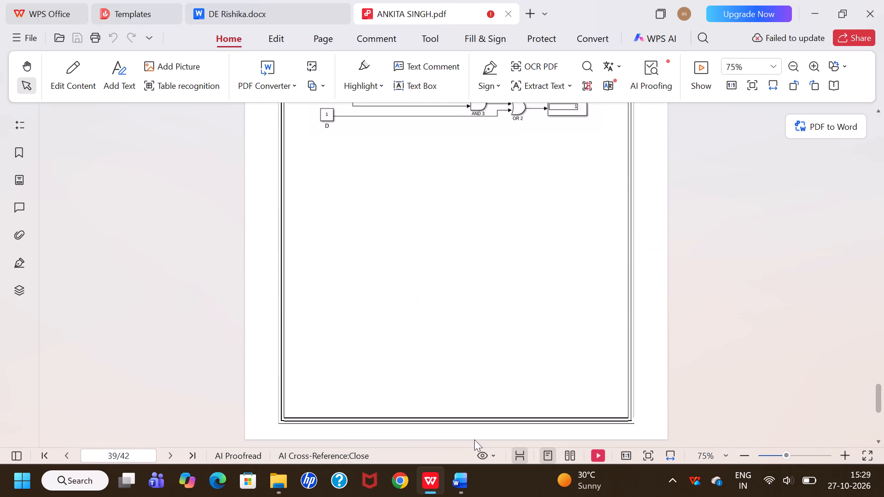
scroll(474, 439, down, 11)
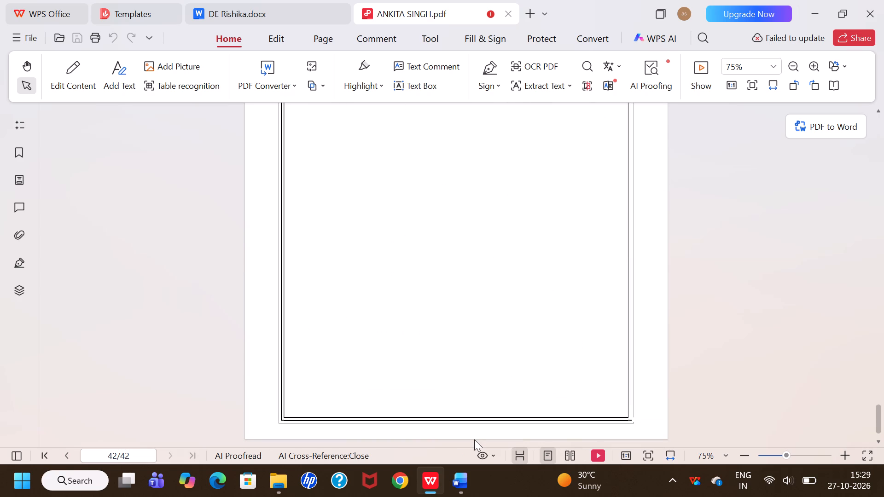
scroll(474, 439, down, 1)
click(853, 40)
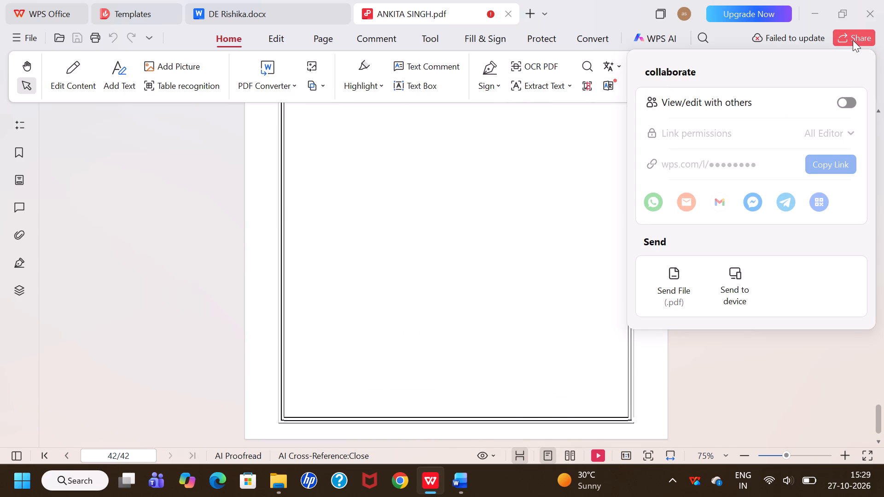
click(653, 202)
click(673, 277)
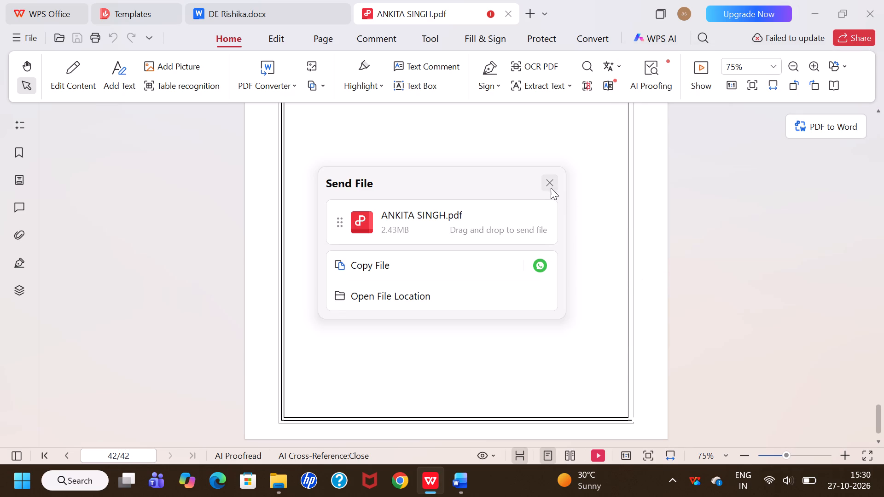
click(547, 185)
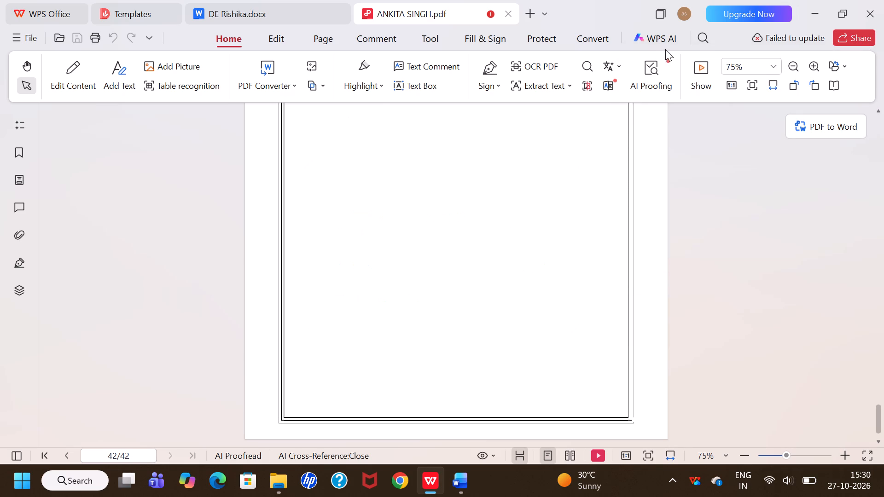
Close the PDF, switch to File Explorer and open the file options for the printed PDF in Documents.
click(511, 15)
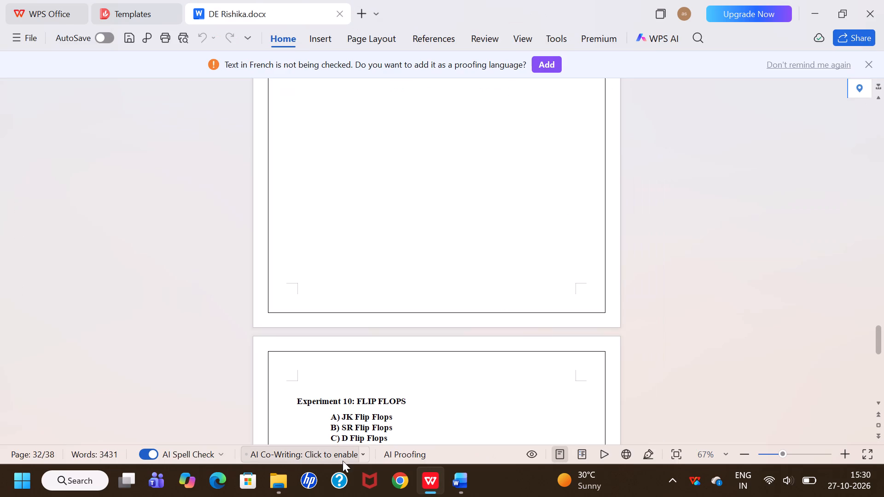
click(276, 484)
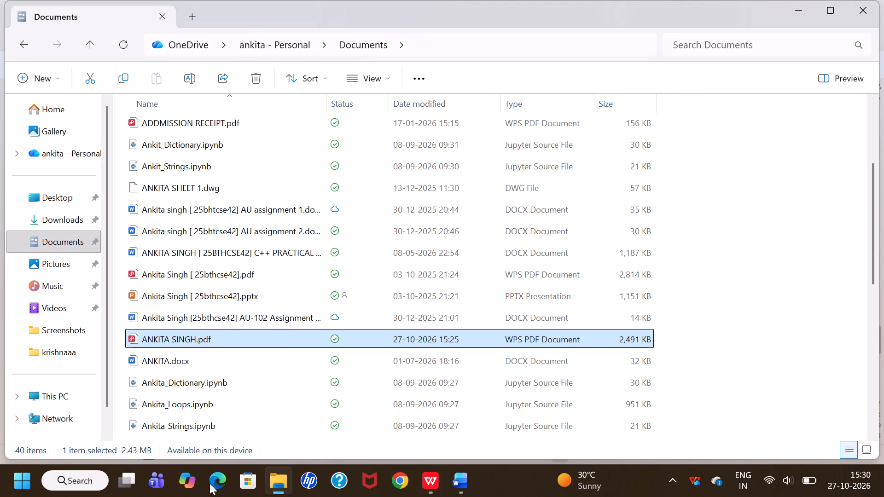
right_click(244, 340)
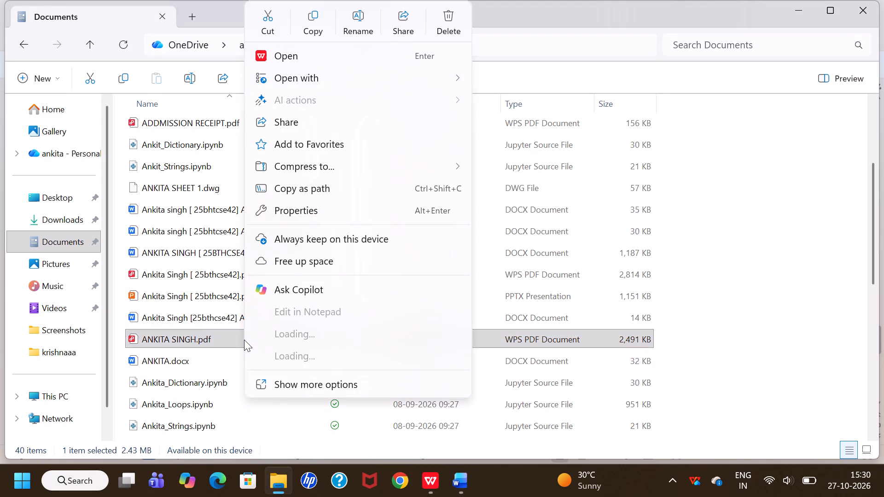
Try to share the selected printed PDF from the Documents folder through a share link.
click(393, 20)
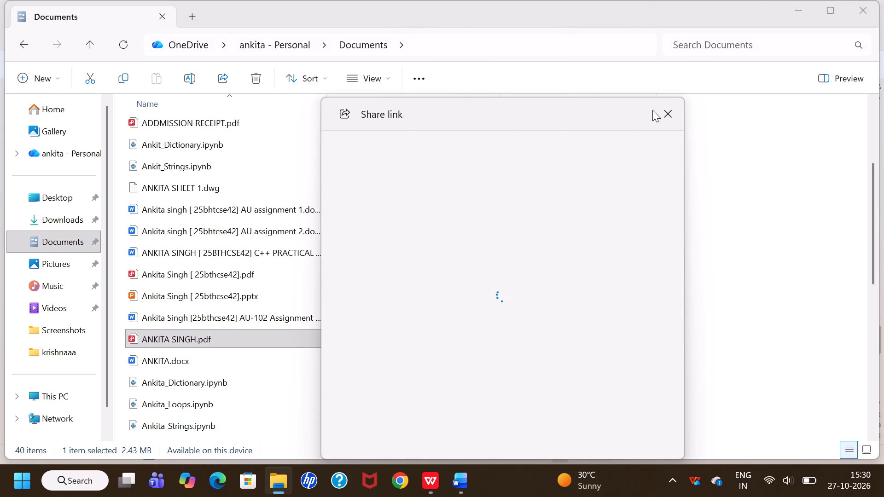
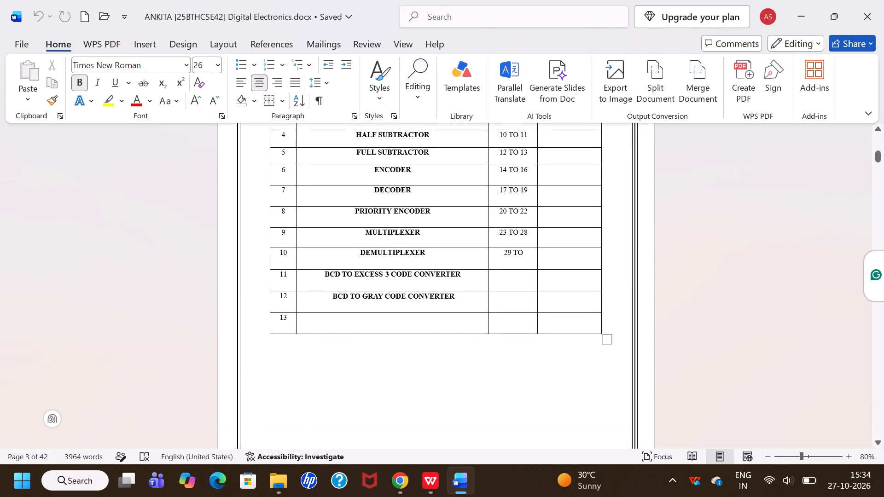
Review the lab report's pages from the index through the Demultiplexer and code converter experiments and back to the 3:8 decoder section.
scroll(523, 290, down, 8)
scroll(523, 290, down, 14)
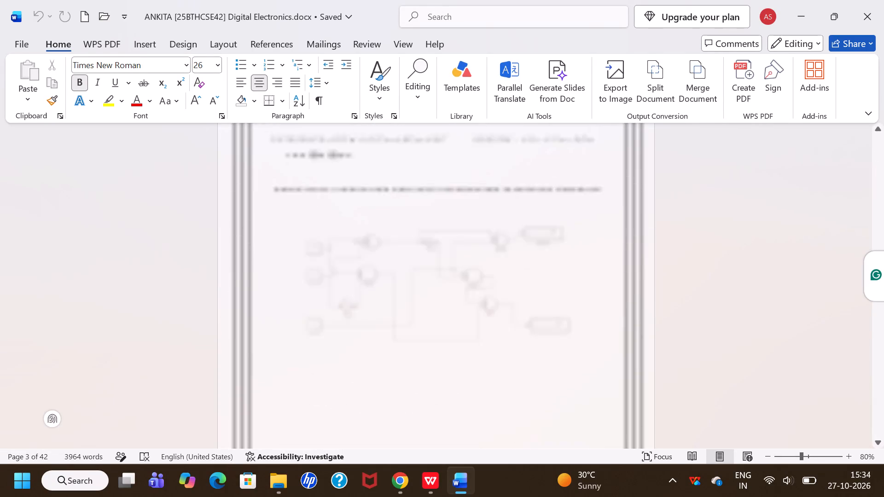
scroll(523, 290, down, 18)
scroll(523, 290, up, 5)
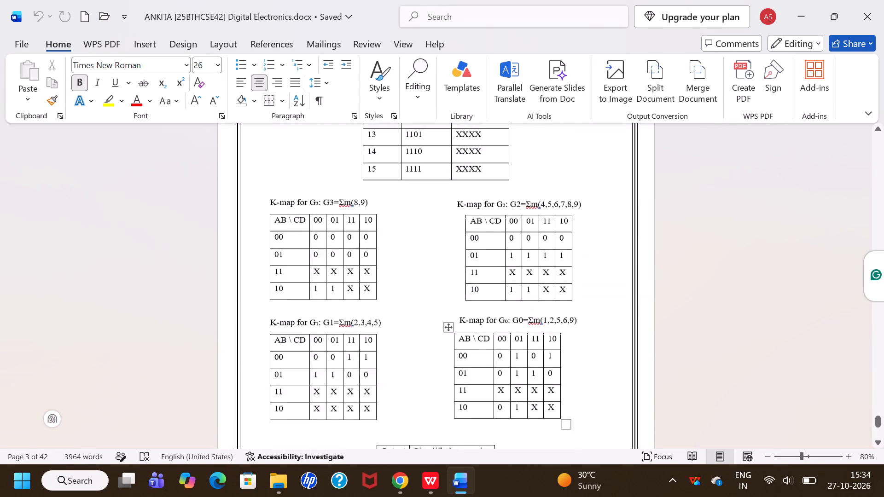
scroll(523, 290, up, 7)
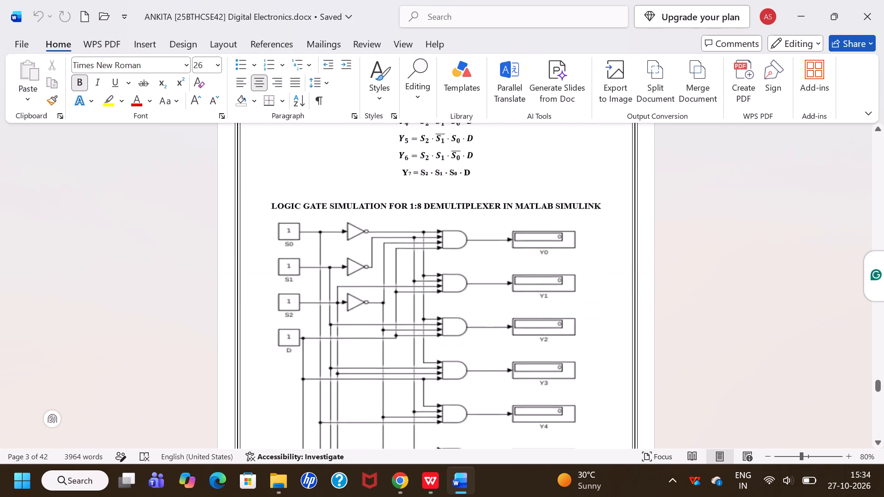
scroll(523, 290, up, 5)
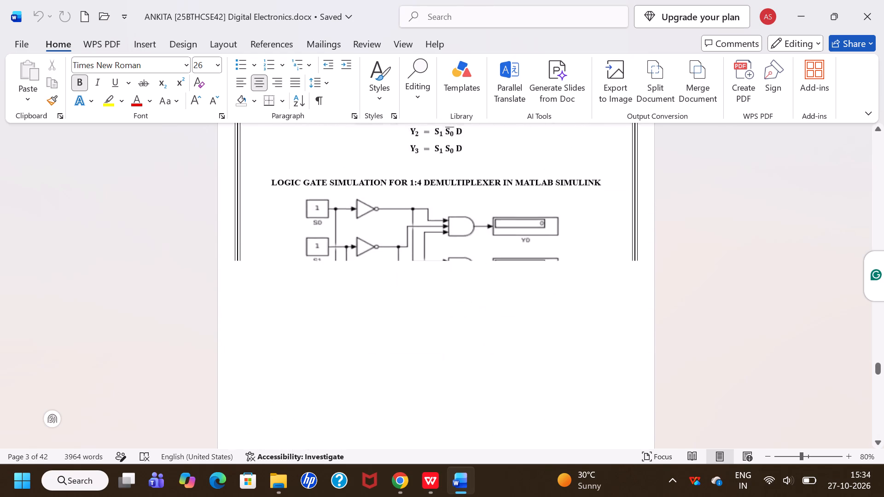
scroll(523, 290, up, 1)
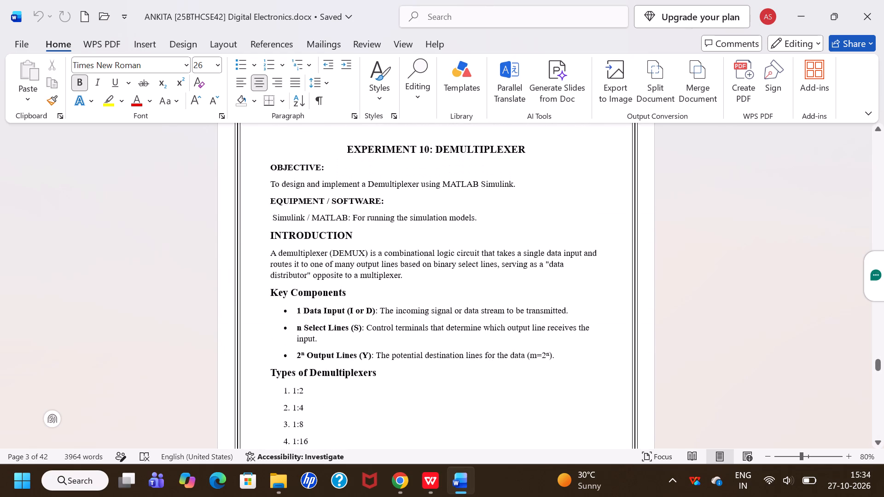
scroll(523, 290, up, 1)
scroll(523, 290, down, 5)
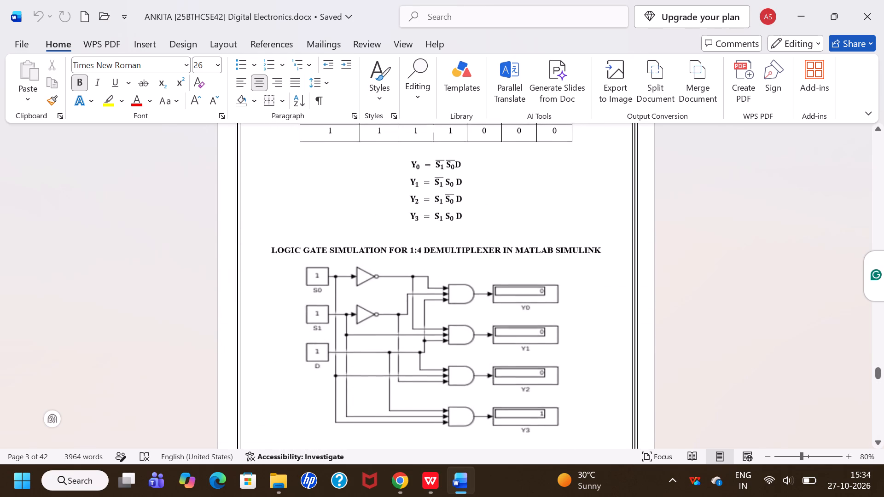
scroll(523, 290, down, 5)
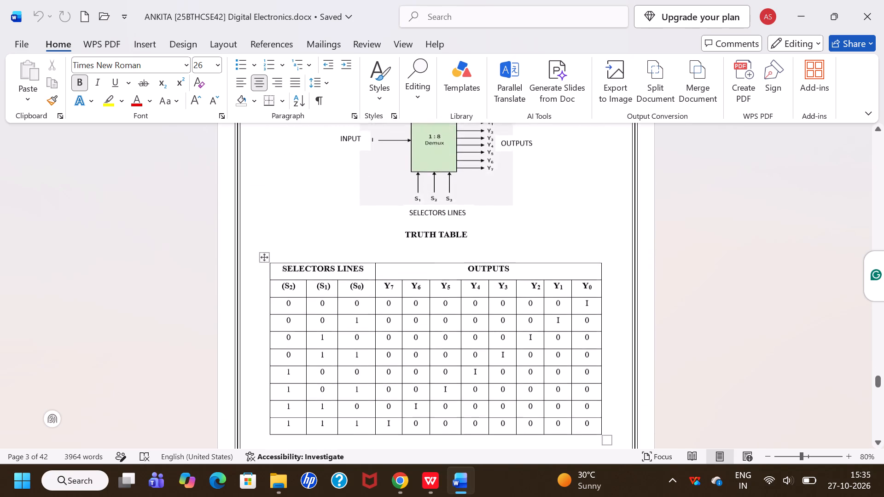
scroll(523, 290, down, 7)
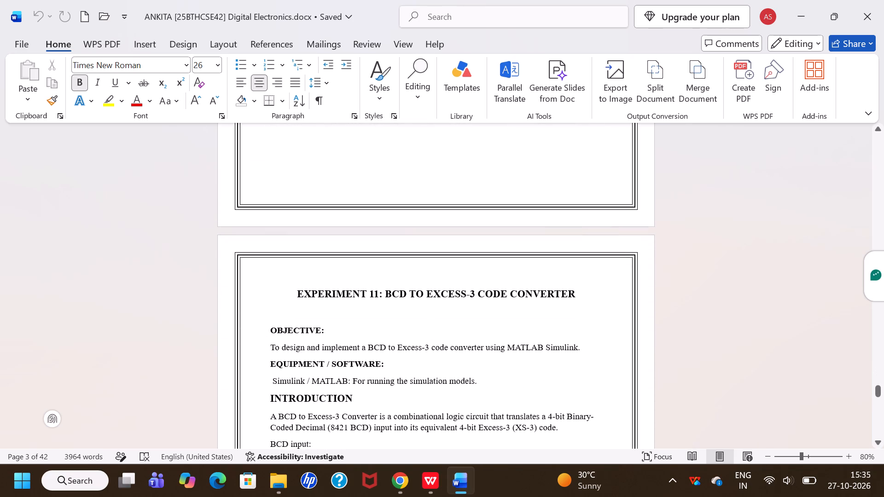
scroll(523, 290, up, 16)
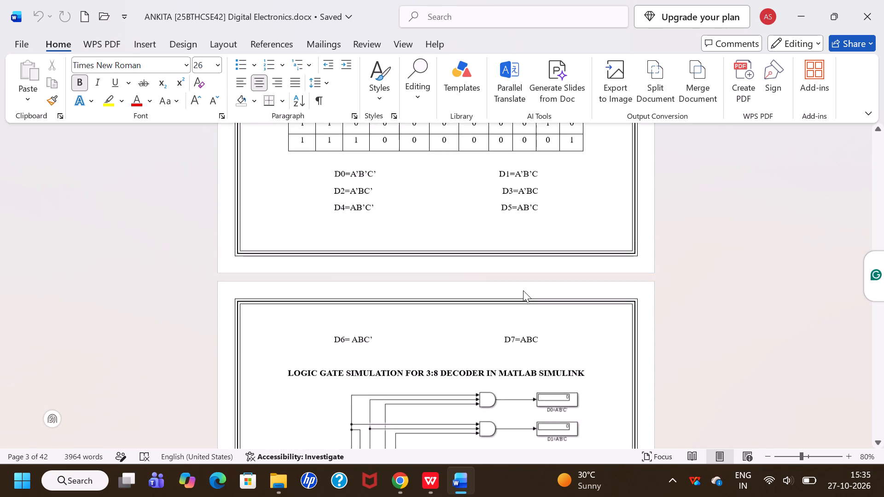
Complete the Demultiplexer row's page range in the index table with 32 as the ending page.
scroll(523, 290, up, 13)
scroll(523, 290, up, 16)
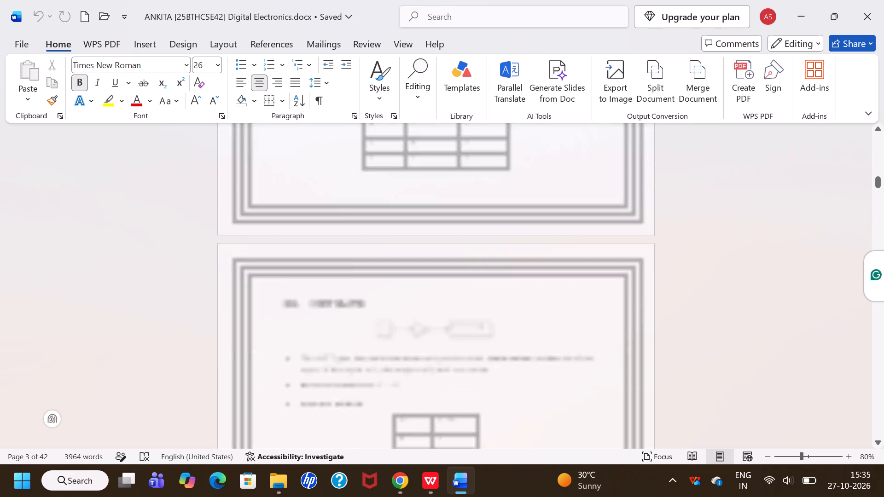
scroll(523, 290, up, 3)
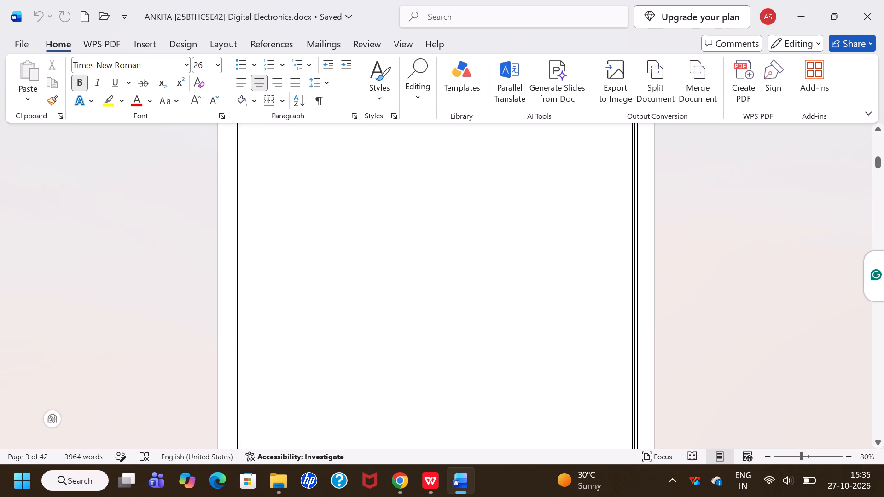
scroll(523, 290, up, 3)
scroll(523, 290, down, 1)
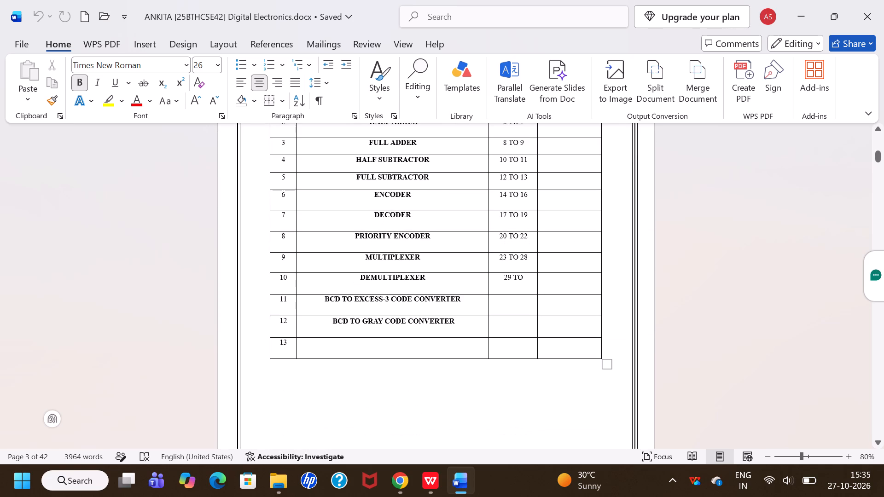
click(528, 280)
key(space)
text(32)
Begin the page range for the BCD to Excess-3 Code Converter row of the index table with "33 TO".
click(514, 303)
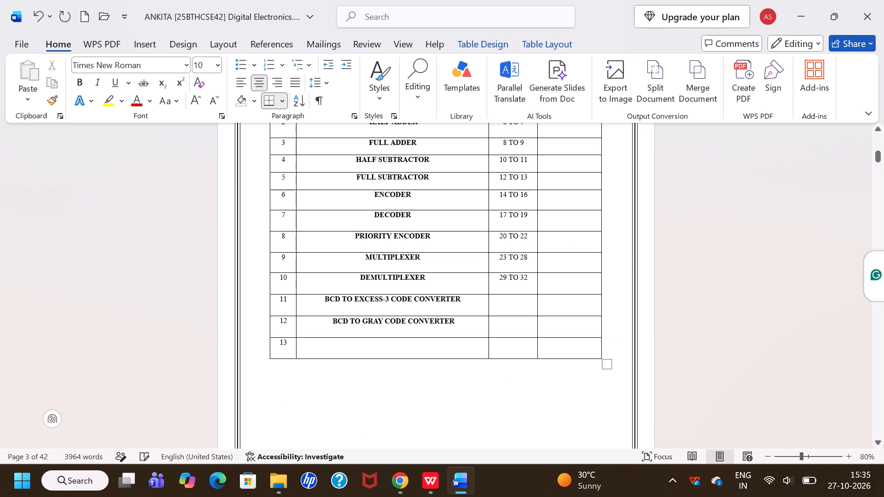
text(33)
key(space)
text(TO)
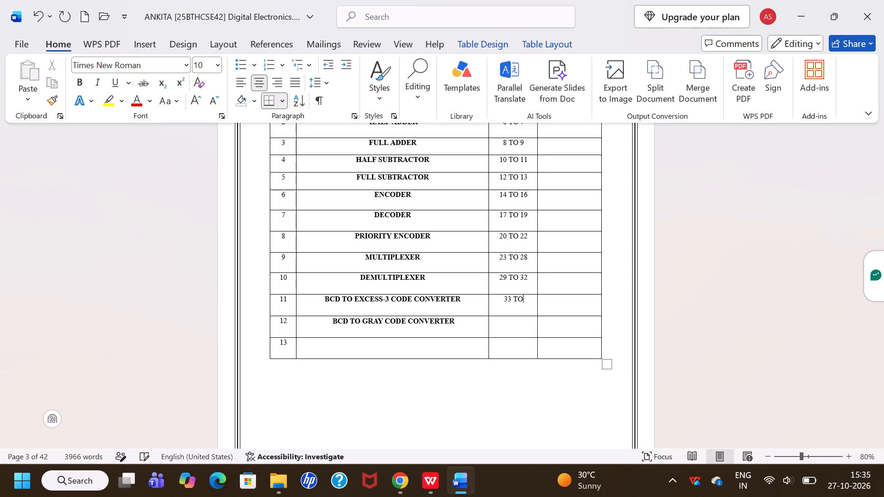
Find where the BCD to Excess-3 Code Converter experiment ends and complete its index page range with 35 as the ending page.
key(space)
scroll(514, 303, down, 20)
scroll(514, 303, down, 3)
scroll(514, 303, down, 19)
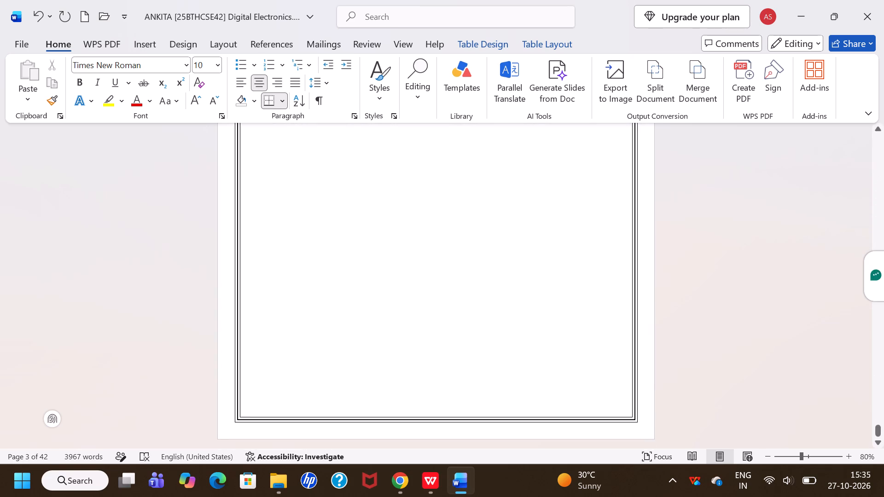
scroll(514, 303, up, 7)
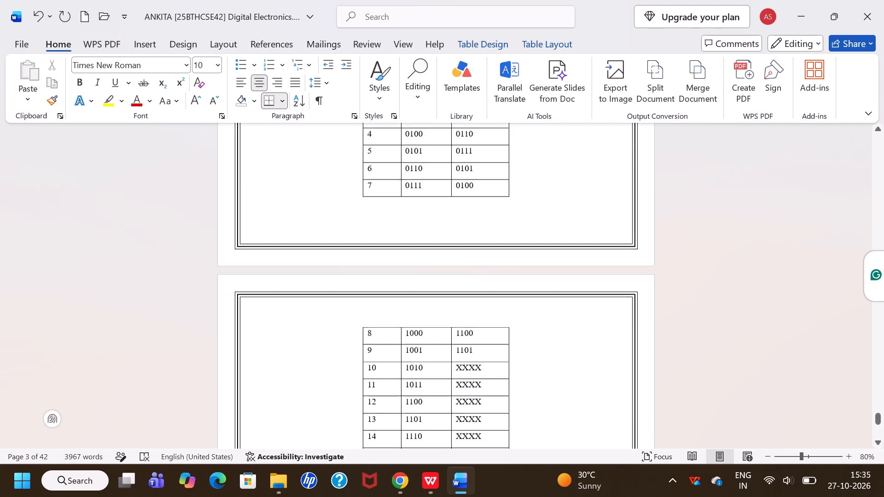
scroll(514, 303, up, 6)
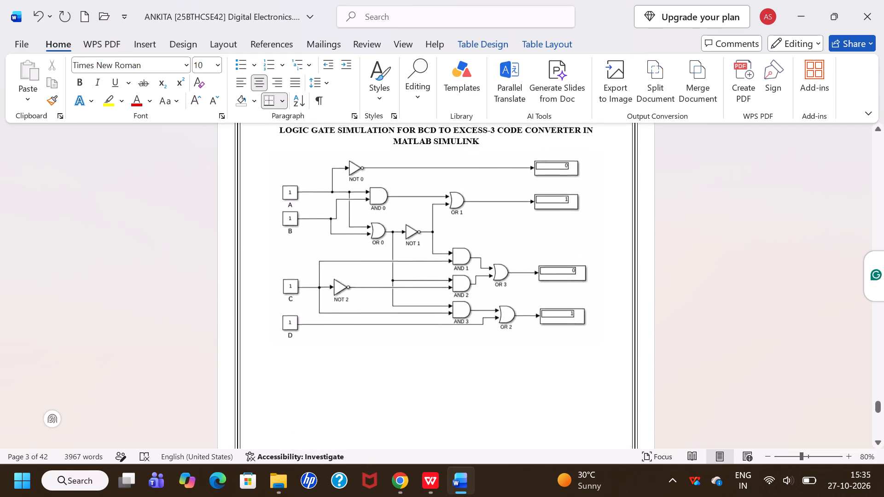
scroll(514, 303, up, 5)
scroll(514, 303, down, 1)
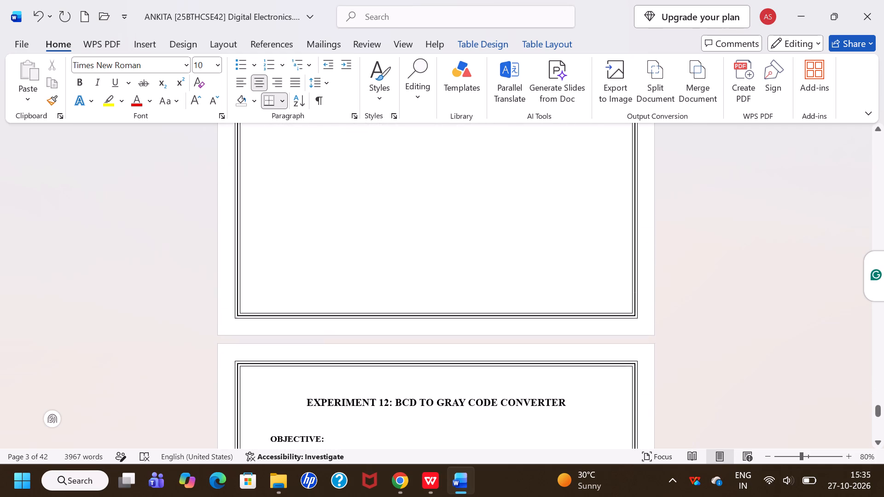
scroll(514, 303, up, 20)
scroll(514, 303, up, 20)
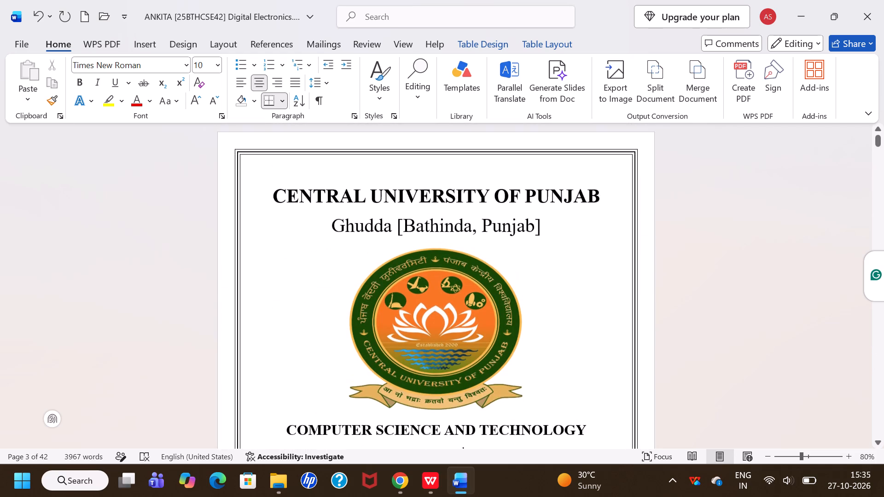
scroll(514, 303, up, 7)
scroll(514, 303, down, 8)
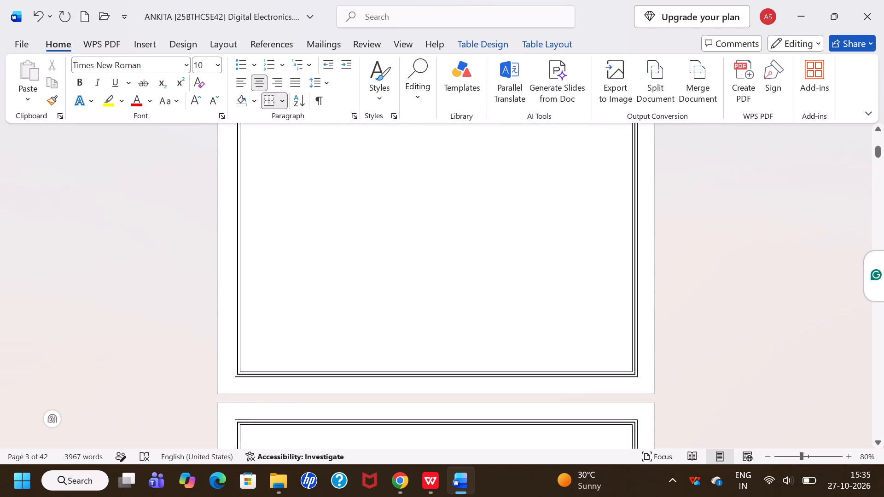
scroll(514, 303, down, 2)
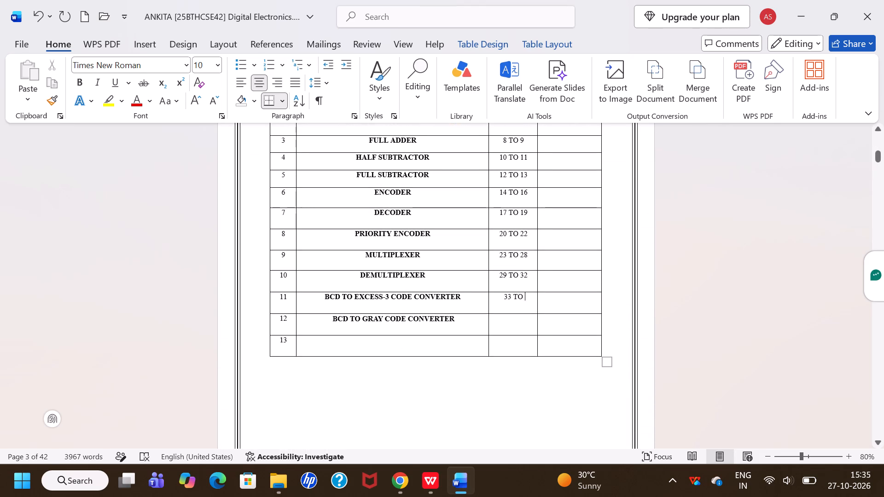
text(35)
Enter "36 TO 38" as the page range in the BCD to Gray Code Converter row of the index and save the document.
click(502, 322)
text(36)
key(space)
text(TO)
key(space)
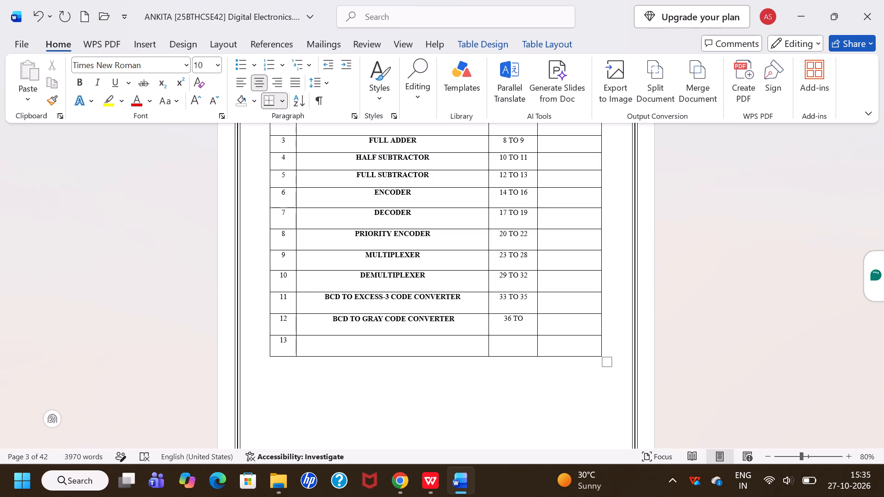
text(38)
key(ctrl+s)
Review the BCD to Gray Code Converter experiment's pages, including its truth table and the MATLAB Simulink simulation page.
scroll(502, 322, down, 17)
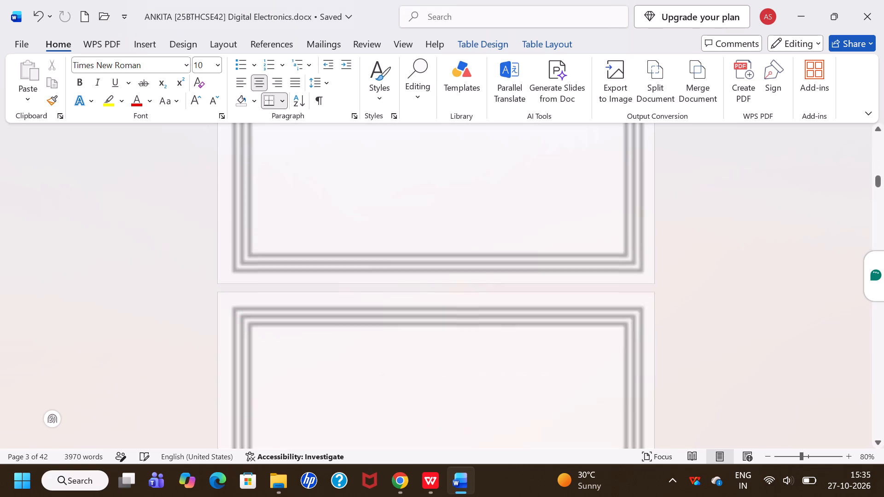
scroll(502, 322, down, 20)
scroll(502, 322, down, 20)
scroll(502, 322, down, 20)
scroll(502, 322, up, 10)
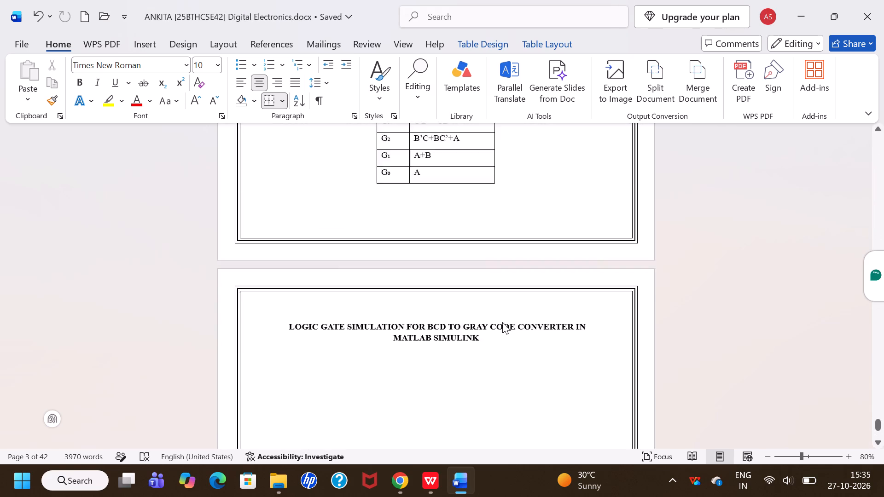
scroll(502, 322, up, 5)
scroll(502, 322, down, 4)
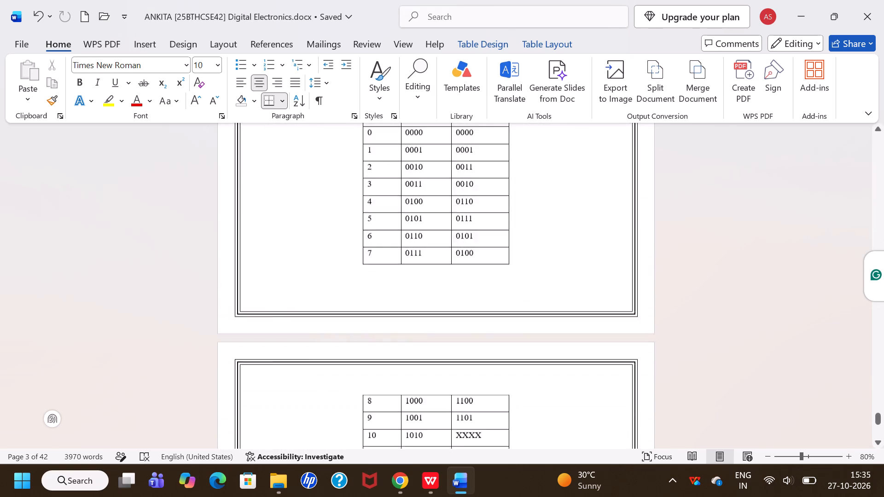
scroll(502, 322, down, 5)
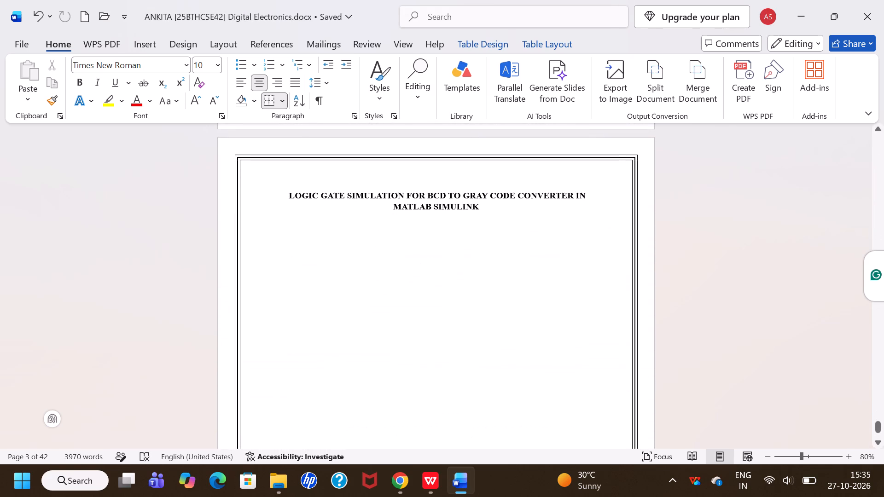